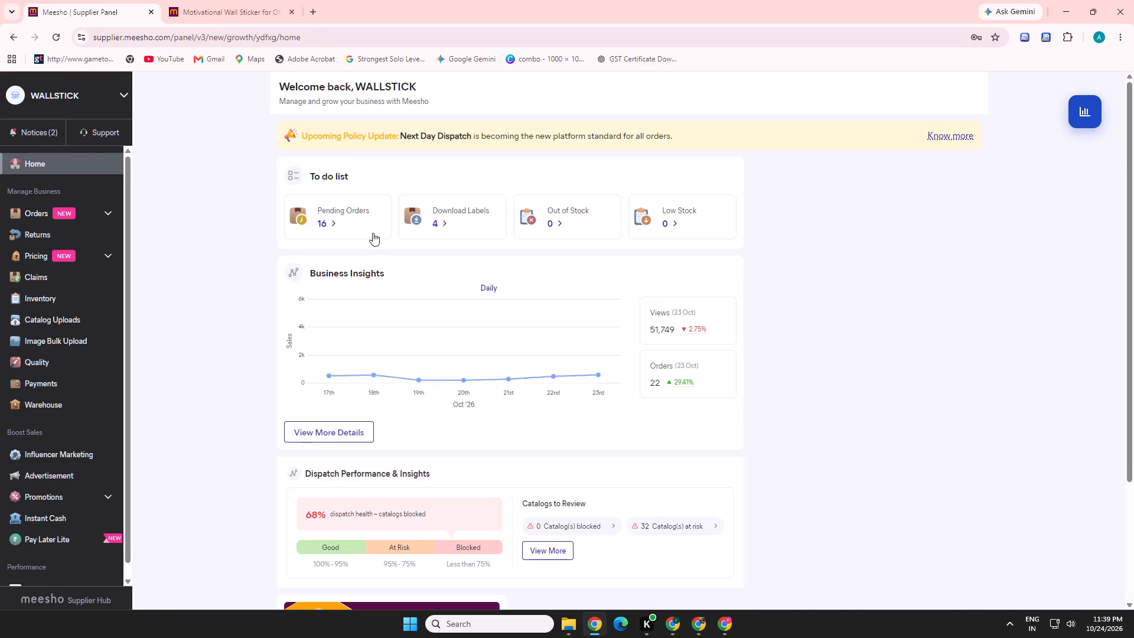
left_click(363, 233)
left_click(315, 360)
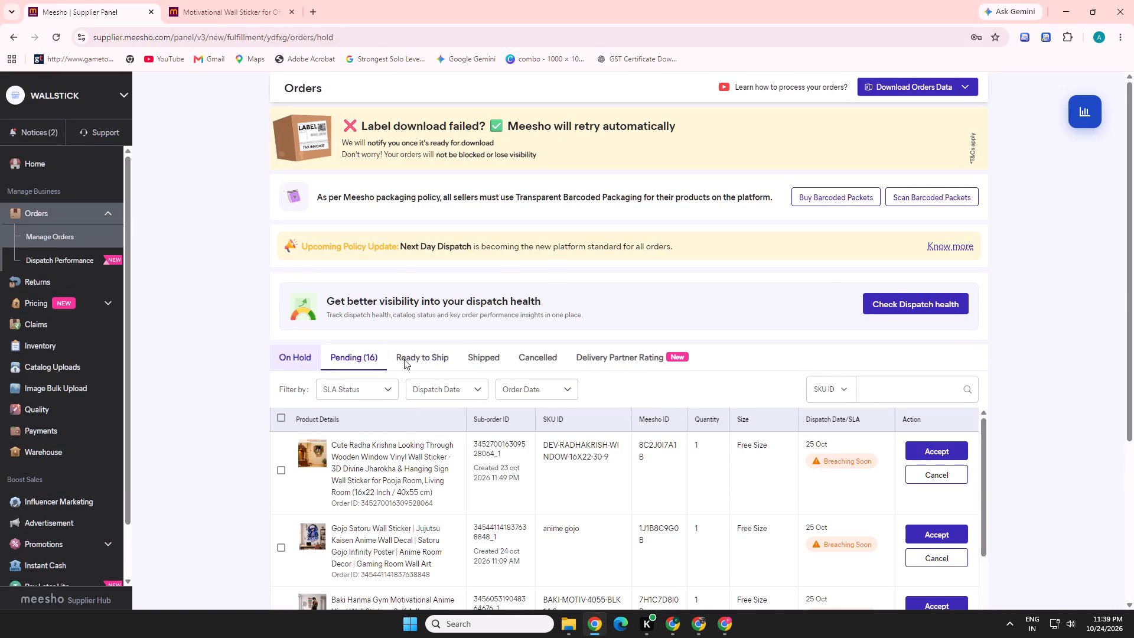
left_click(47, 530)
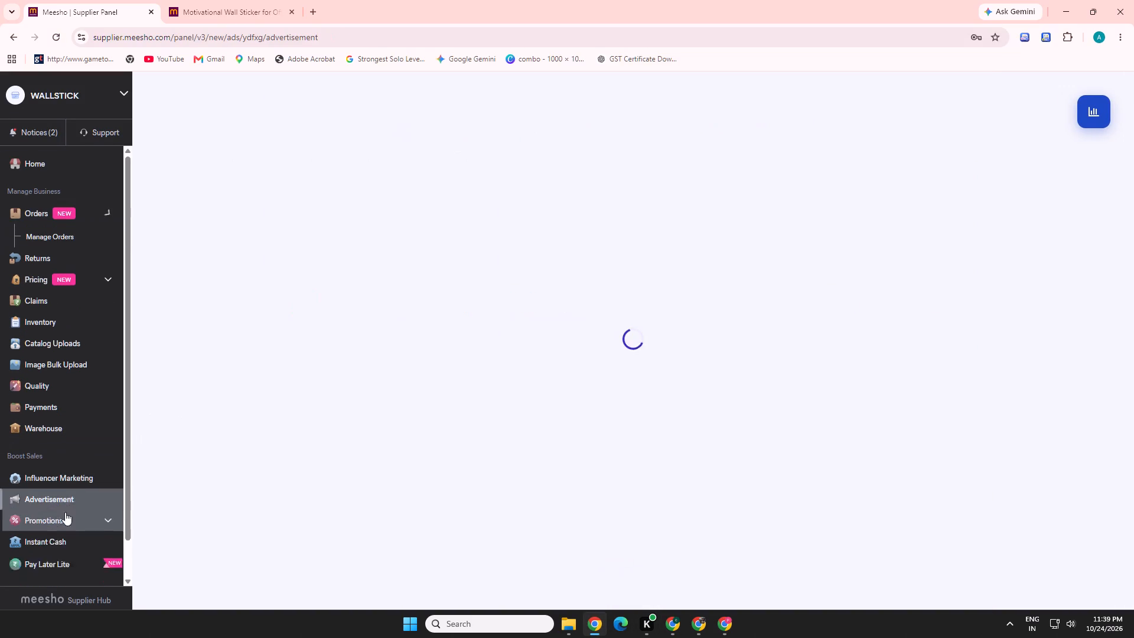
scroll(544, 264, "down", 3)
scroll(403, 226, "up", 2)
left_click(58, 145)
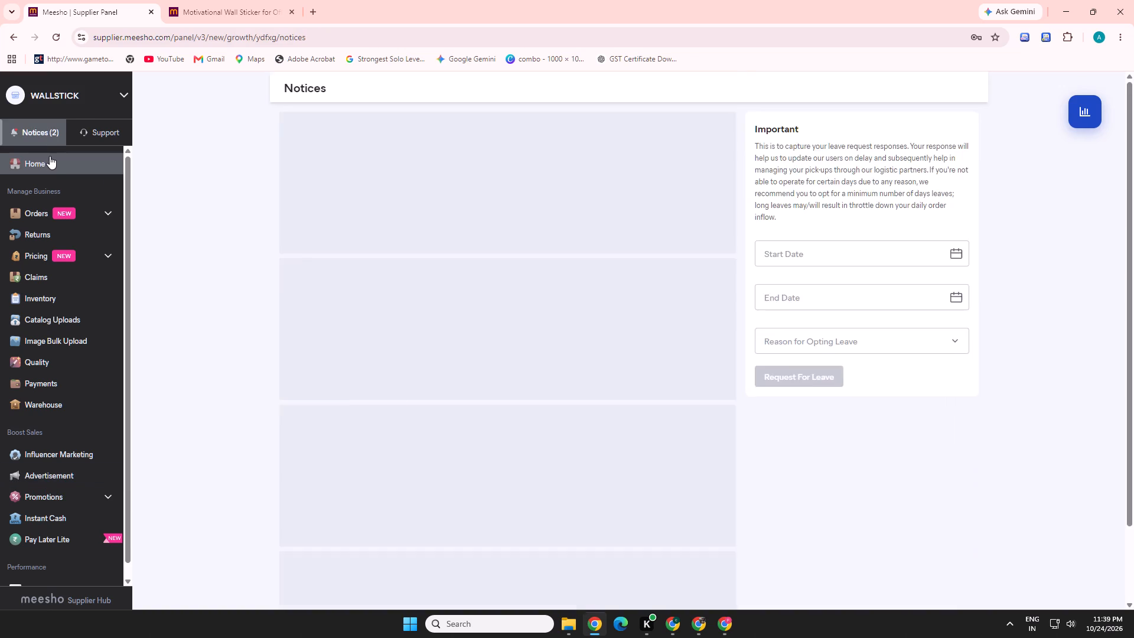
left_click(50, 156)
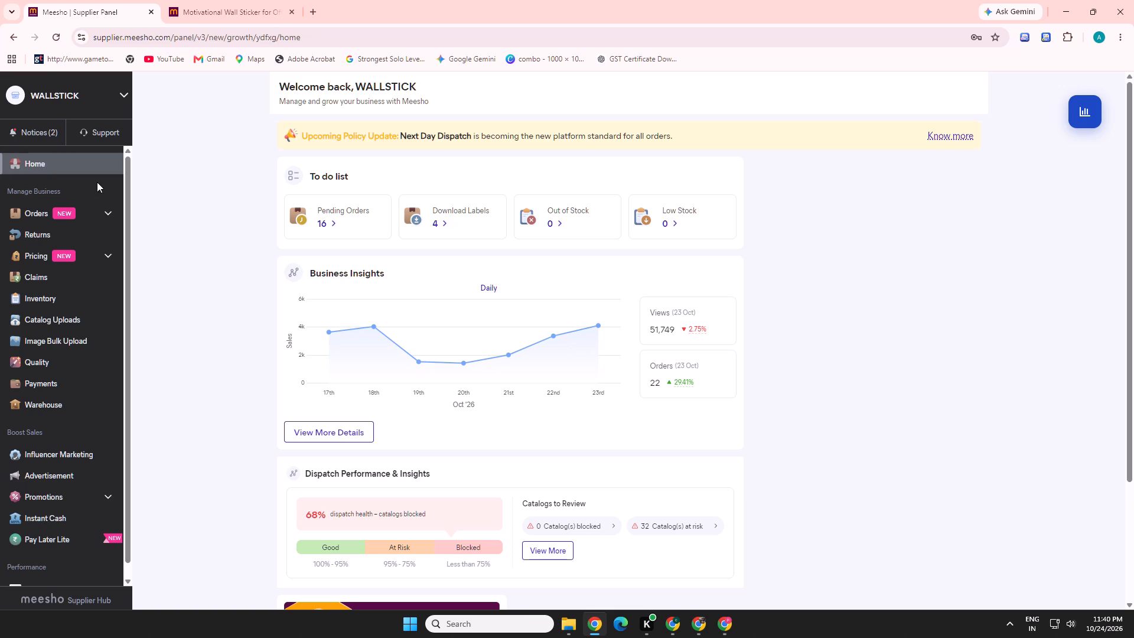
scroll(734, 478, "down", 1)
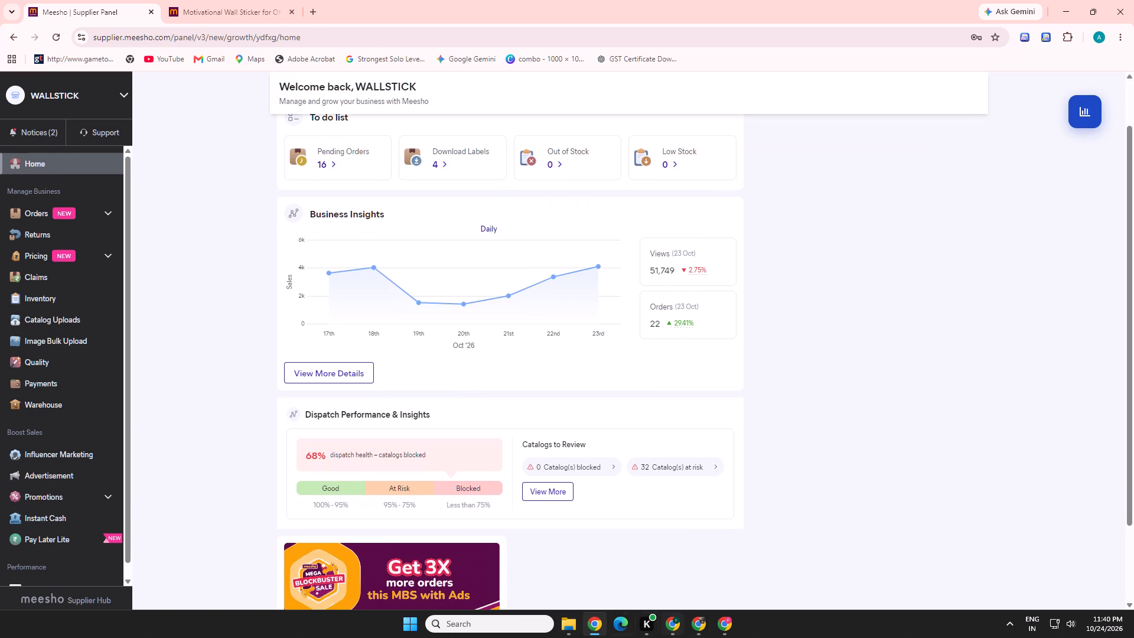
Close the extra Downloads window in File Explorer and open 23 oct.cdr in CorelDRAW from the remaining one.
left_click(572, 633)
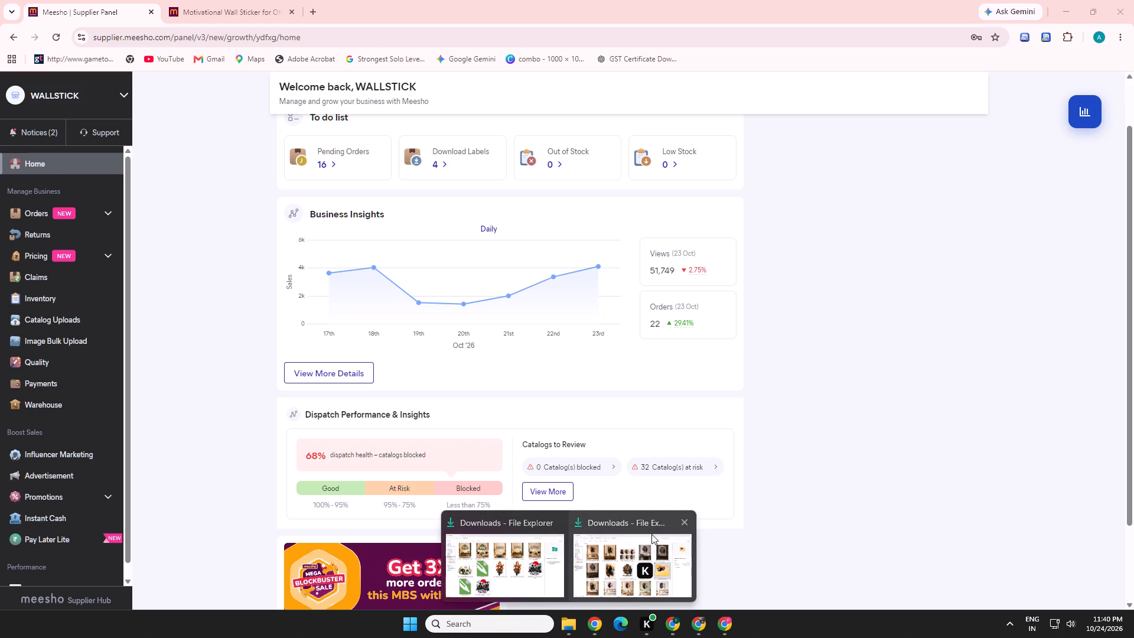
left_click(685, 522)
left_click(533, 562)
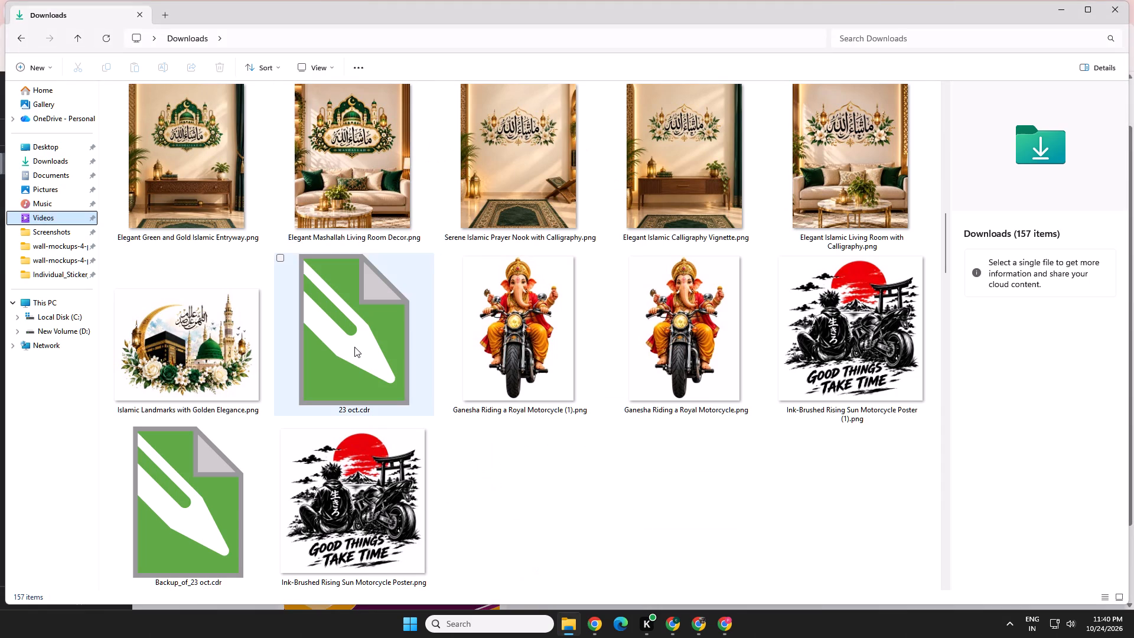
double_click(354, 347)
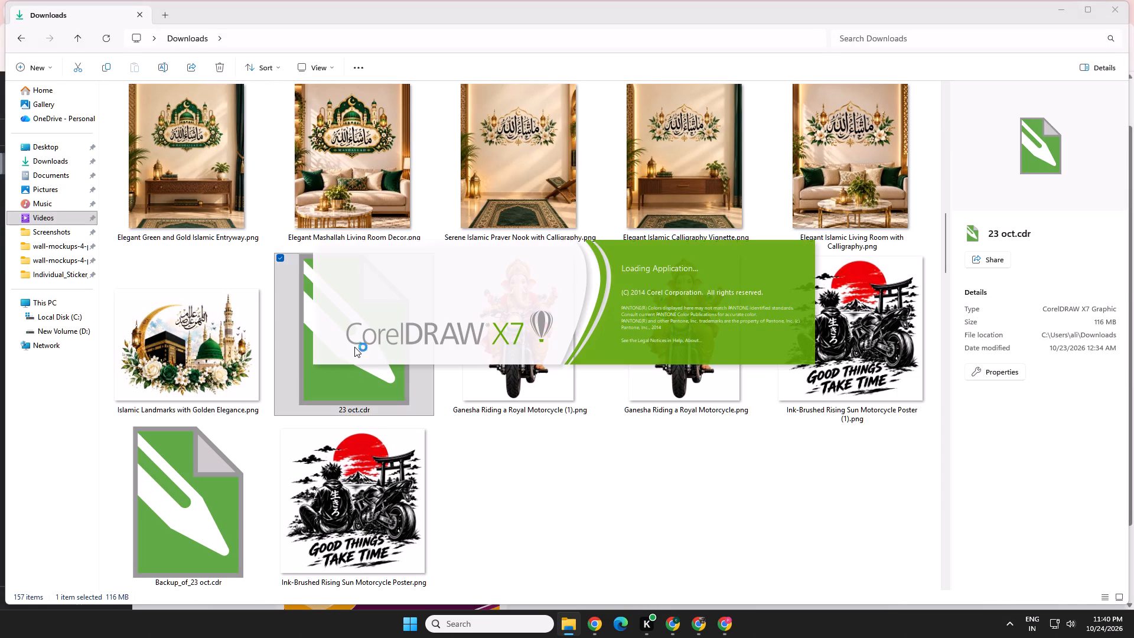
Return to the Meesho supplier panel and examine the list of pending orders.
left_click(584, 633)
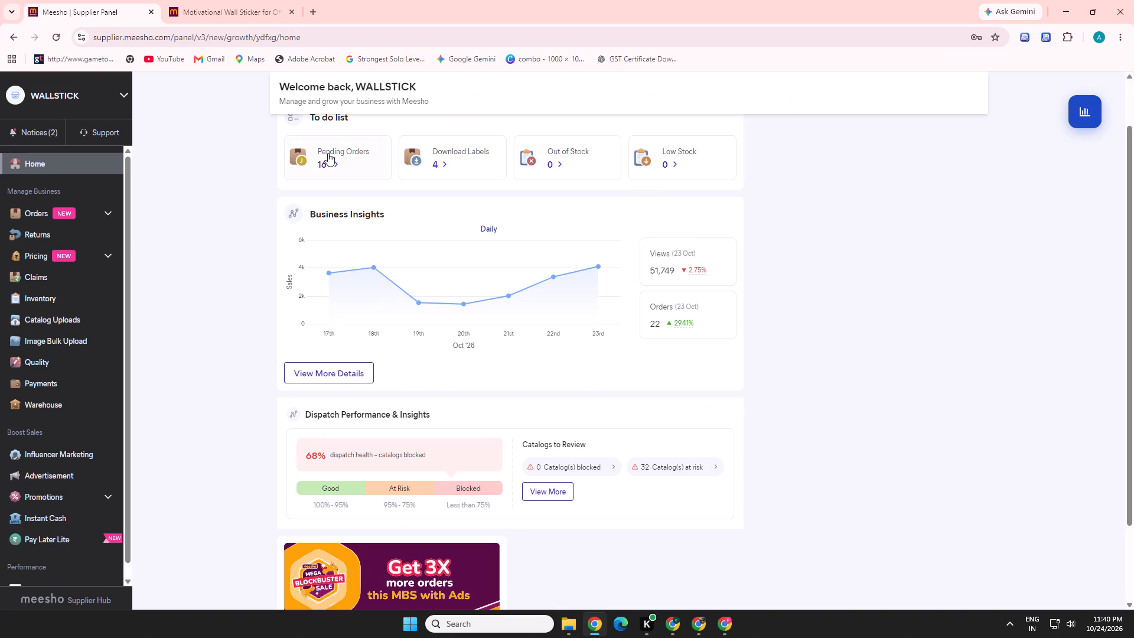
left_click(328, 153)
scroll(460, 321, "down", 5)
scroll(478, 463, "down", 2)
scroll(541, 424, "down", 1)
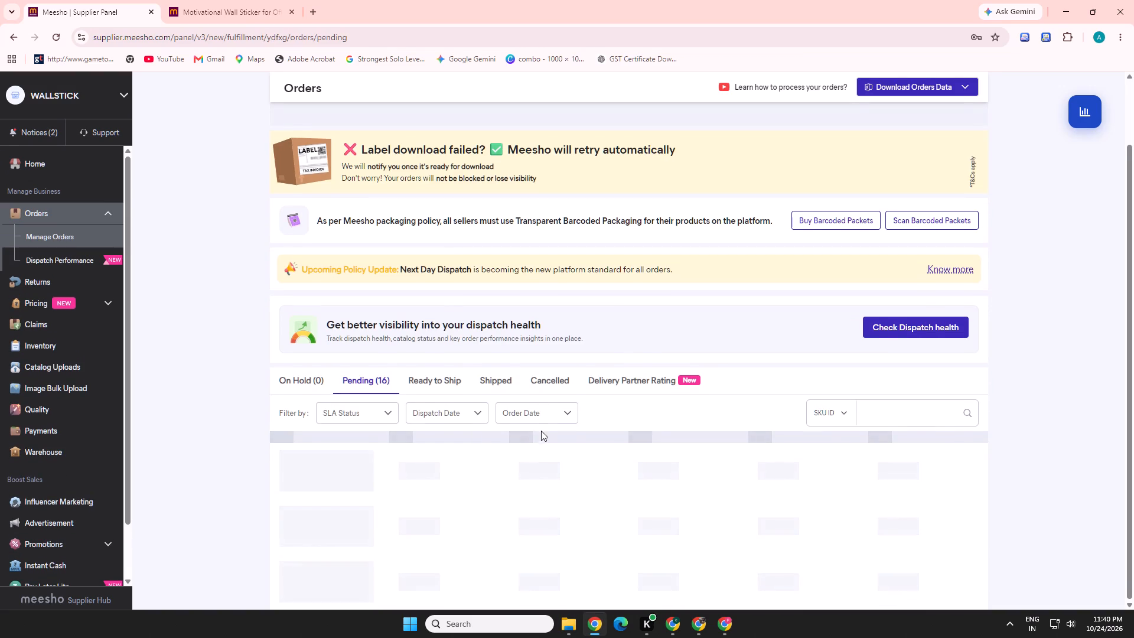
scroll(541, 431, "down", 2)
scroll(505, 330, "down", 2)
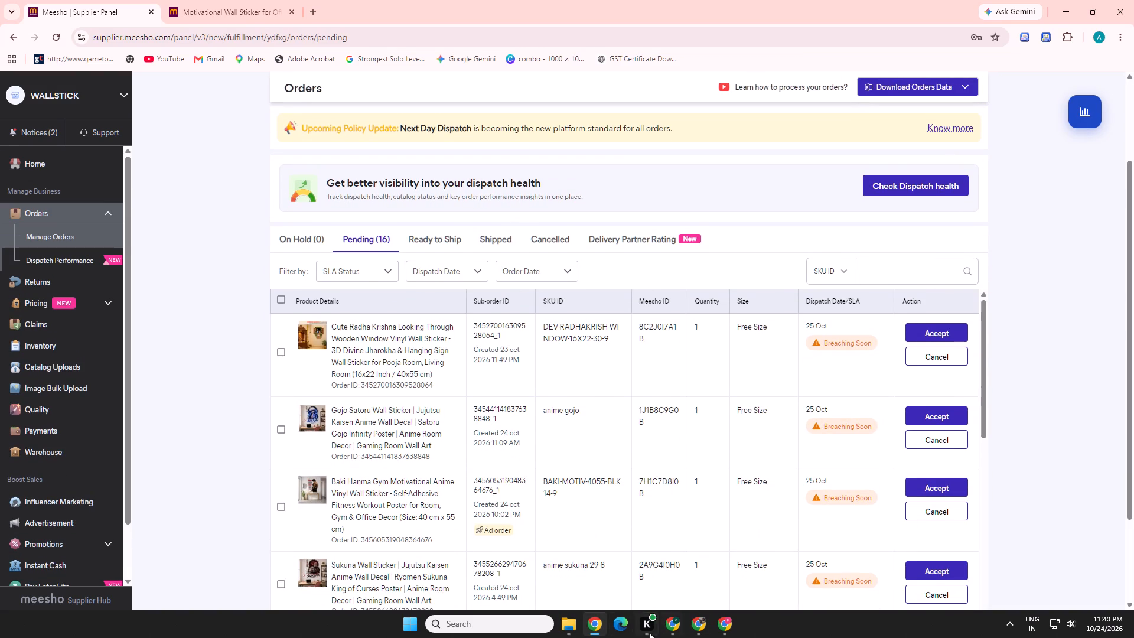
Open 23 oct.cdr again from the Downloads folder and bring its CorelDRAW window to the front.
left_click(572, 629)
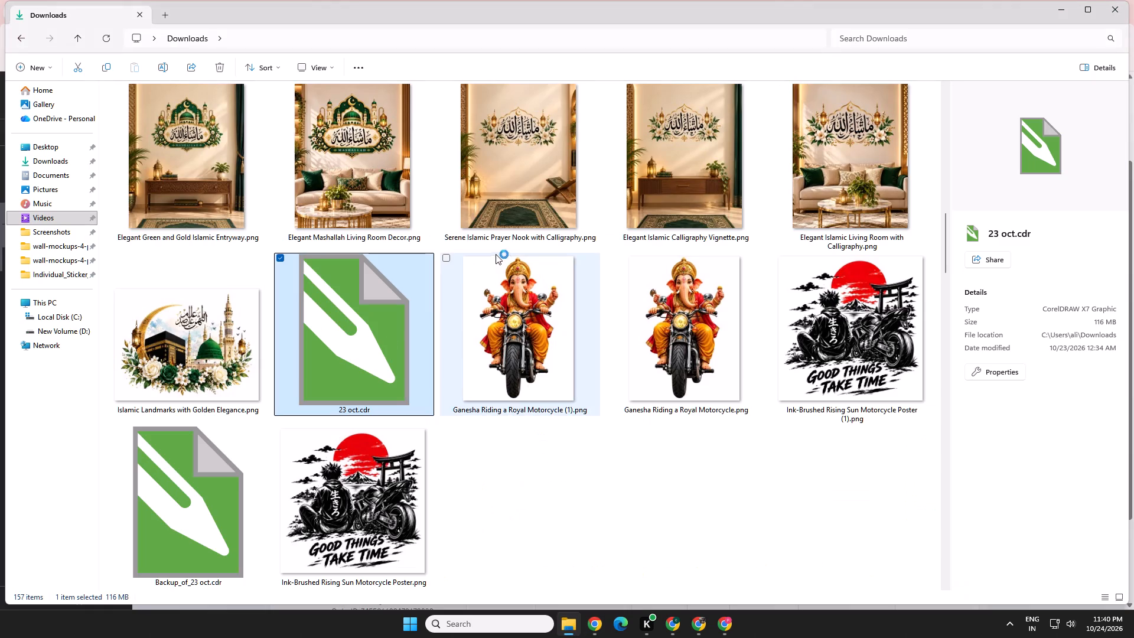
double_click(401, 369)
left_click(836, 502)
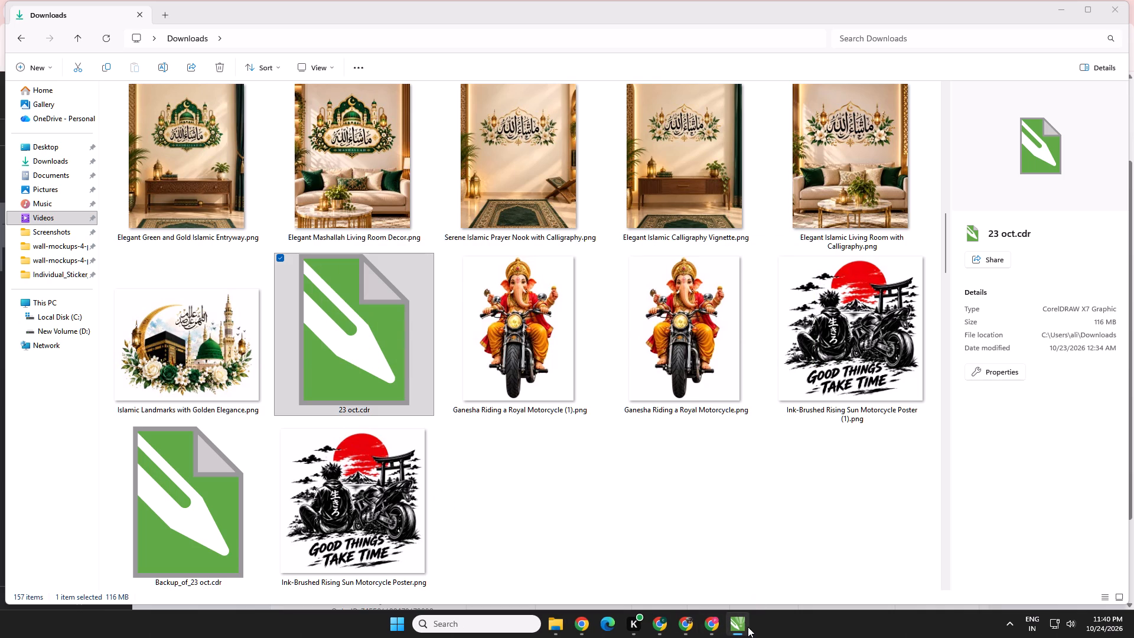
left_click(748, 627)
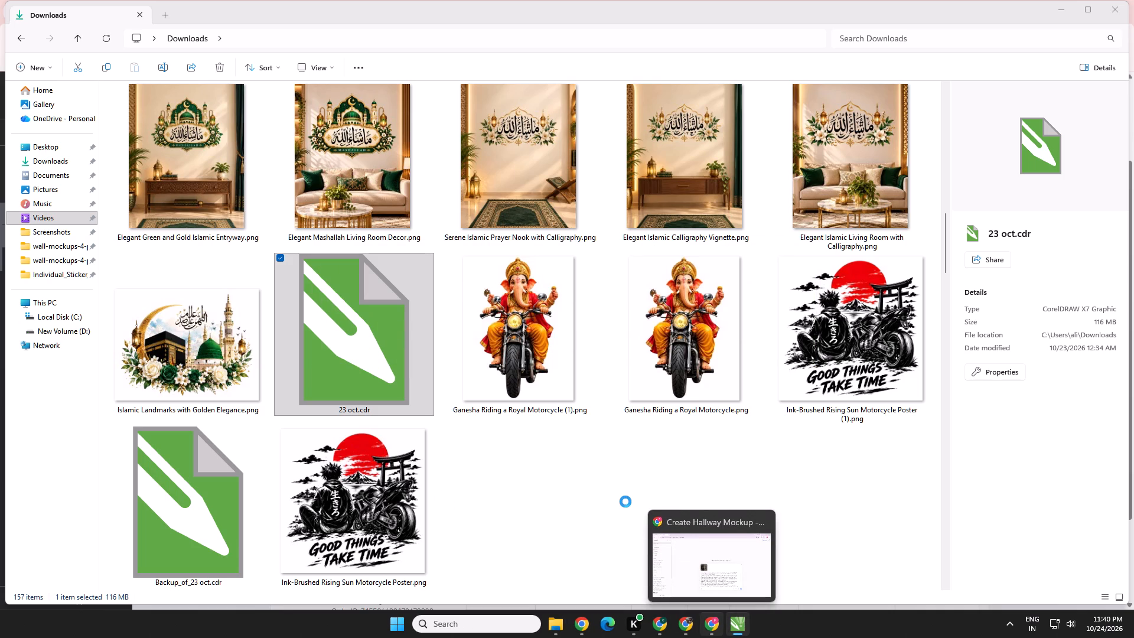
left_click(738, 581)
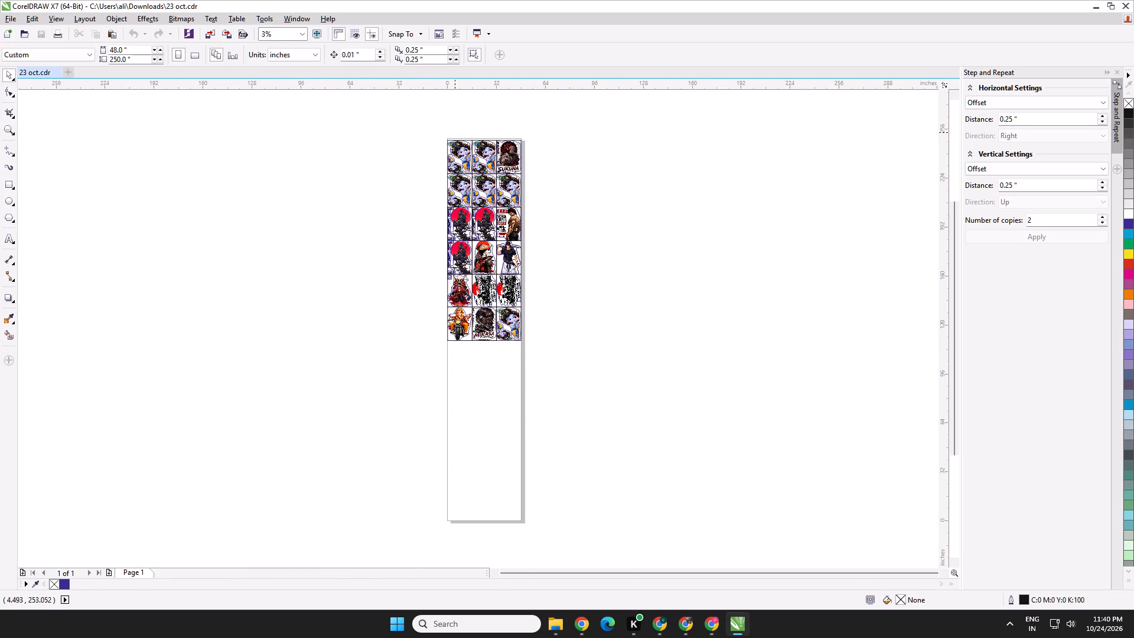
Copy the Sukuna sticker with its frame from the top row of the 23 oct.cdr layout.
scroll(452, 132, "up", 2)
left_click_drag(765, 141, 710, 166)
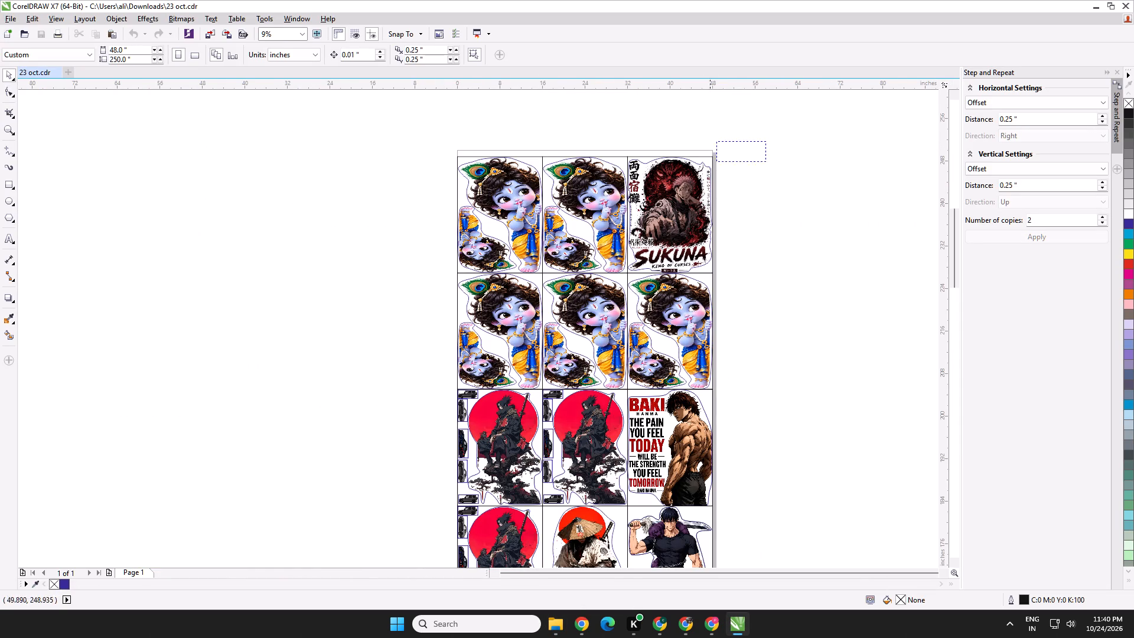
left_click_drag(710, 166, 614, 282)
key("ctrl+c")
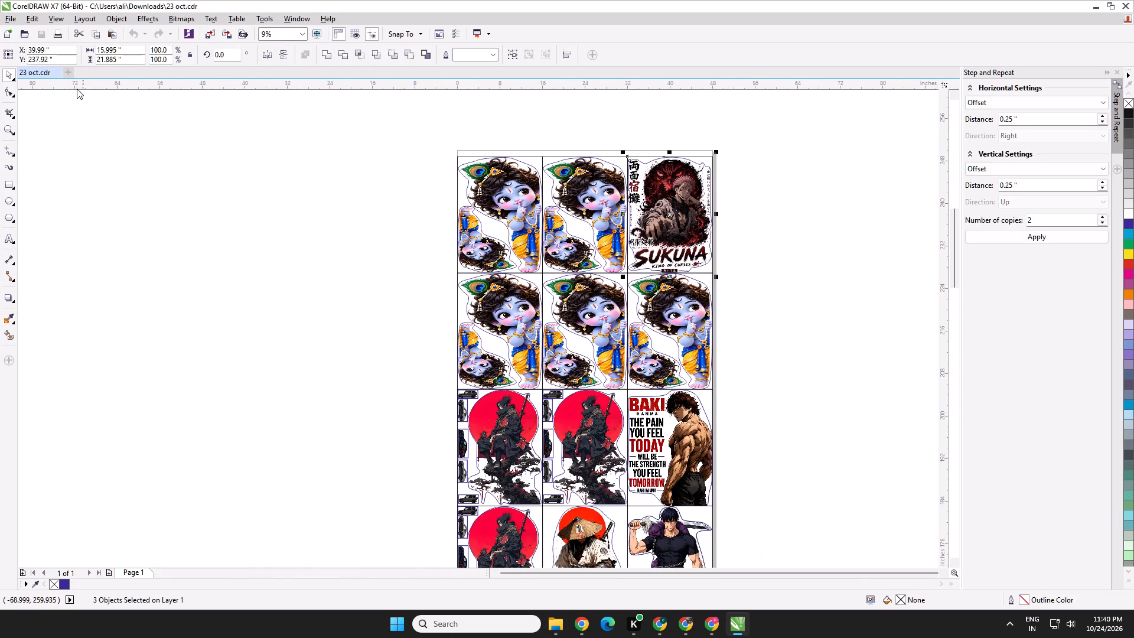
Create a new 48 by 250 inch document named 24 oct.
left_click(69, 74)
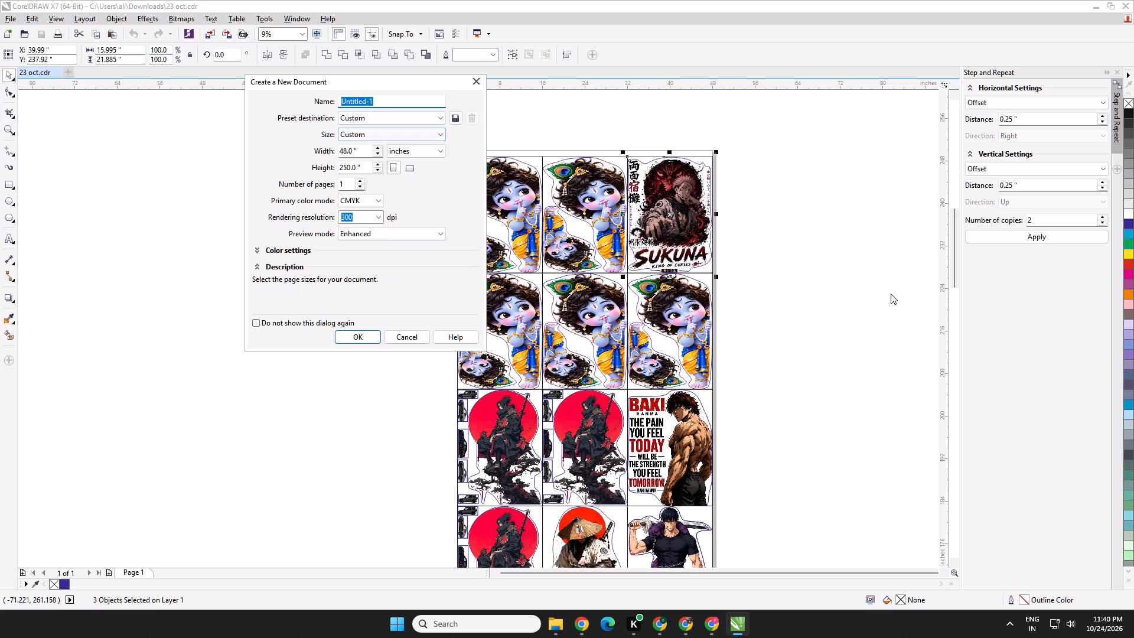
type("24 oct")
key("Return")
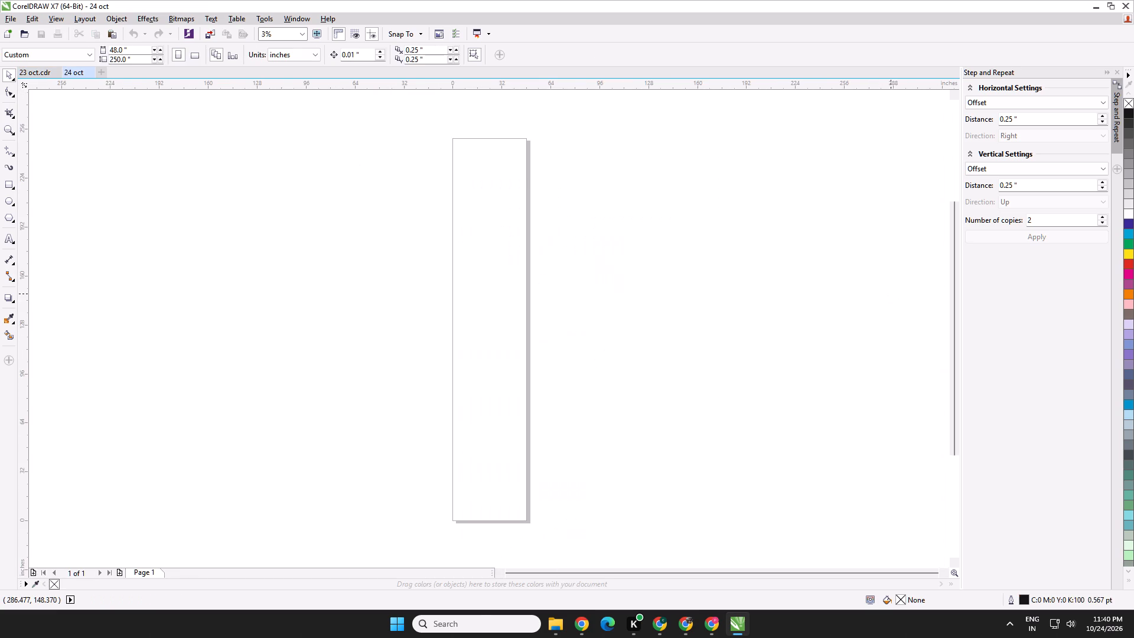
Paste the Sukuna sticker into the 24 oct document and set its size to 16 by 22.5 inches.
key("ctrl+v")
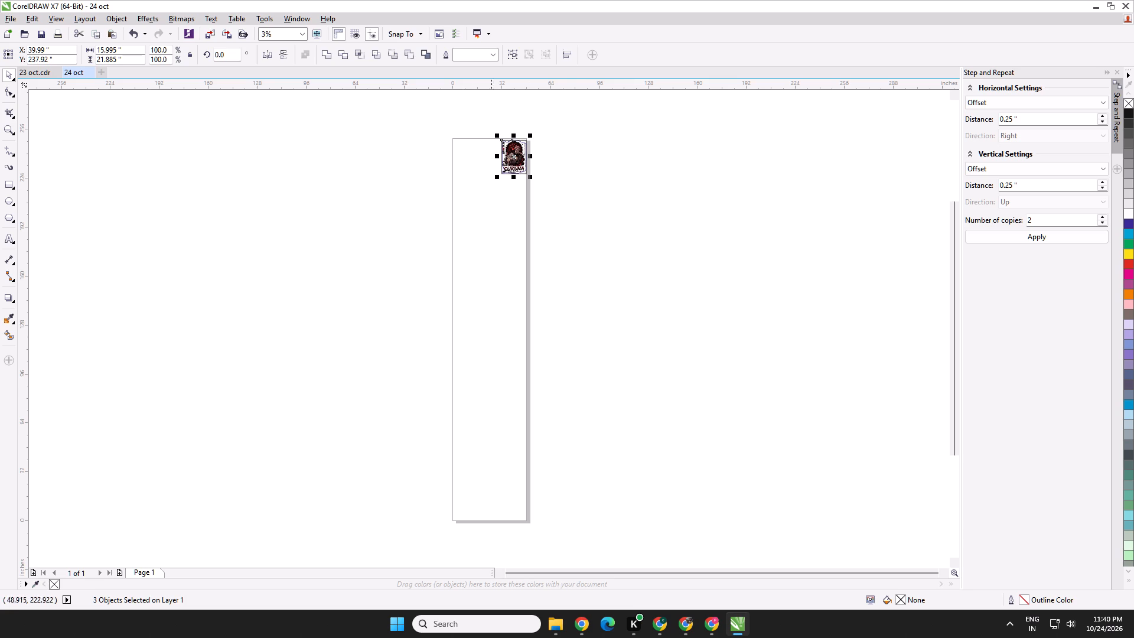
scroll(260, 89, "up", 2)
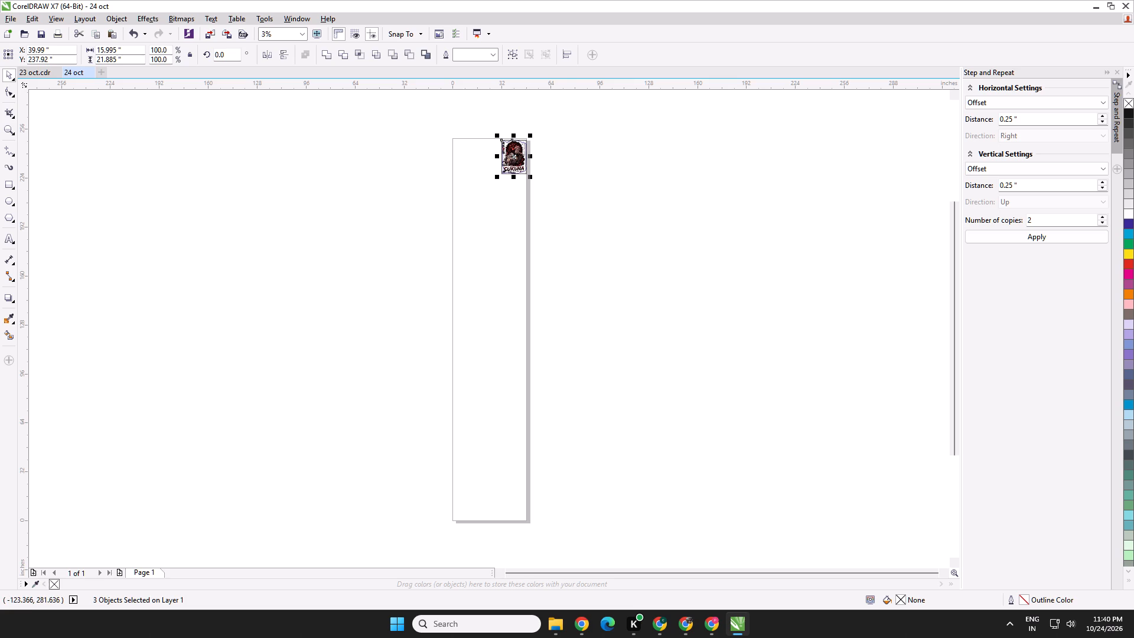
double_click(101, 51)
type("16")
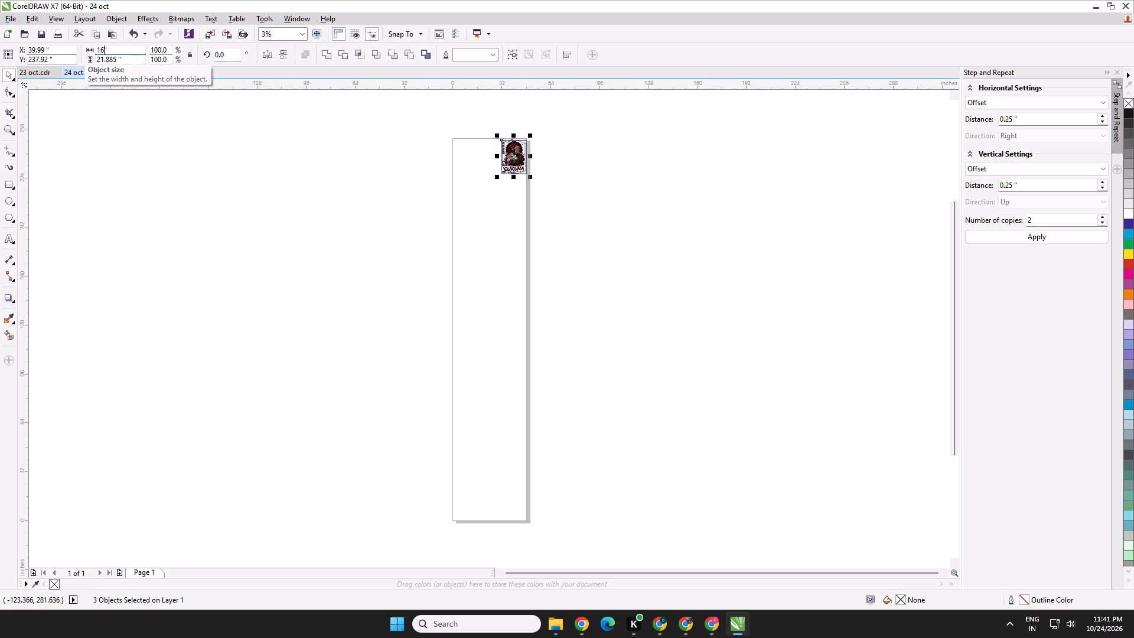
key("Tab")
type("22")
type(".5")
key("Return")
Move the Sukuna sticker up so its frame lines up with the top-right corner of the page.
scroll(522, 113, "up", 4)
middle_click_drag(636, 188, 604, 261)
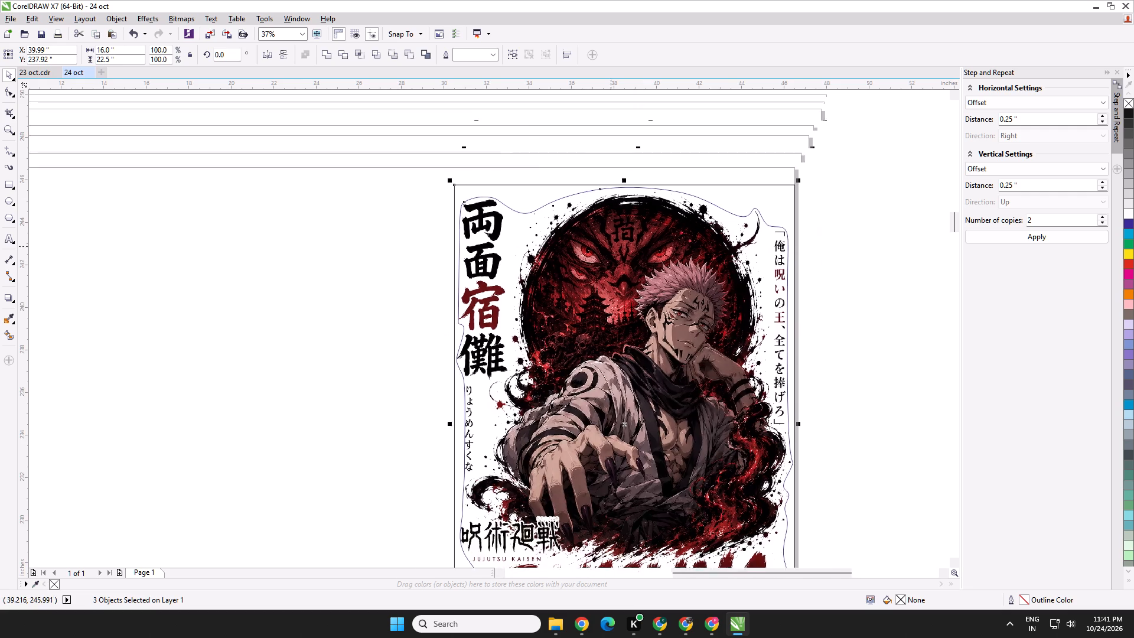
middle_click_drag(604, 261, 558, 434)
scroll(646, 418, "up", 1)
left_click_drag(627, 458, 625, 419)
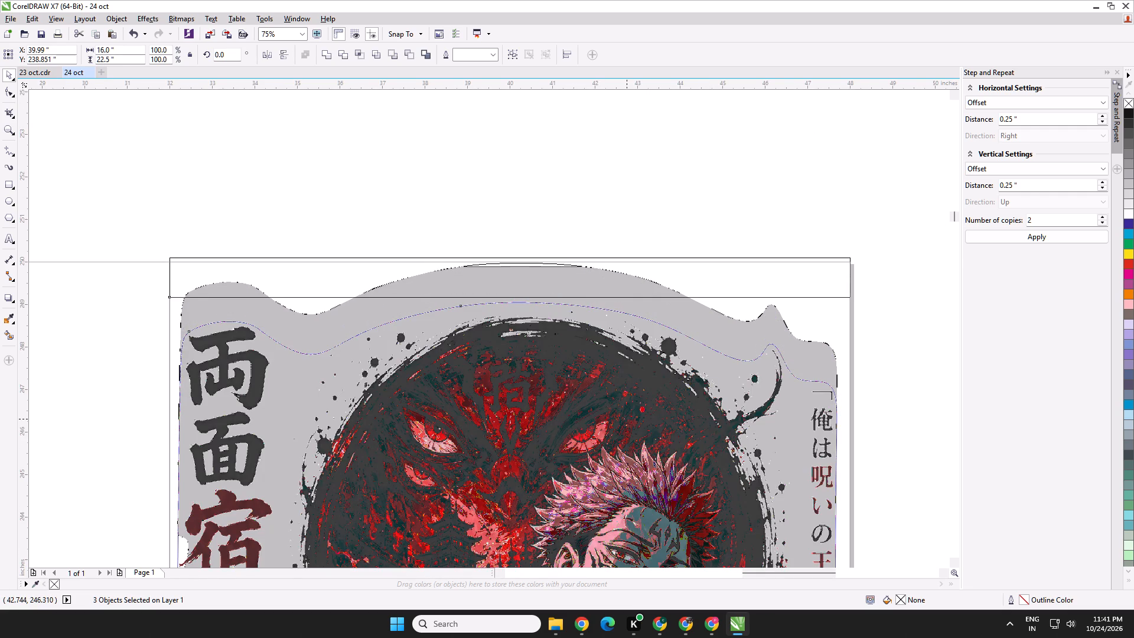
left_click_drag(625, 419, 630, 425)
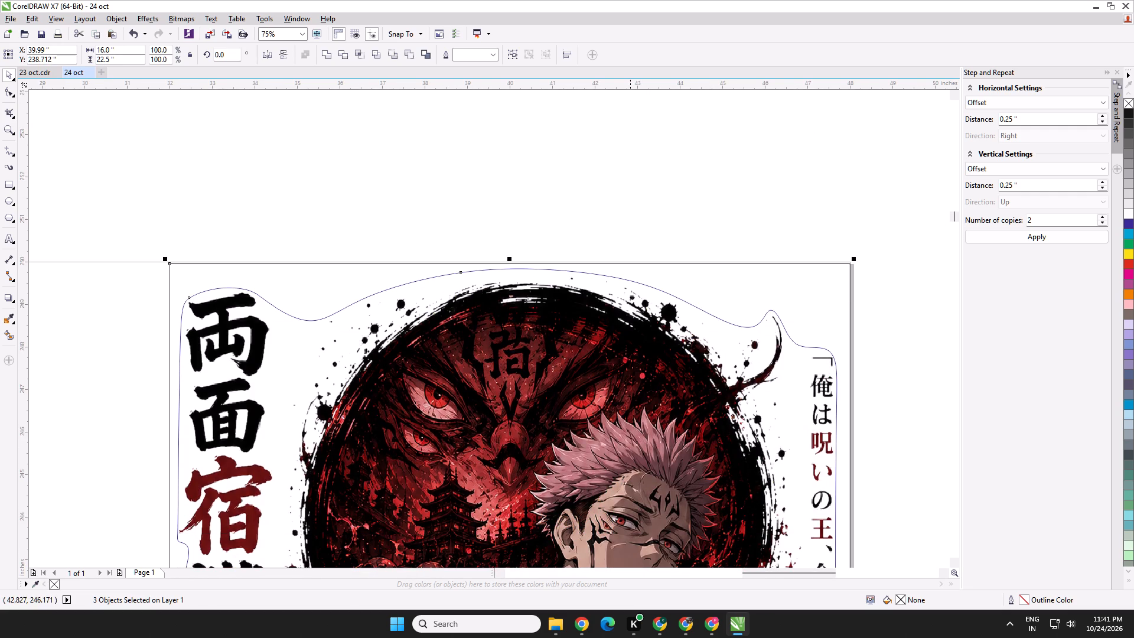
Check the rest of the 23 oct.cdr layout, then open ali all sticker.cdr from the Downloads folder.
scroll(341, 245, "down", 2)
left_click(35, 71)
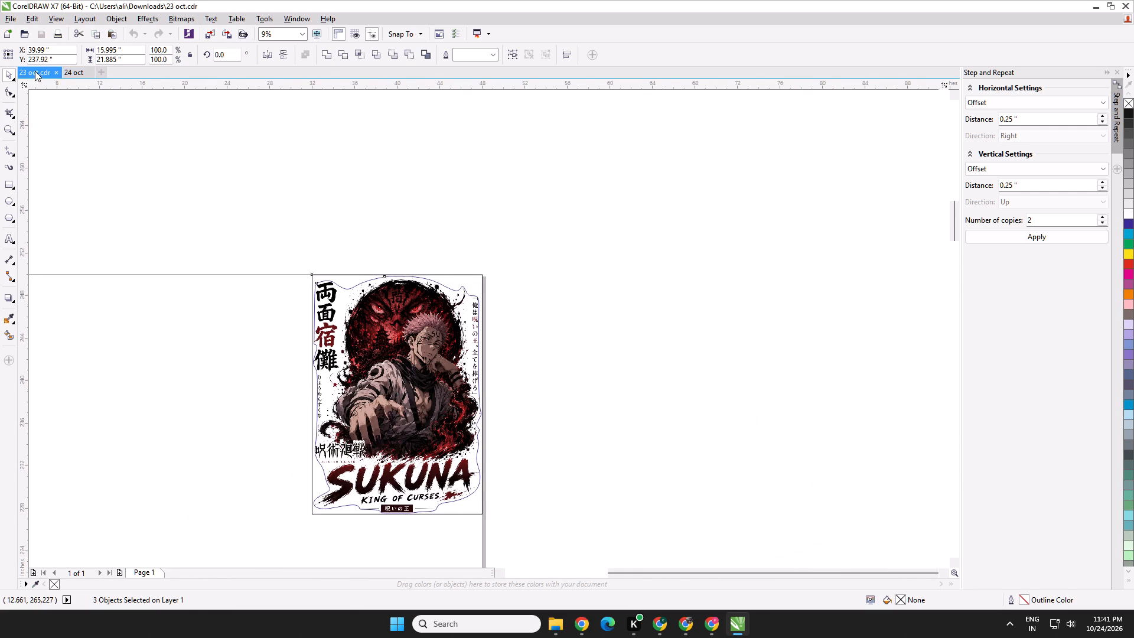
scroll(552, 343, "down", 1)
middle_click_drag(553, 347, 587, 64)
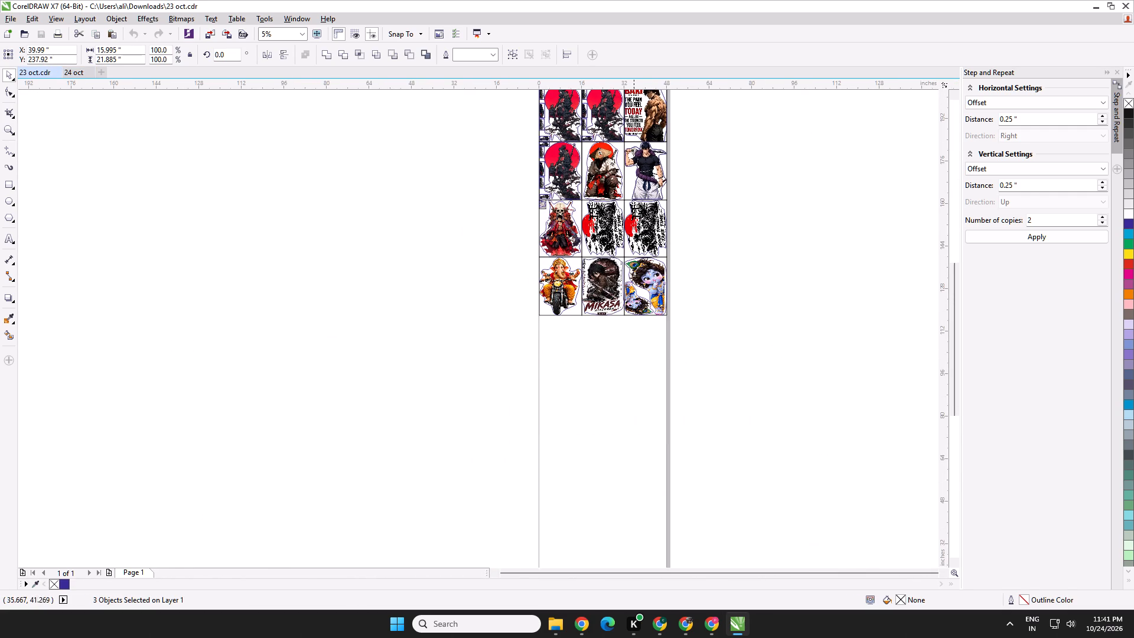
left_click(551, 626)
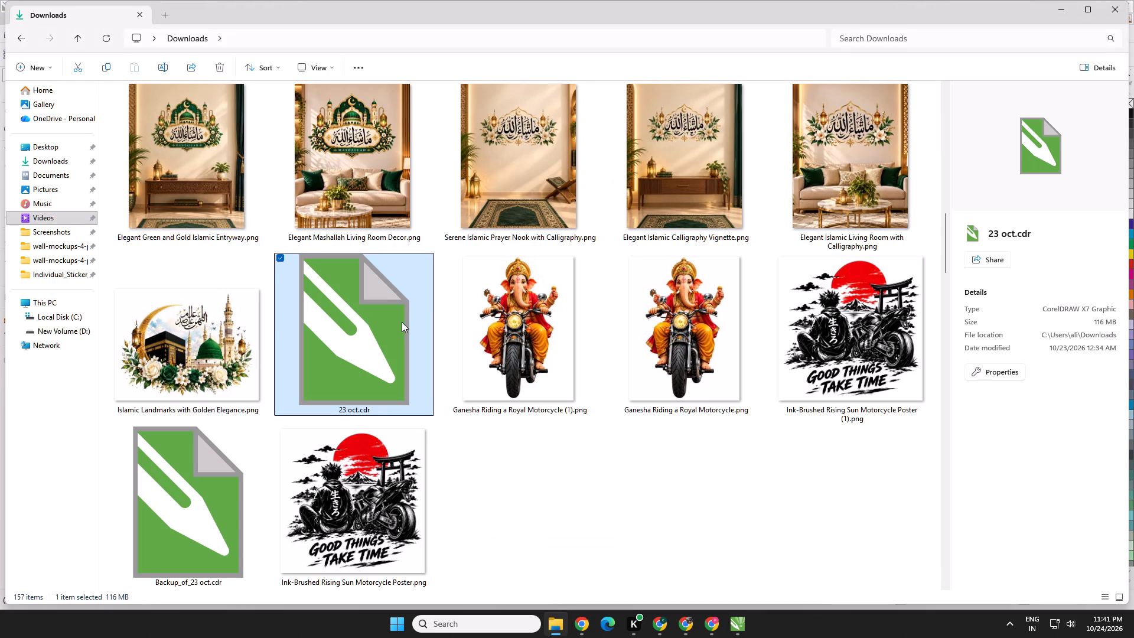
scroll(261, 444, "up", 2)
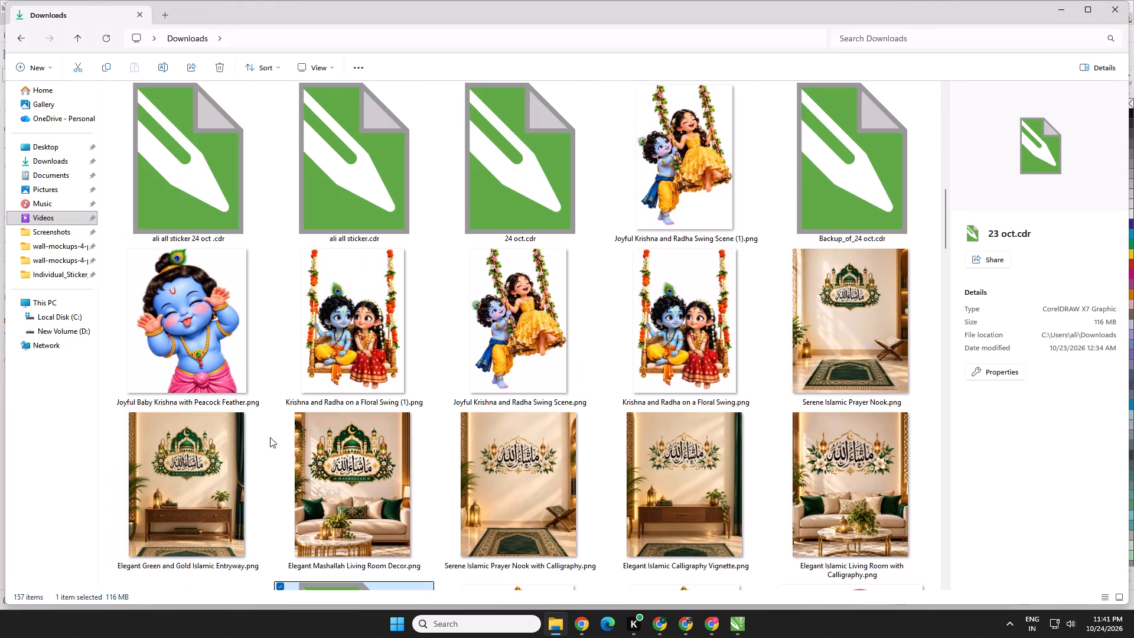
double_click(370, 187)
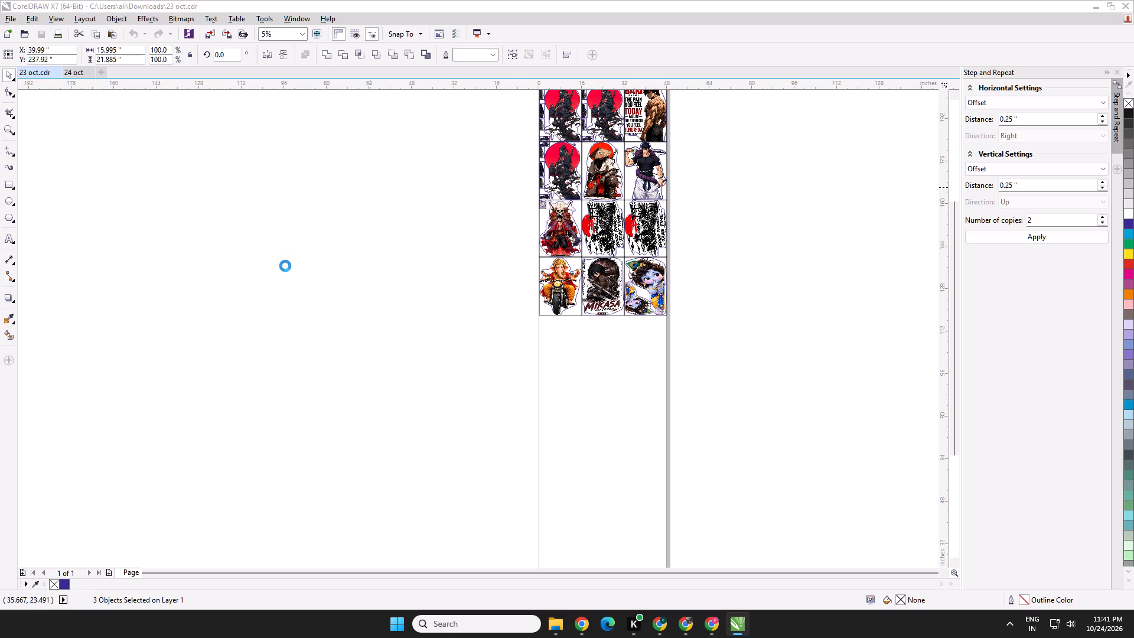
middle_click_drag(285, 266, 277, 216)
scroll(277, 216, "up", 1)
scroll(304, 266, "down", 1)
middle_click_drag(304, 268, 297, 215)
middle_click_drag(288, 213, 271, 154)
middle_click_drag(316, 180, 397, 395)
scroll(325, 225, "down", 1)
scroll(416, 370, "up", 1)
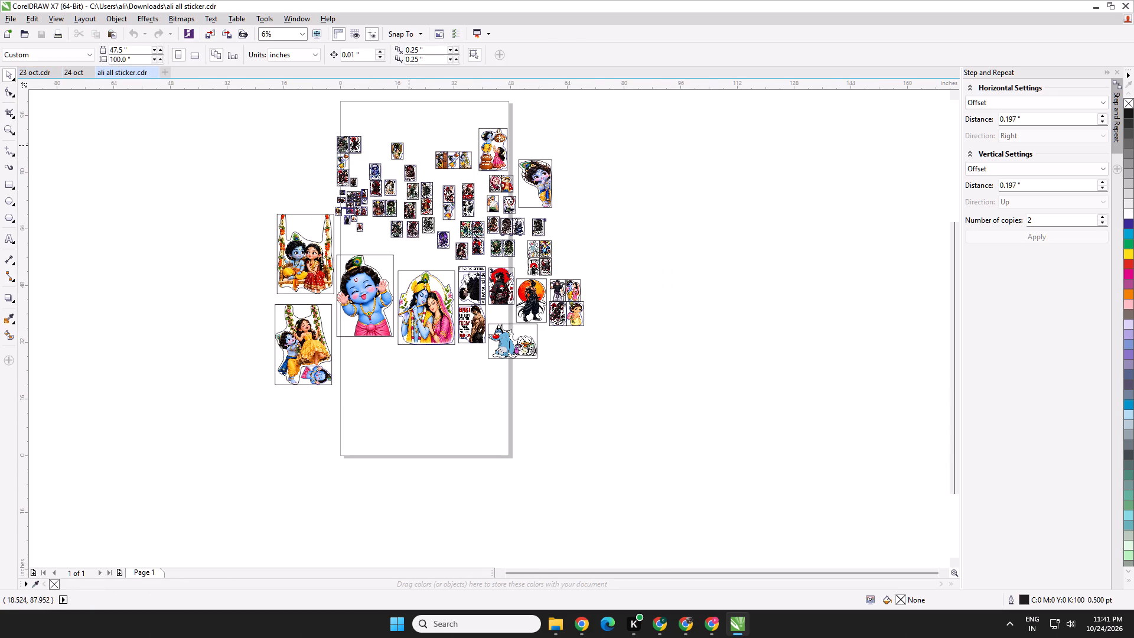
Copy the small Krishna and Radha window sticker from ali all sticker.cdr and paste it into the 24 oct document.
scroll(408, 145, "up", 2)
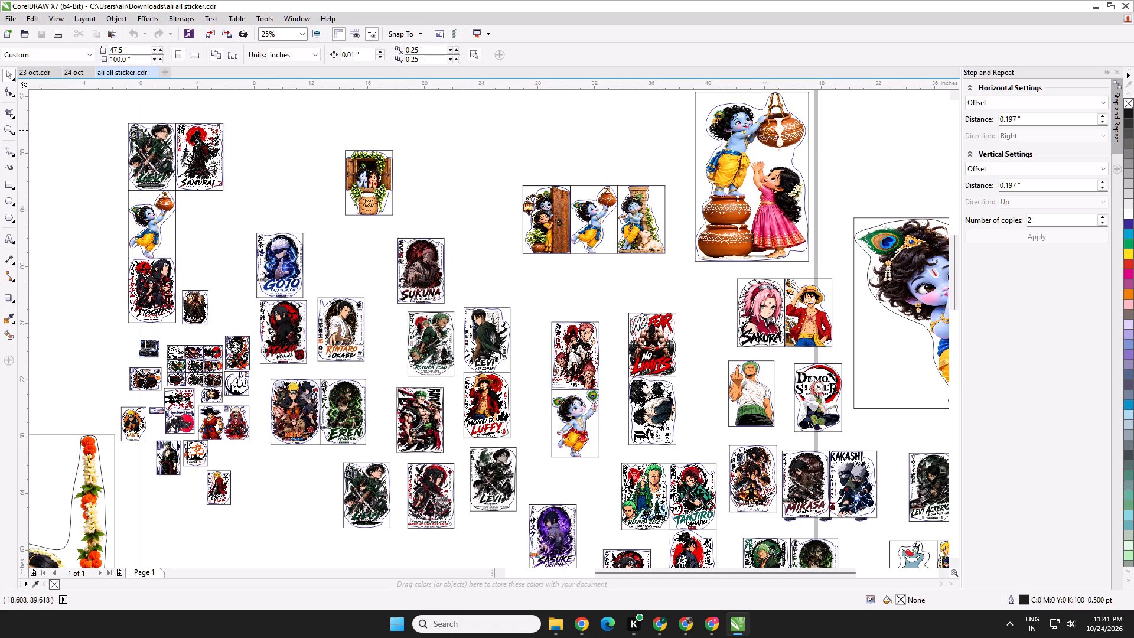
left_click_drag(409, 128, 336, 280)
key("ctrl+c")
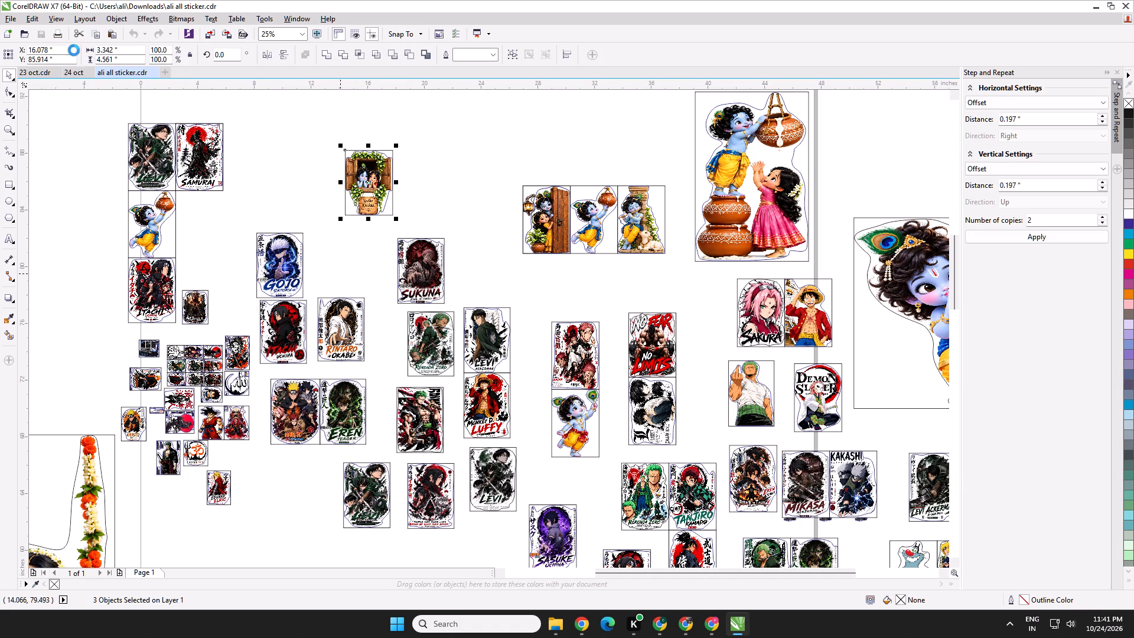
left_click(76, 75)
key("ctrl+v")
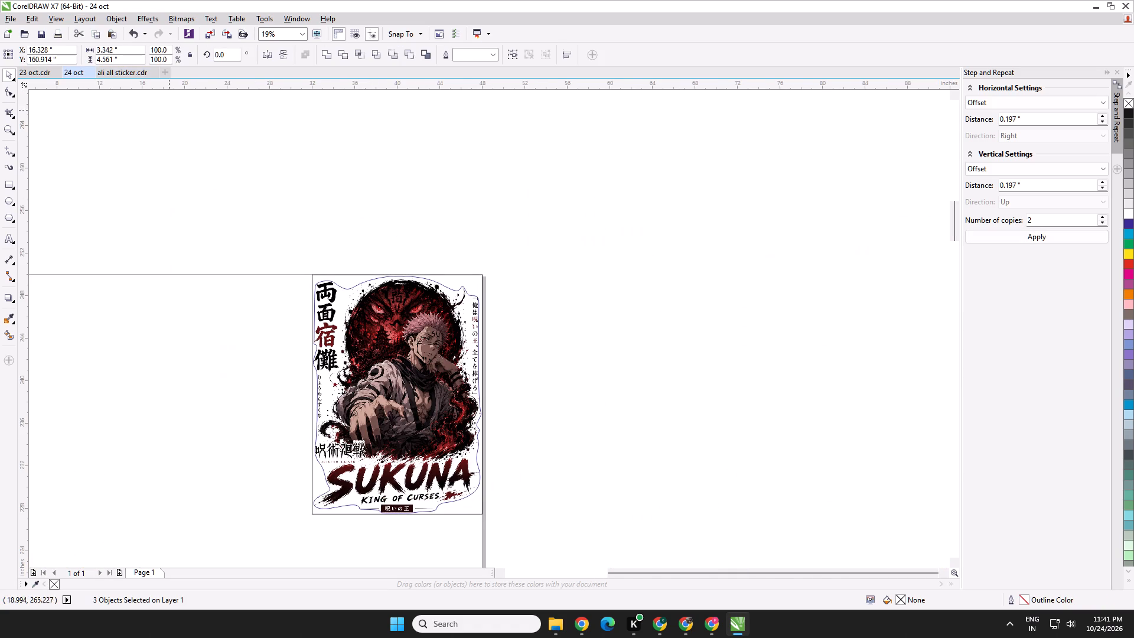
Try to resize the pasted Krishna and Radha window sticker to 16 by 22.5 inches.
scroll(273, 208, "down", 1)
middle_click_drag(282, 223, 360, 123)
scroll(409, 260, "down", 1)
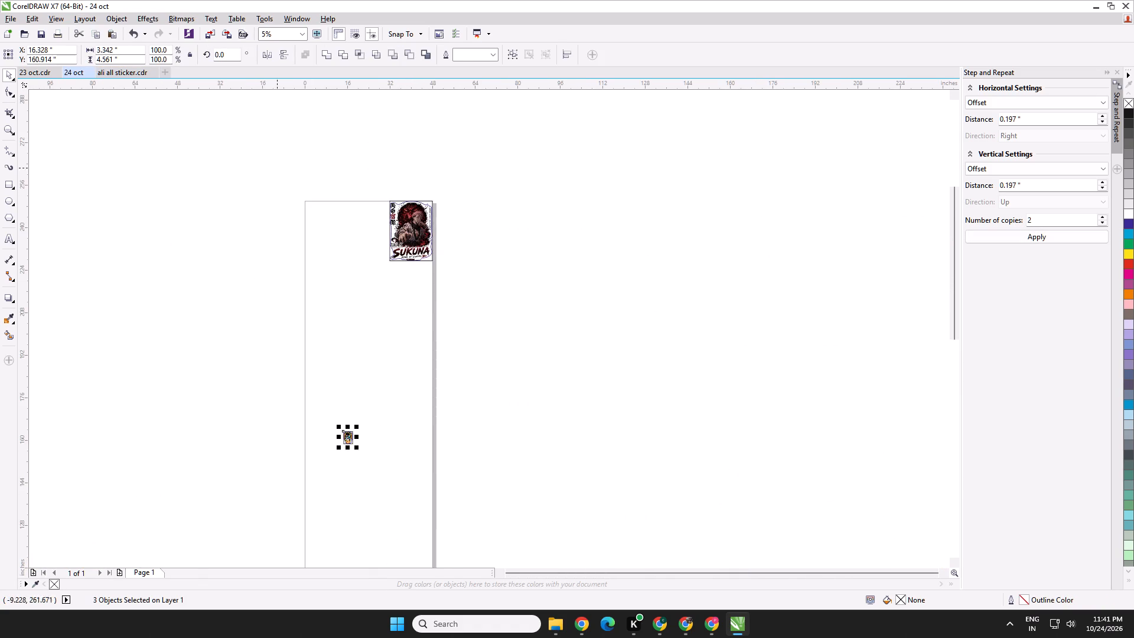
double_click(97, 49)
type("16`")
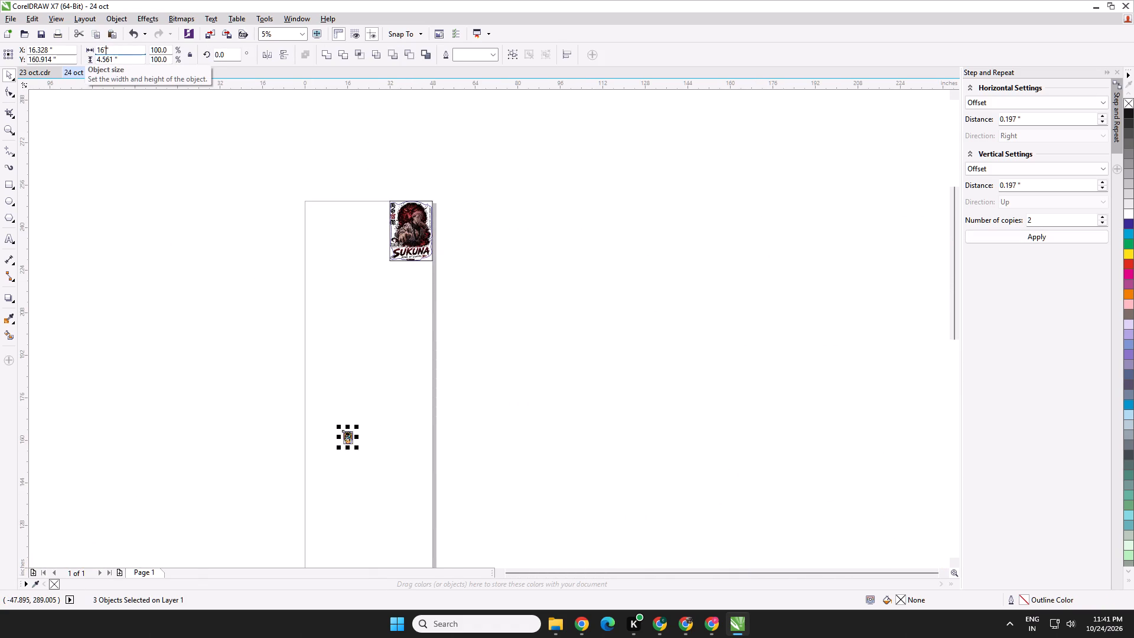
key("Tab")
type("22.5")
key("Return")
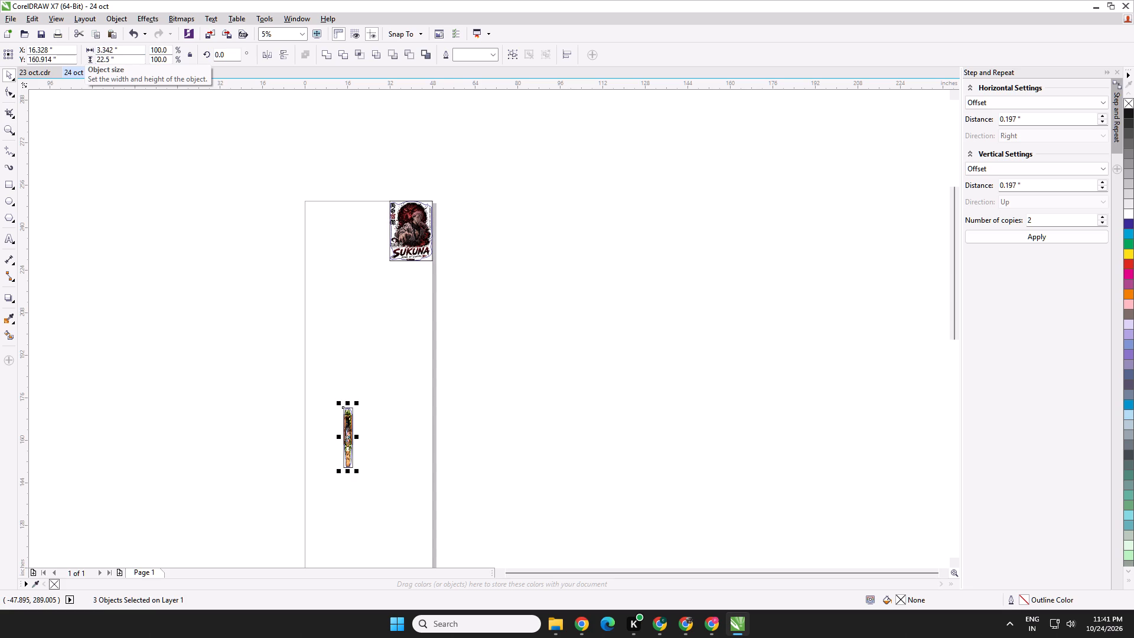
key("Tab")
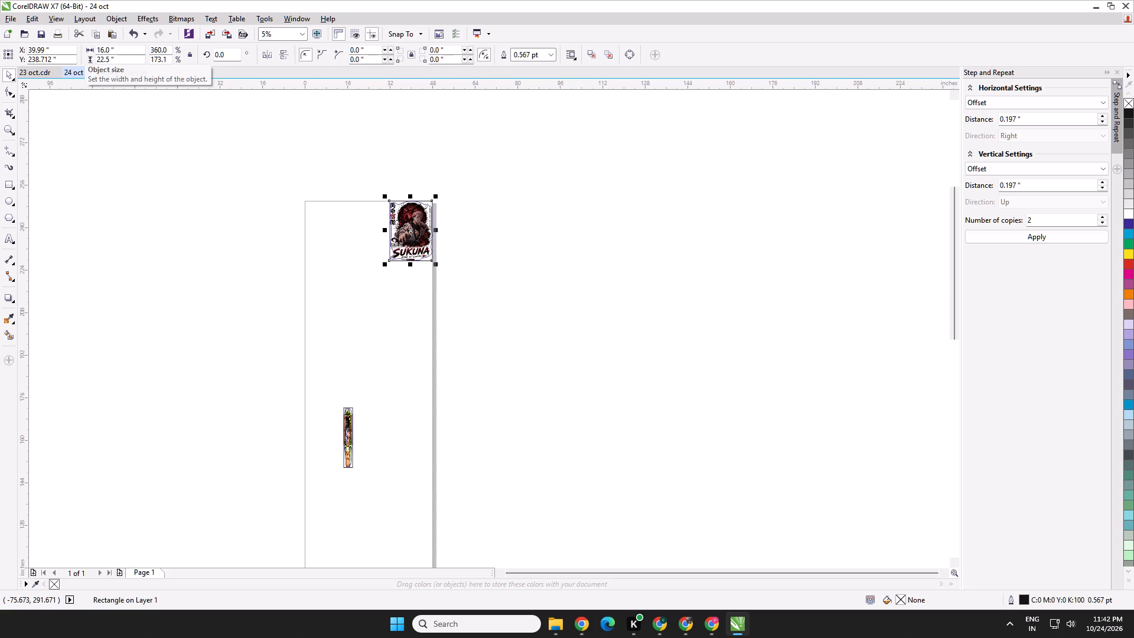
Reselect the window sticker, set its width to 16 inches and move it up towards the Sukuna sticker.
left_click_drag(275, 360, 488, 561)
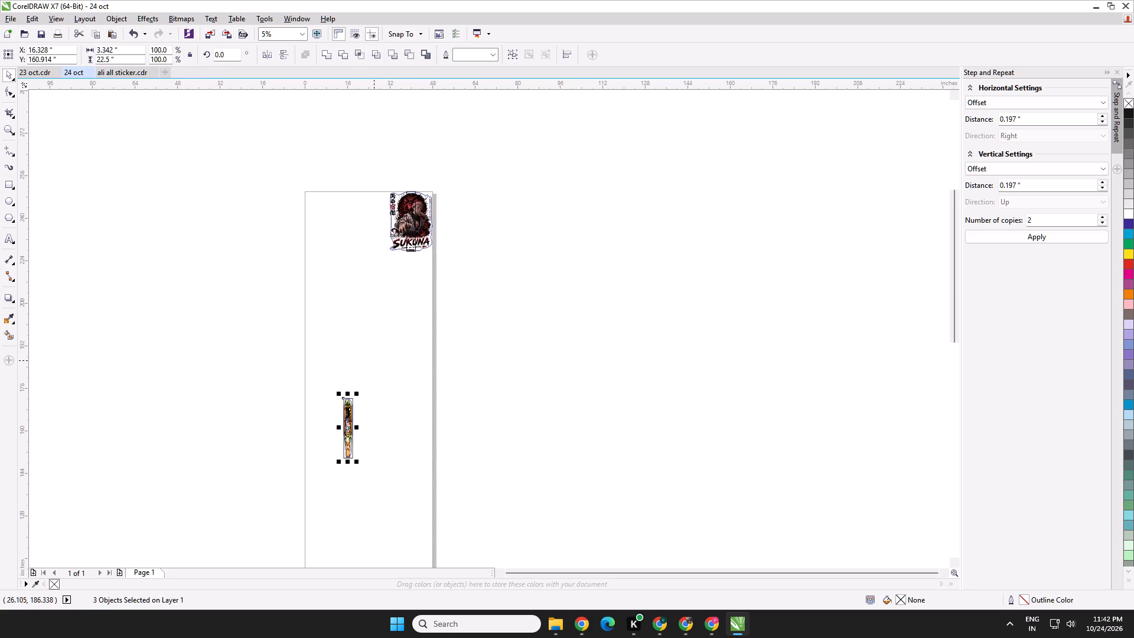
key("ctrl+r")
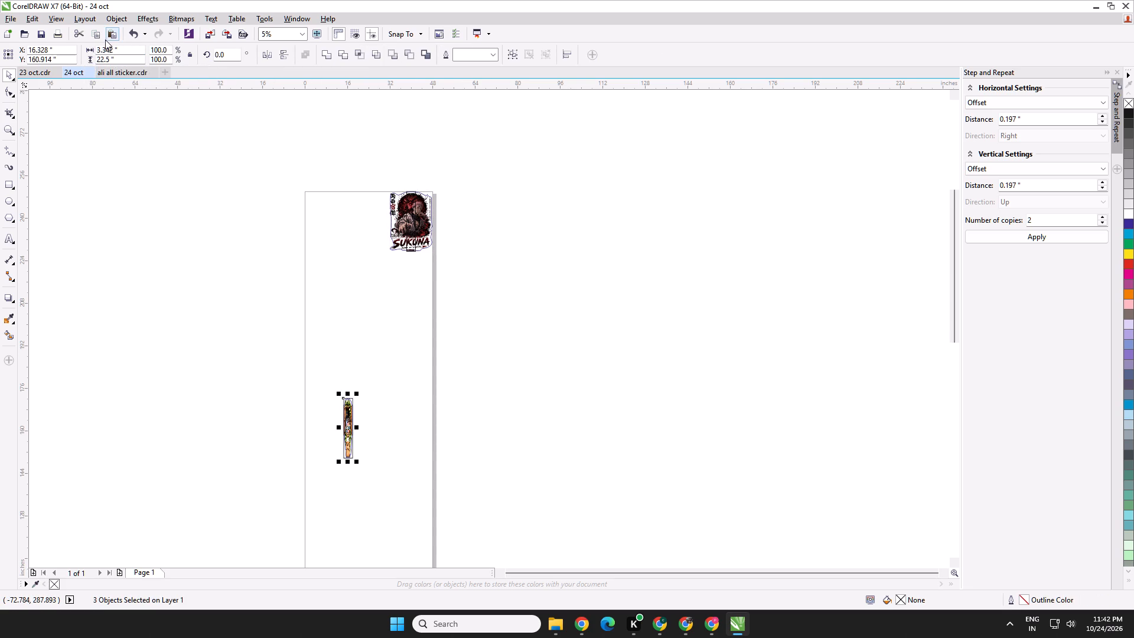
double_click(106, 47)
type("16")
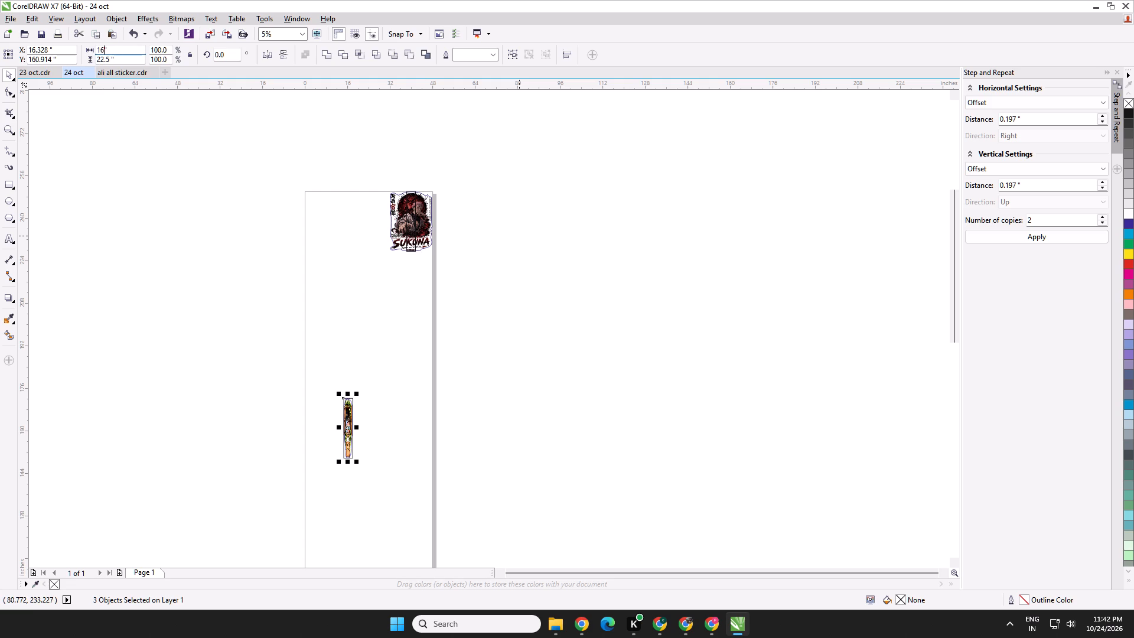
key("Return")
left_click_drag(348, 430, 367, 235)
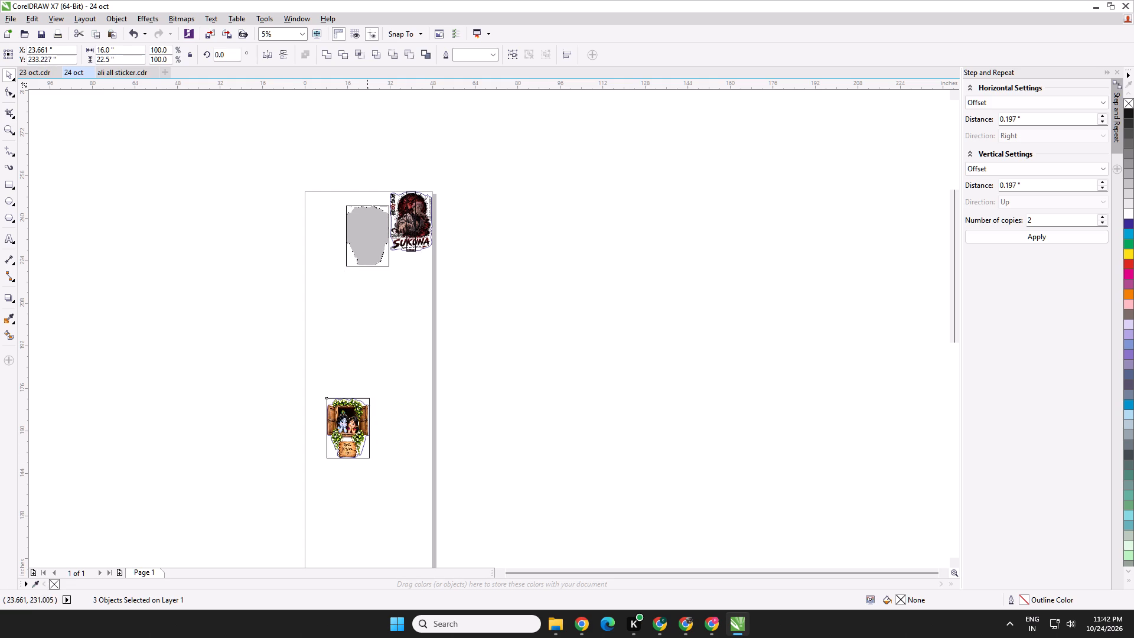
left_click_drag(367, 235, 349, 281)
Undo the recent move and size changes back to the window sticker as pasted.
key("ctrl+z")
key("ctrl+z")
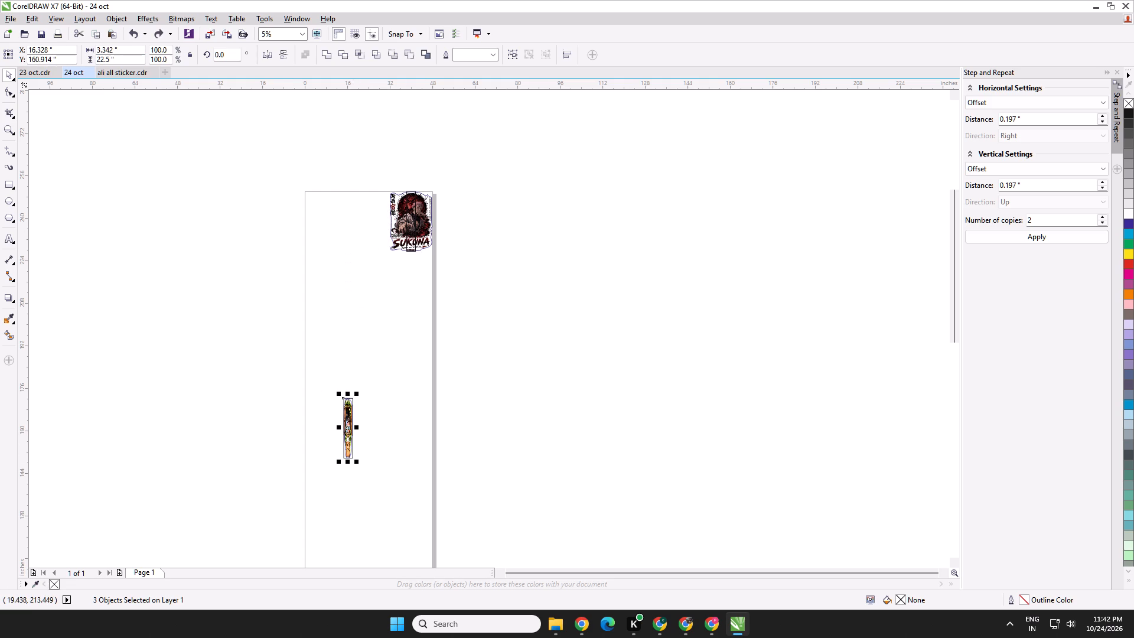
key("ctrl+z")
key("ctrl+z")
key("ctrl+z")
Select the whole Krishna and Radha window sticker and set its size to 16 by 22.5 inches.
left_click_drag(409, 366, 256, 548)
double_click(105, 52)
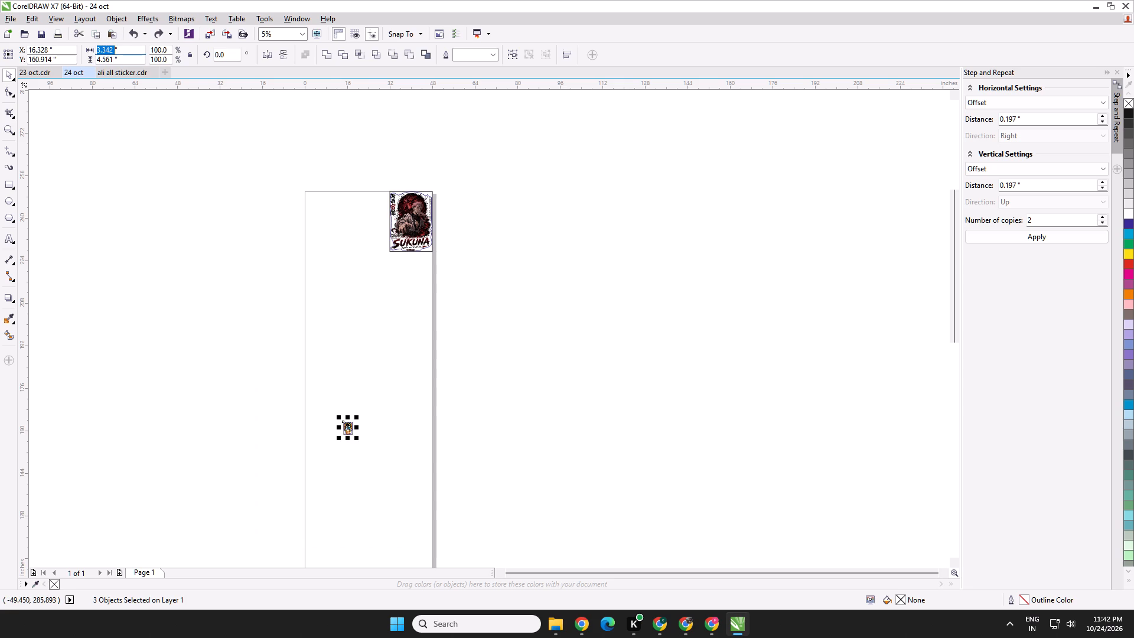
type("16")
key("Tab")
type("22.5")
key("Return")
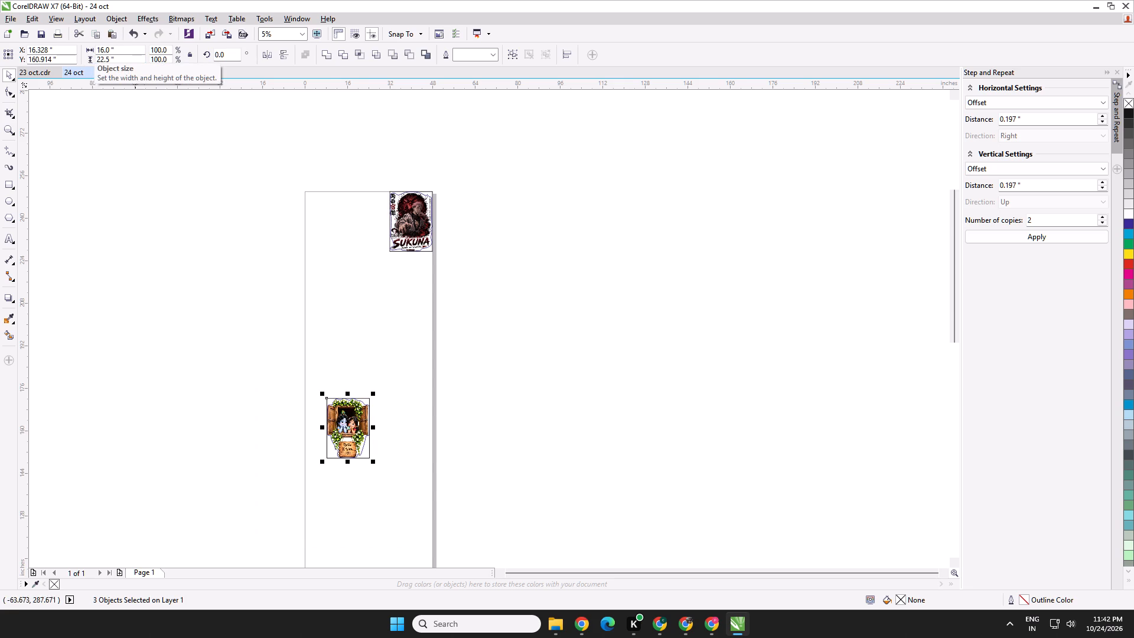
Move the Krishna and Radha window sticker beside the Sukuna sticker, nudging it until their edges meet at about X 23.99, Y 238.72 inches.
left_click_drag(346, 430, 368, 220)
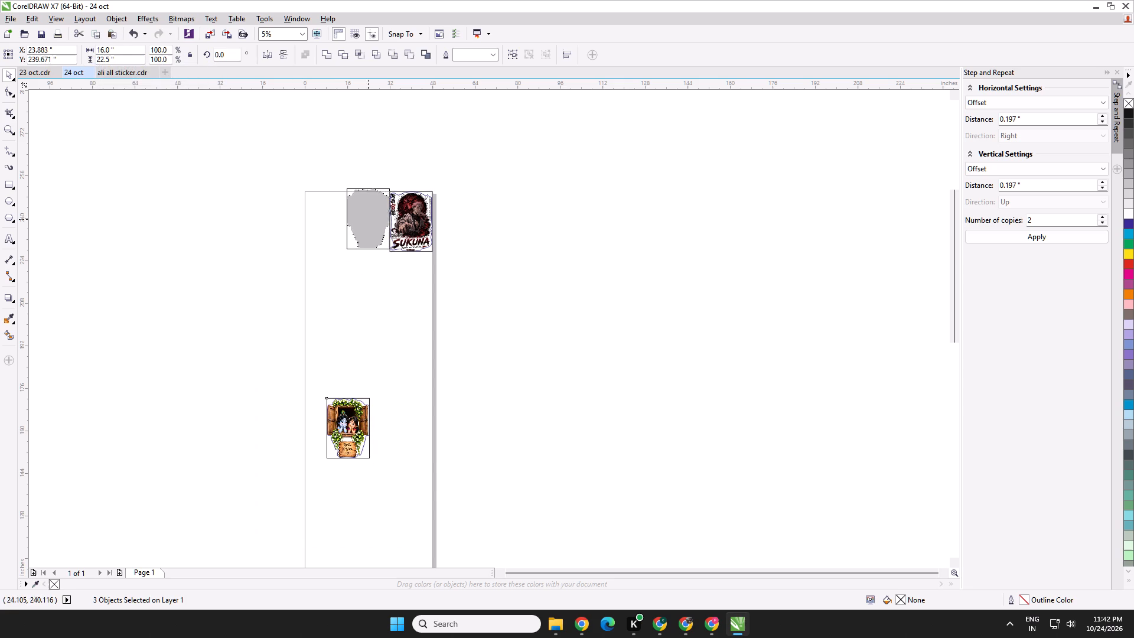
left_click_drag(368, 220, 366, 223)
scroll(387, 197, "up", 5)
middle_click_drag(395, 189, 396, 286)
left_click_drag(288, 341, 314, 315)
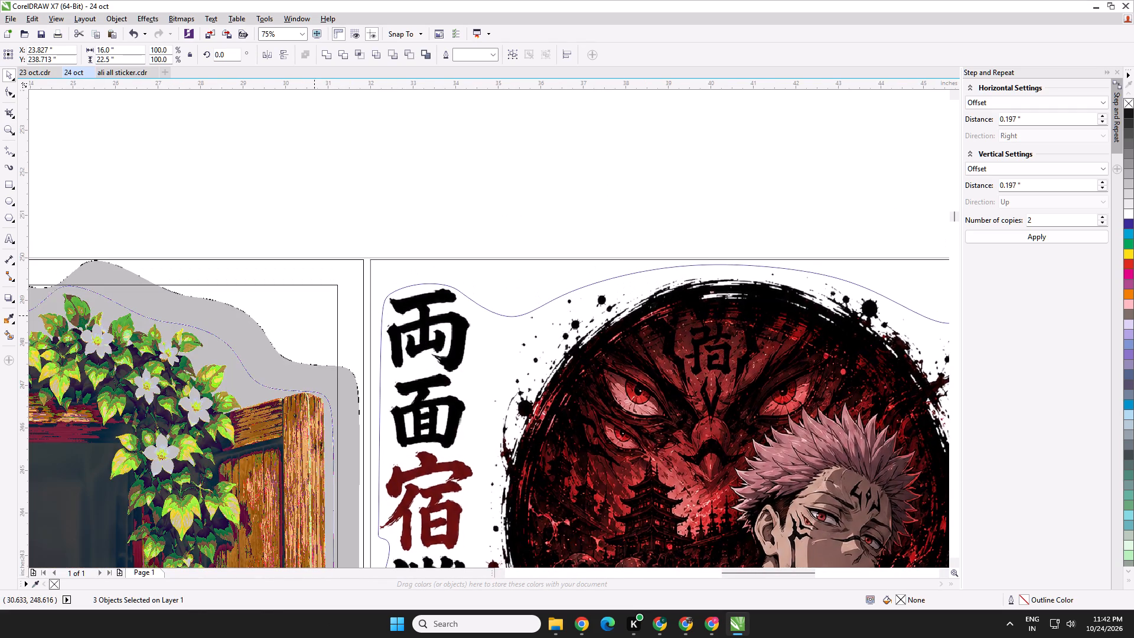
left_click_drag(314, 315, 320, 317)
key("Up")
scroll(347, 267, "up", 2)
key("Right")
scroll(395, 247, "up", 1)
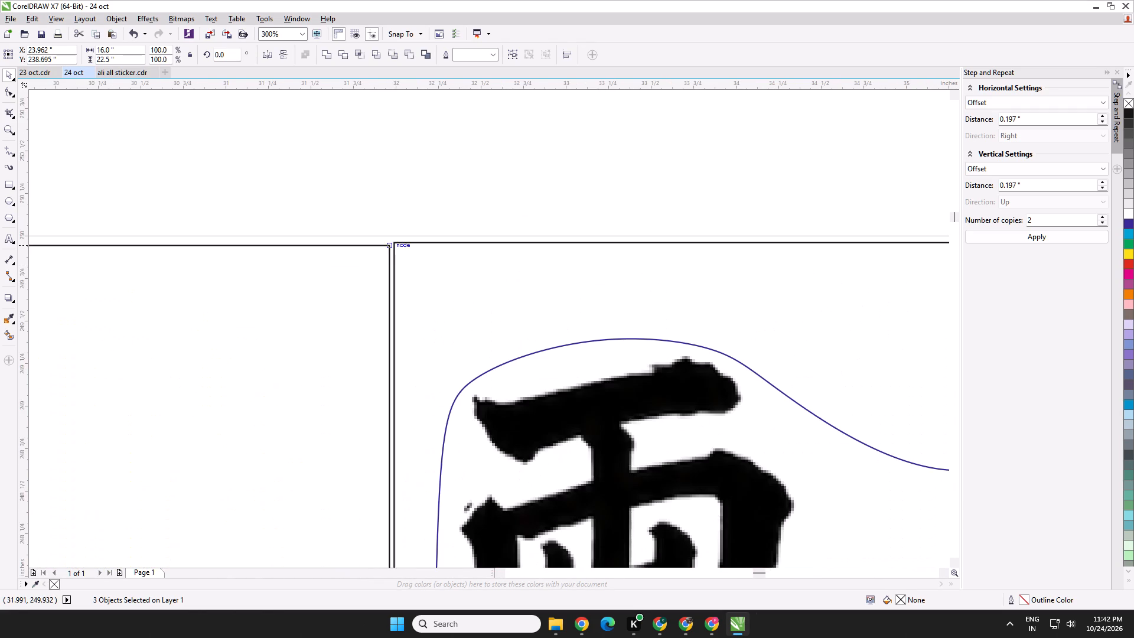
scroll(395, 247, "up", 1)
key("Up")
key("Up")
key("Right")
key("Right")
key("Down")
key("Right")
key("Up")
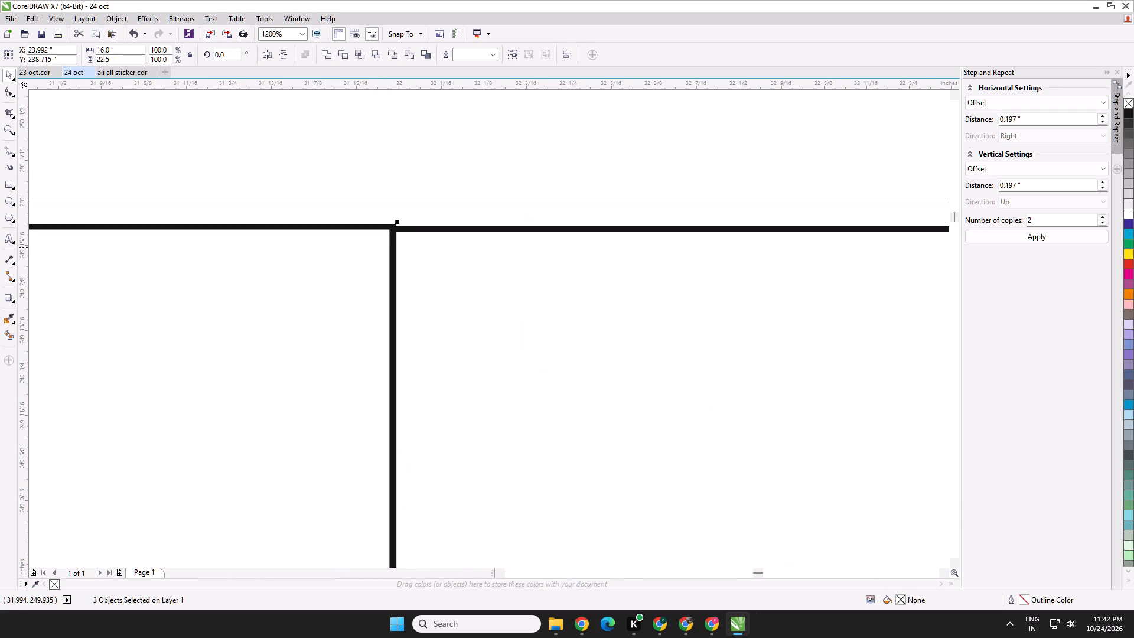
Duplicate the window sticker and place the copy flush against the original's outer side, at about X 7.99, Y 238.72 inches.
scroll(395, 247, "down", 7)
middle_click_drag(382, 316, 558, 71)
scroll(567, 211, "down", 1)
middle_click_drag(562, 246, 572, 212)
key("ctrl+c")
key("ctrl+v")
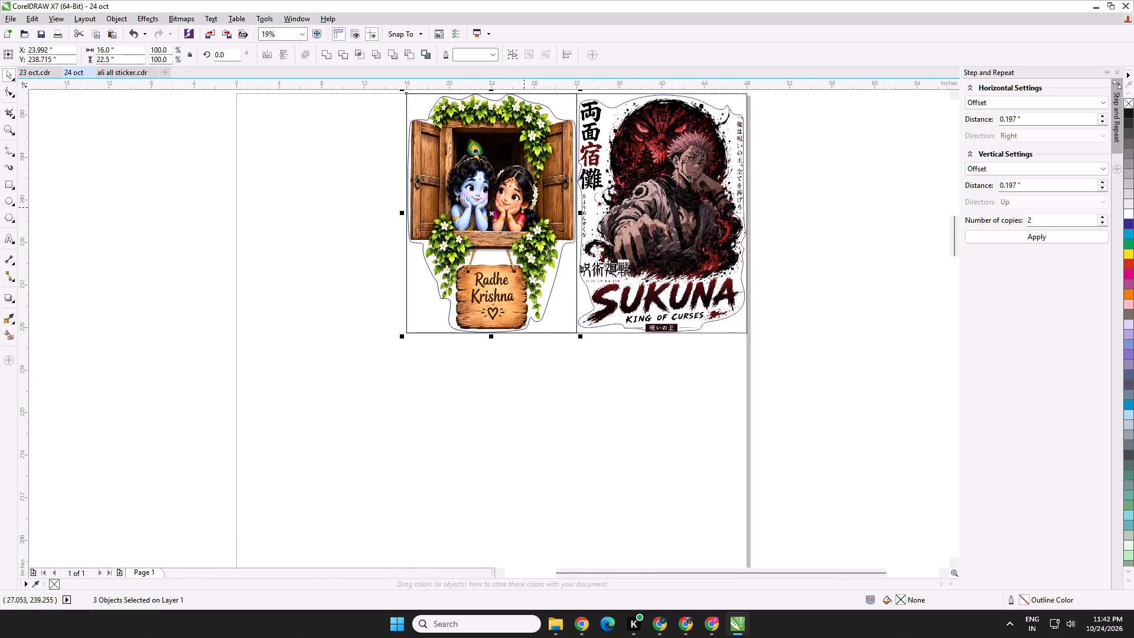
left_click_drag(524, 207, 354, 211)
scroll(385, 174, "up", 2)
middle_click_drag(444, 190, 423, 355)
scroll(376, 295, "up", 1)
key("Left")
scroll(440, 265, "up", 1)
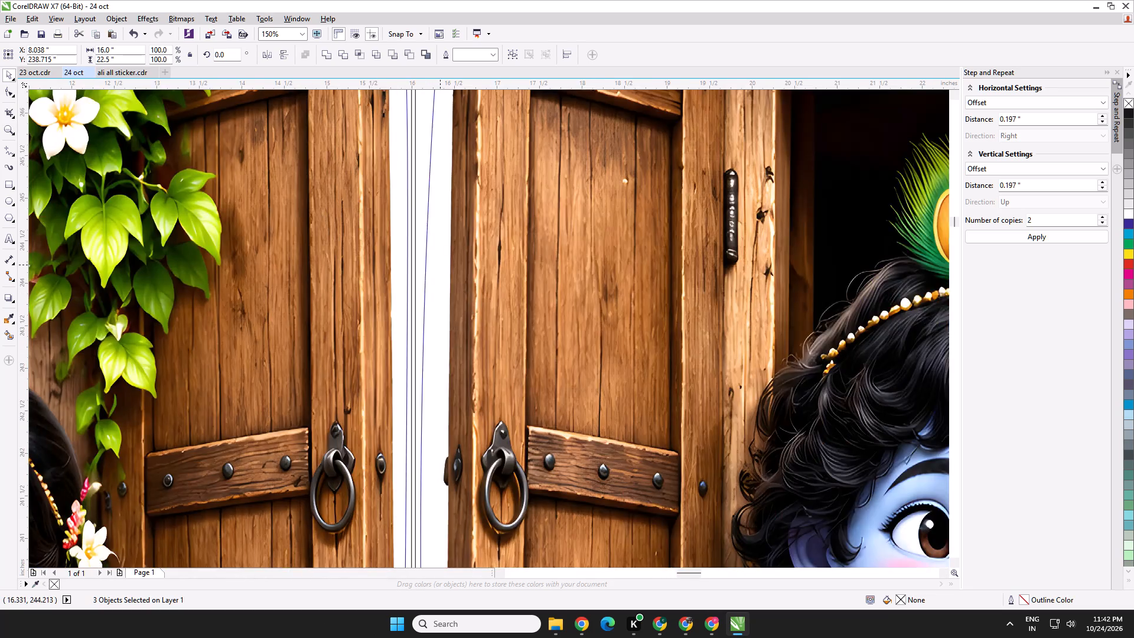
scroll(440, 265, "up", 1)
key("Left")
key("Left")
key("Left")
key("Left")
scroll(341, 272, "up", 2)
key("Left")
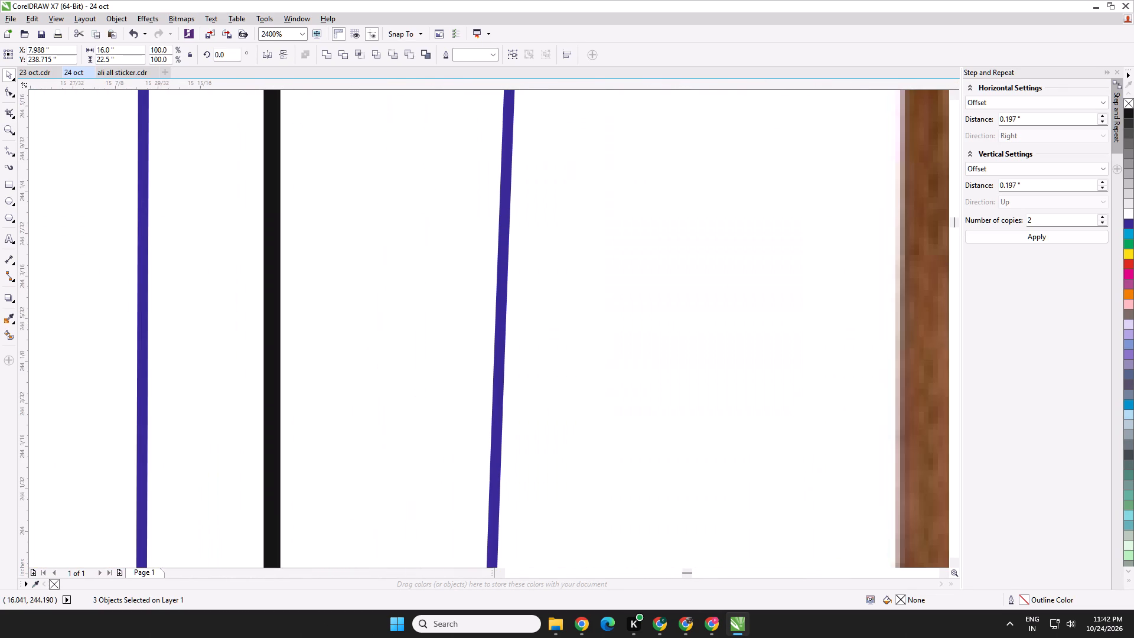
Switch to the Meesho pending orders and search them by the Radha Krishna SKU DEV-RADHAKRISH-WINDOW-16X22-30-9.
scroll(341, 272, "down", 8)
middle_click_drag(389, 255, 509, 95)
scroll(554, 434, "down", 1)
middle_click_drag(553, 391, 572, 248)
scroll(572, 248, "down", 1)
middle_click_drag(556, 354, 573, 243)
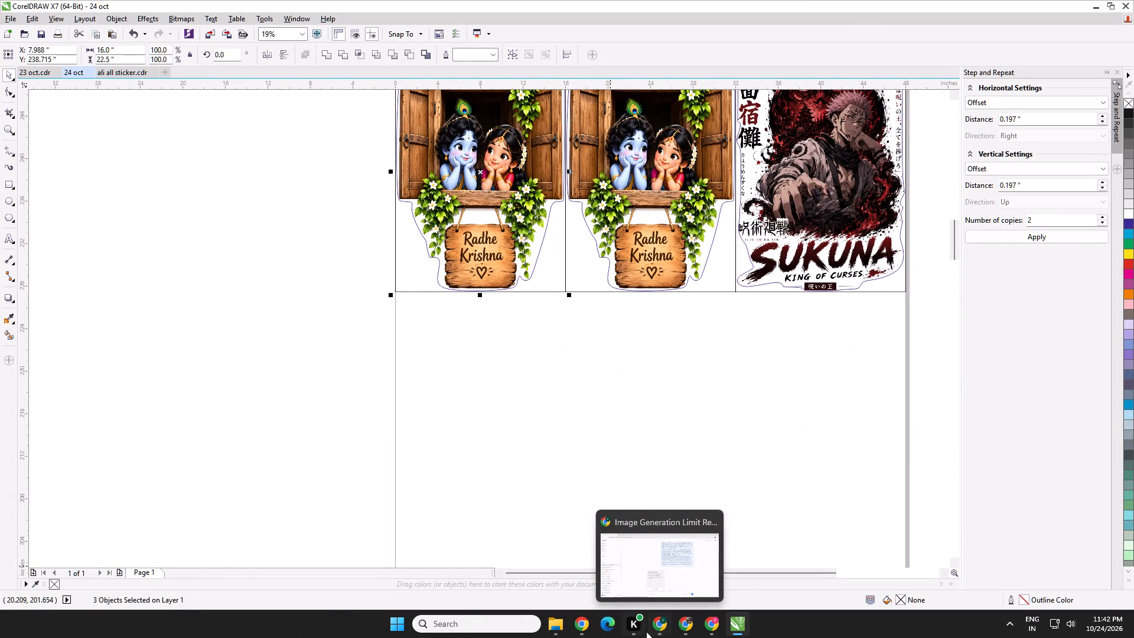
left_click(588, 550)
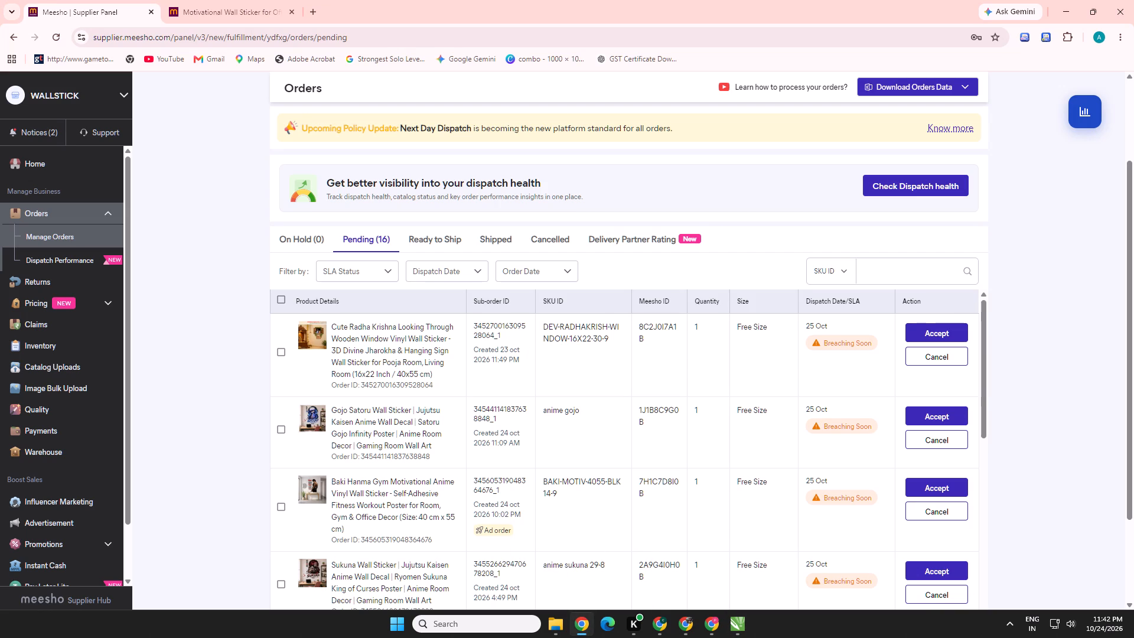
triple_click(578, 327)
key("ctrl+c")
left_click(877, 273, "ctrl")
key("ctrl+v")
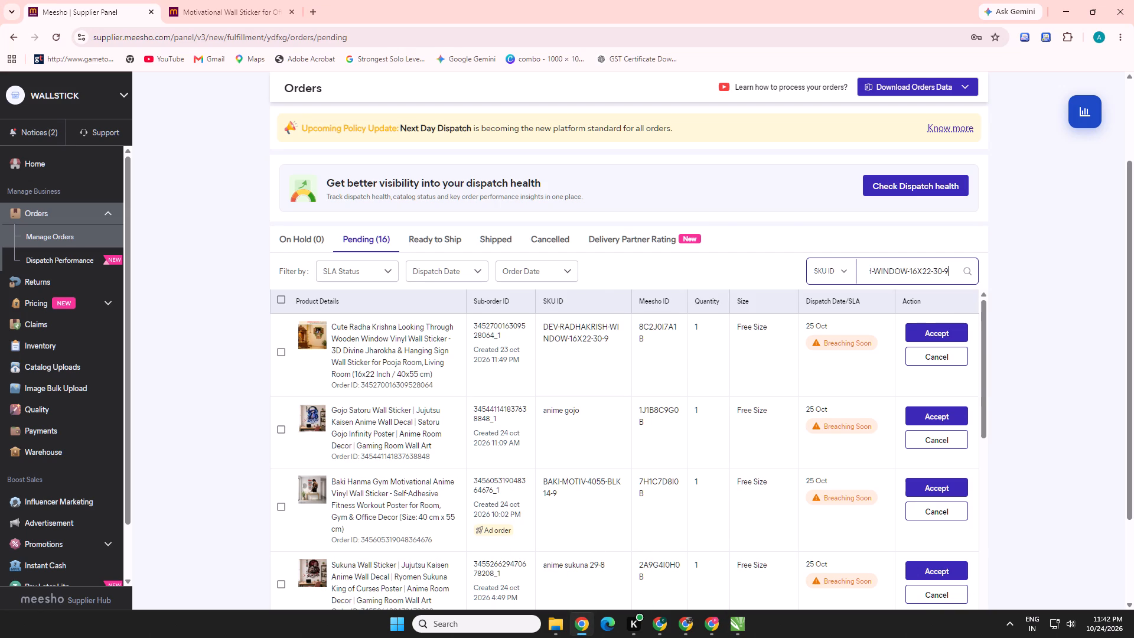
key("Return")
scroll(439, 392, "down", 2)
scroll(383, 441, "down", 4)
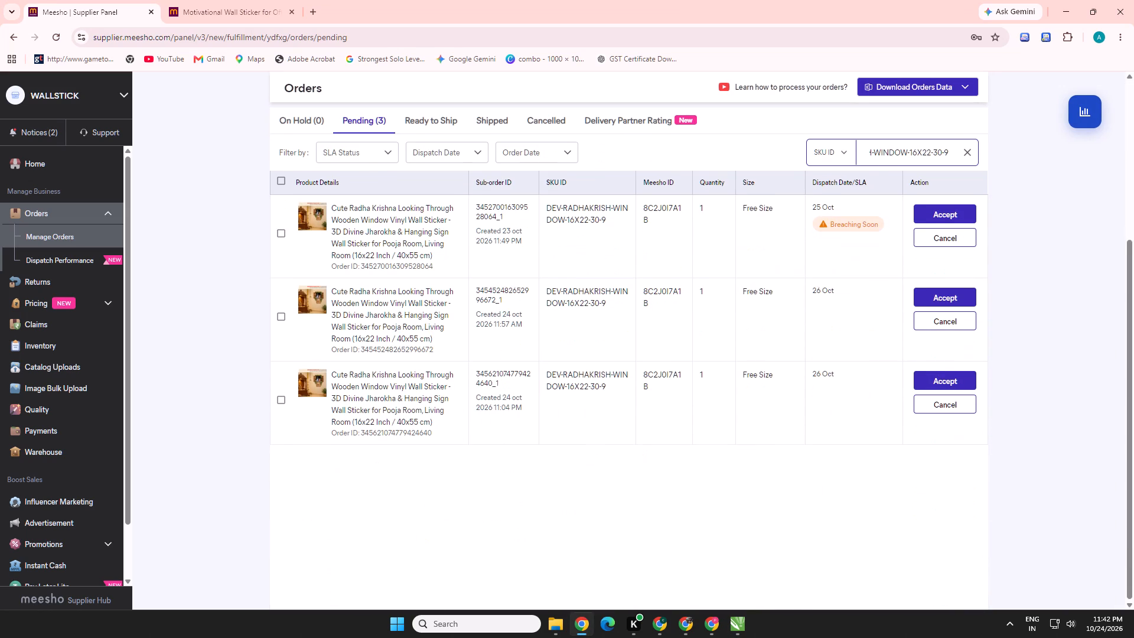
scroll(442, 416, "down", 1)
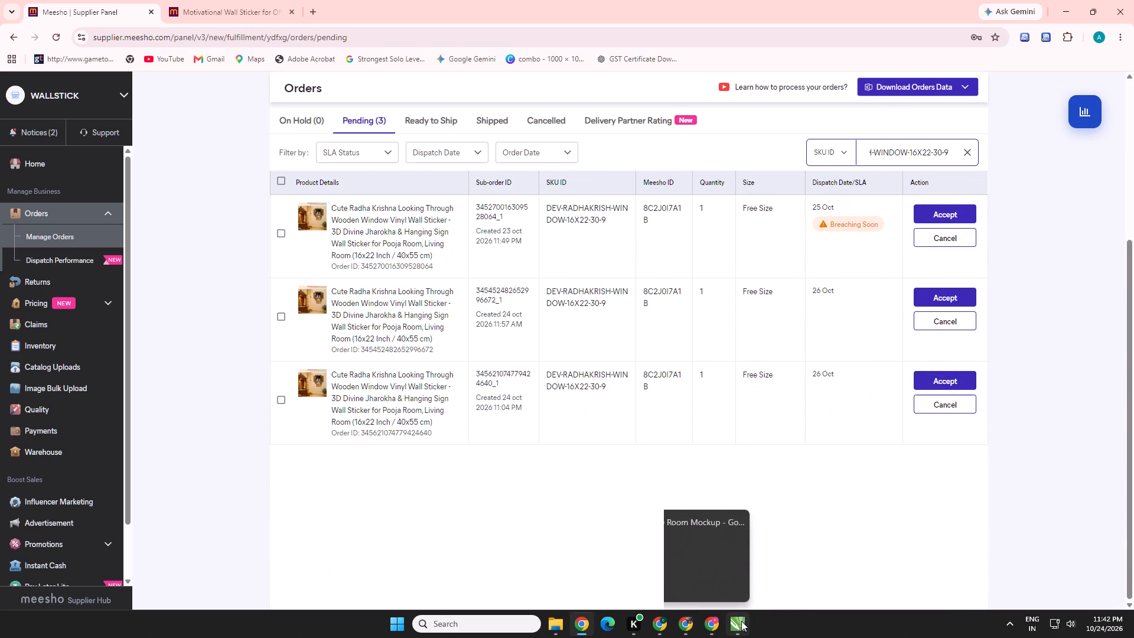
Back in CorelDRAW, duplicate both window stickers together and place the copied pair directly below the originals.
left_click(741, 621)
left_click_drag(318, 368, 748, 203)
middle_click_drag(577, 239, 580, 427)
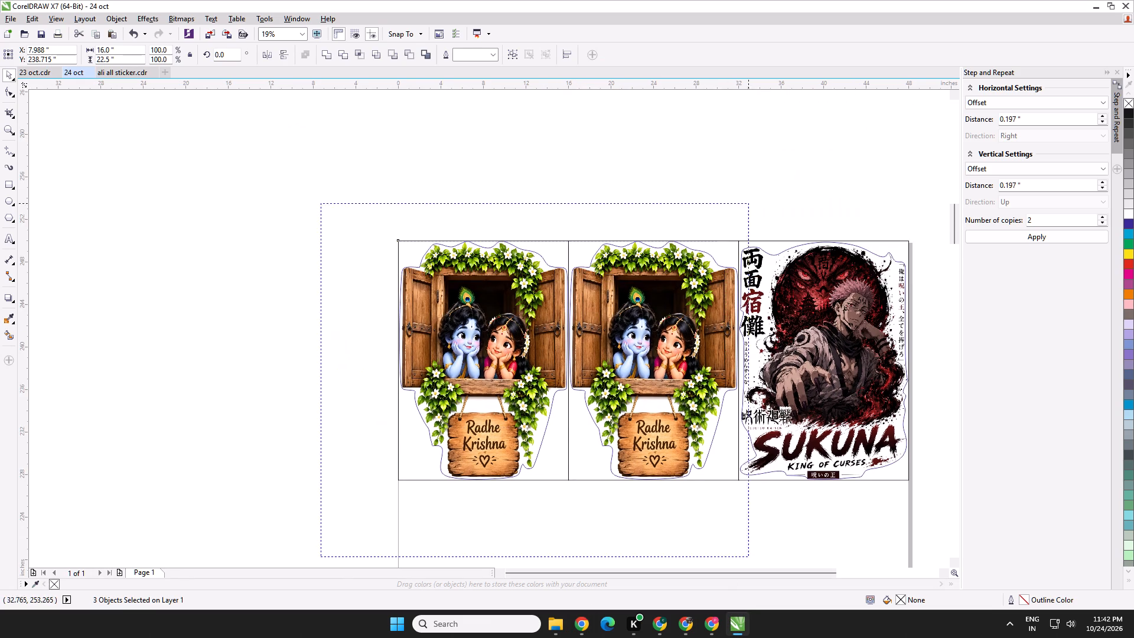
left_click_drag(748, 203, 751, 201)
key("ctrl+c")
key("ctrl+v")
scroll(637, 315, "down", 1)
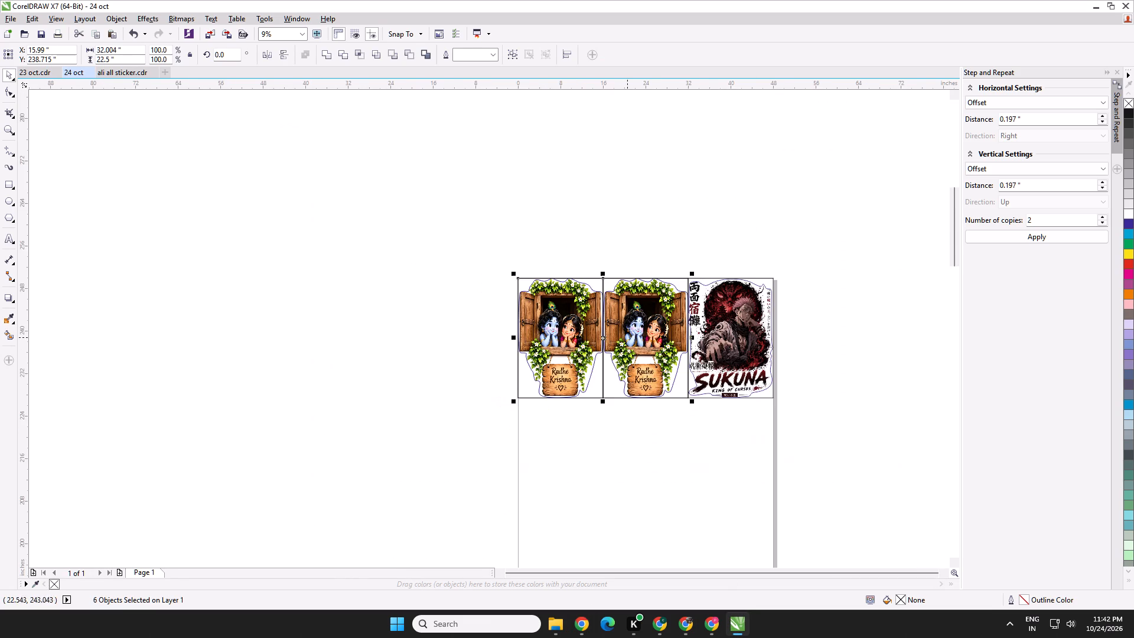
middle_click_drag(624, 315, 632, 243)
left_click_drag(604, 255, 608, 369)
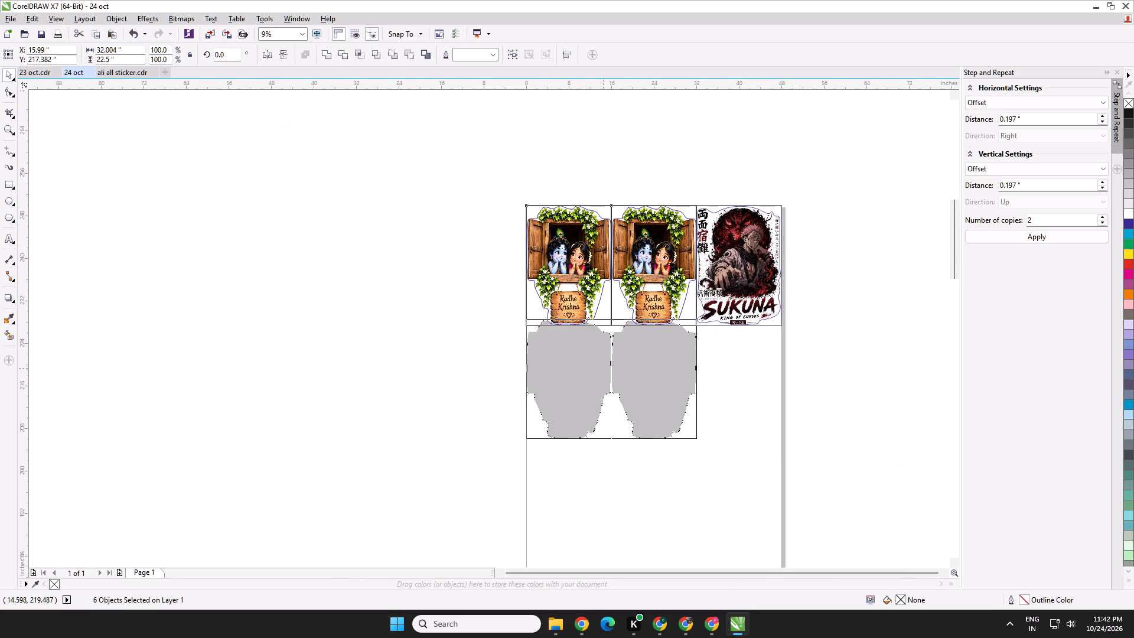
left_click_drag(608, 369, 608, 375)
Nudge the copied window sticker pair up until its top edge meets the upper row, at about Y 216.21 inches.
scroll(605, 318, "up", 4)
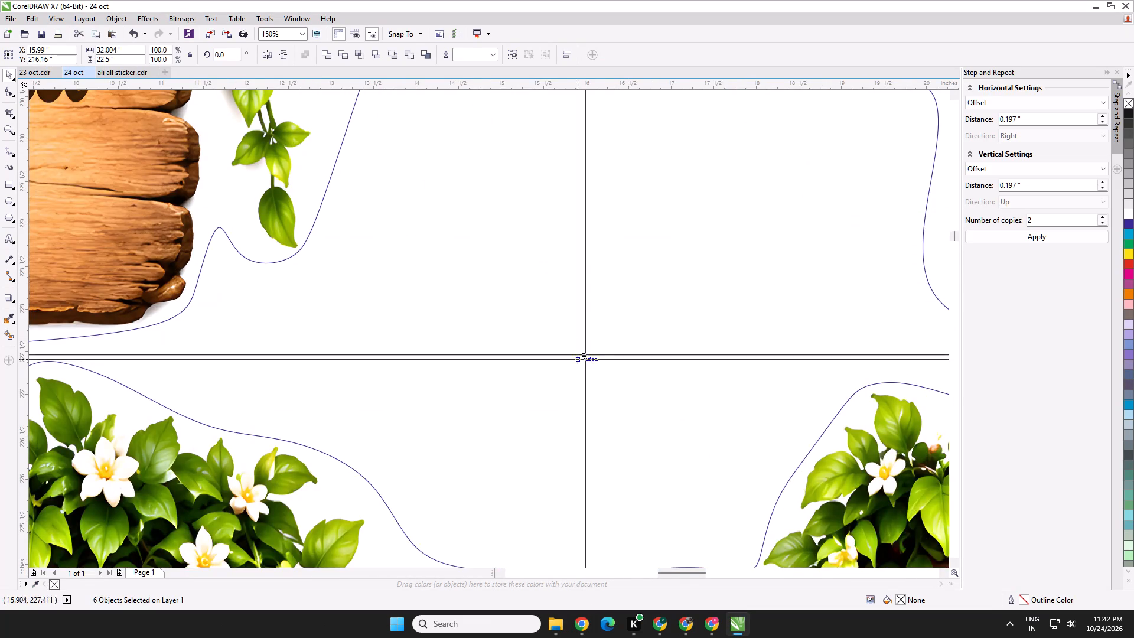
key("Up")
scroll(584, 352, "up", 2)
key("Up")
key("Up")
key("Up")
key("Up")
key("Up")
scroll(605, 409, "down", 1)
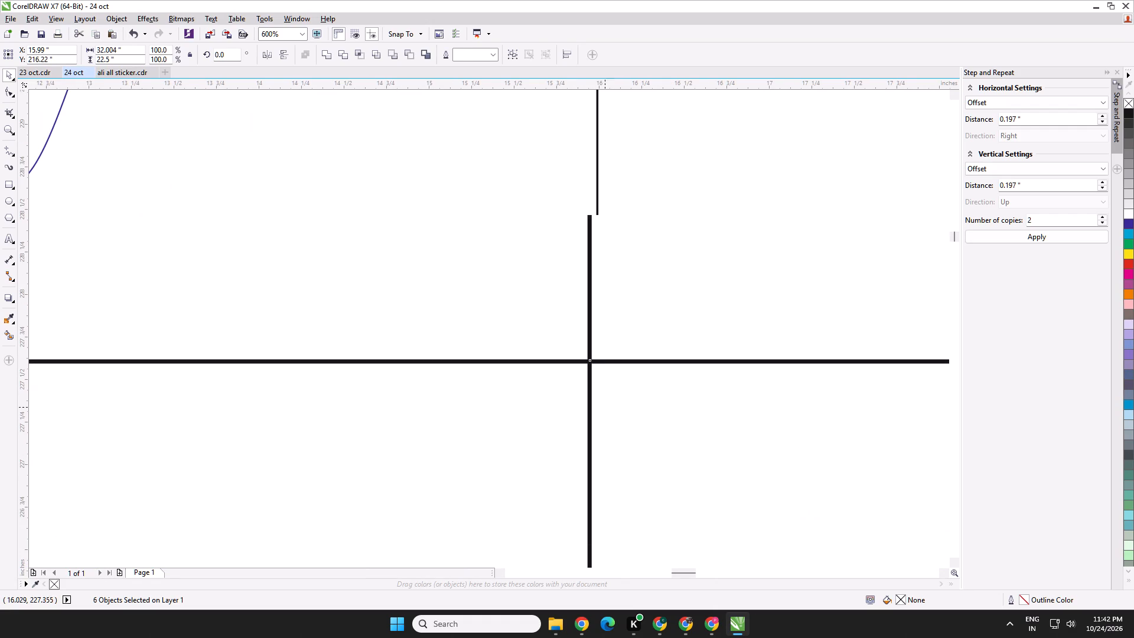
scroll(595, 276, "up", 1)
key("Up")
key("Up")
key("Down")
key("Down")
key("Down")
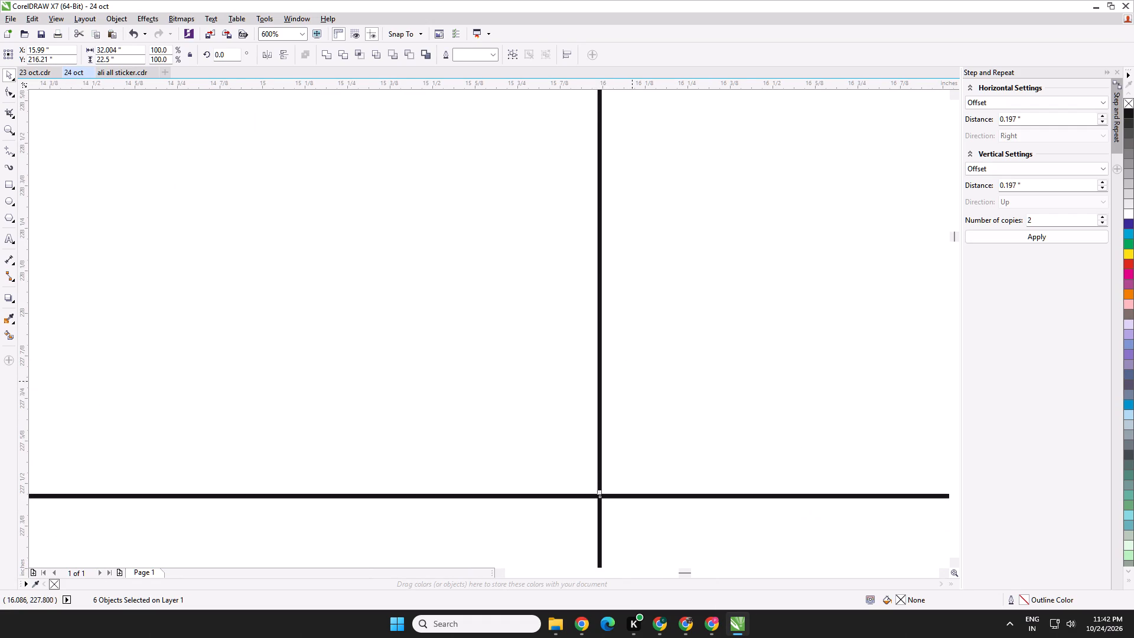
Switch to the Meesho orders and accept all the filtered Radha Krishna window sticker orders together.
scroll(633, 401, "down", 4)
middle_click_drag(653, 415, 673, 281)
left_click(661, 624)
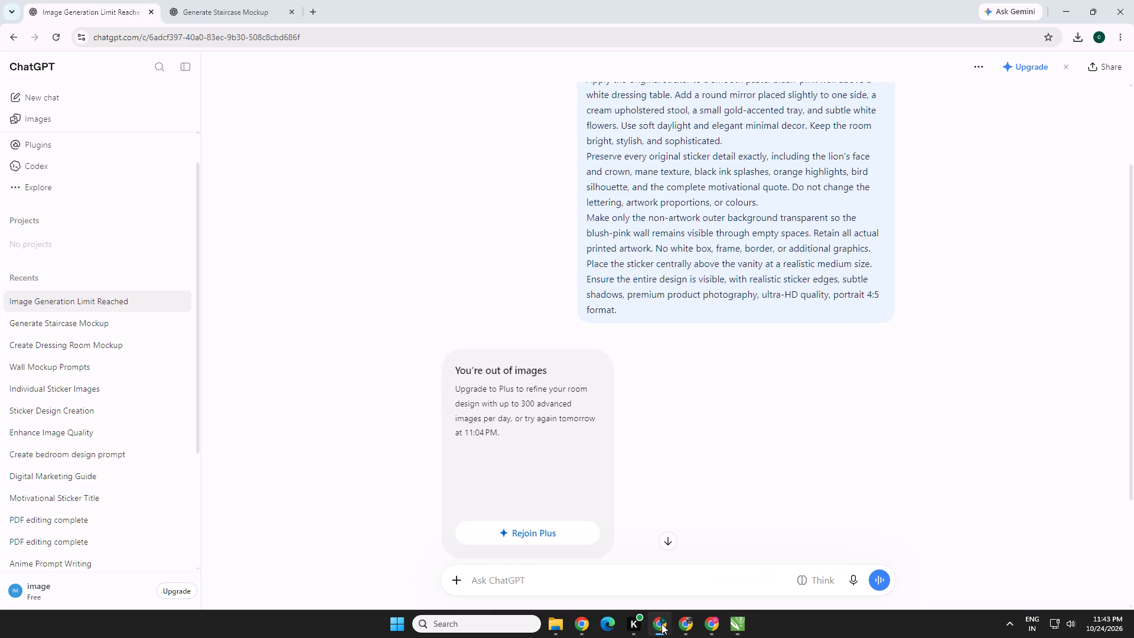
left_click(573, 627)
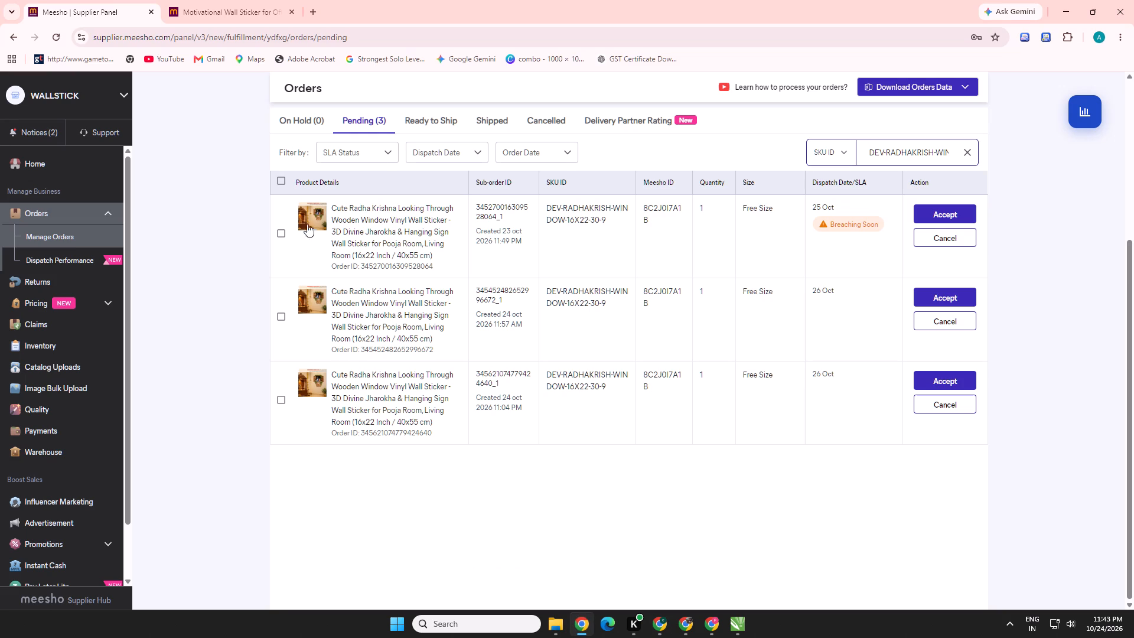
left_click(281, 177)
left_click(1052, 581)
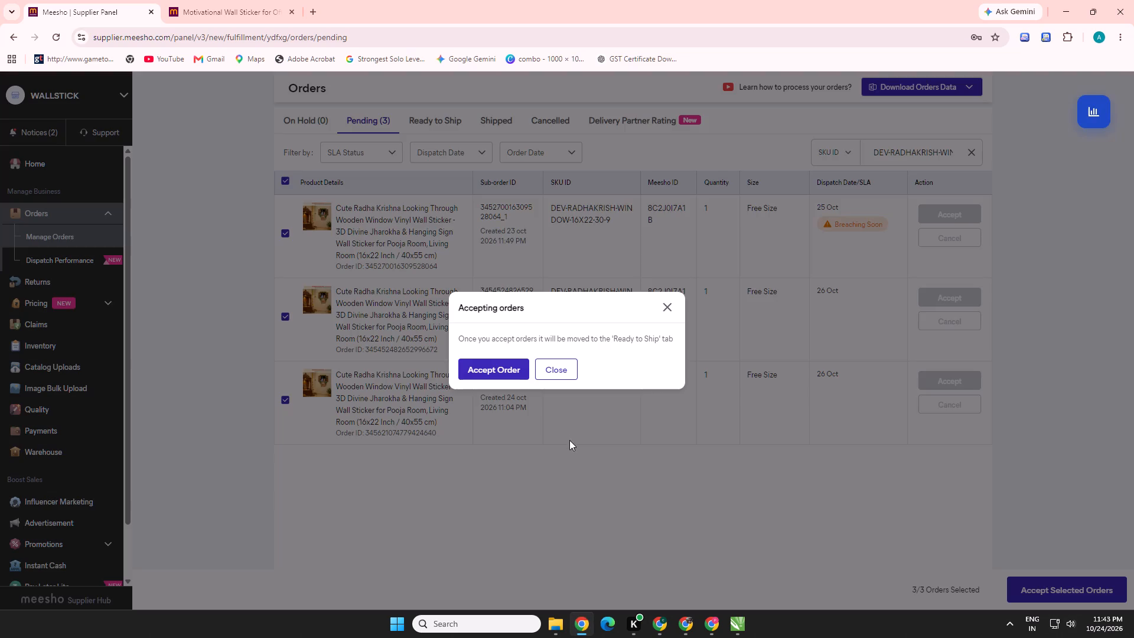
left_click(496, 375)
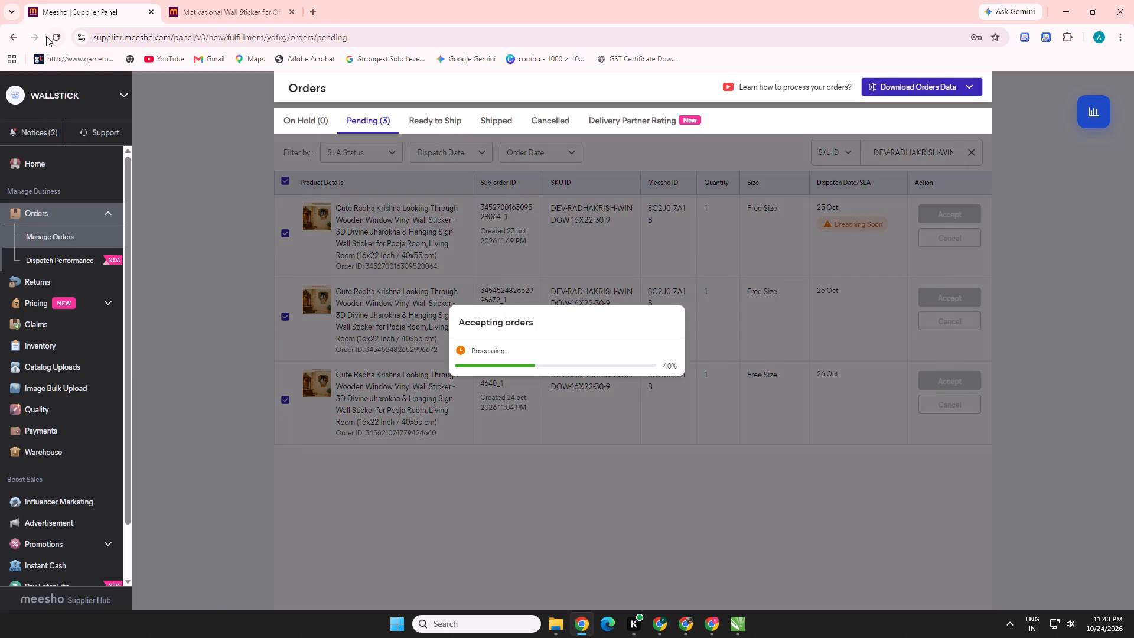
Reload the pending orders and search them by the Baki Hanma SKU BAKI-MOTIV-4055-BLK 14-9.
left_click(50, 34)
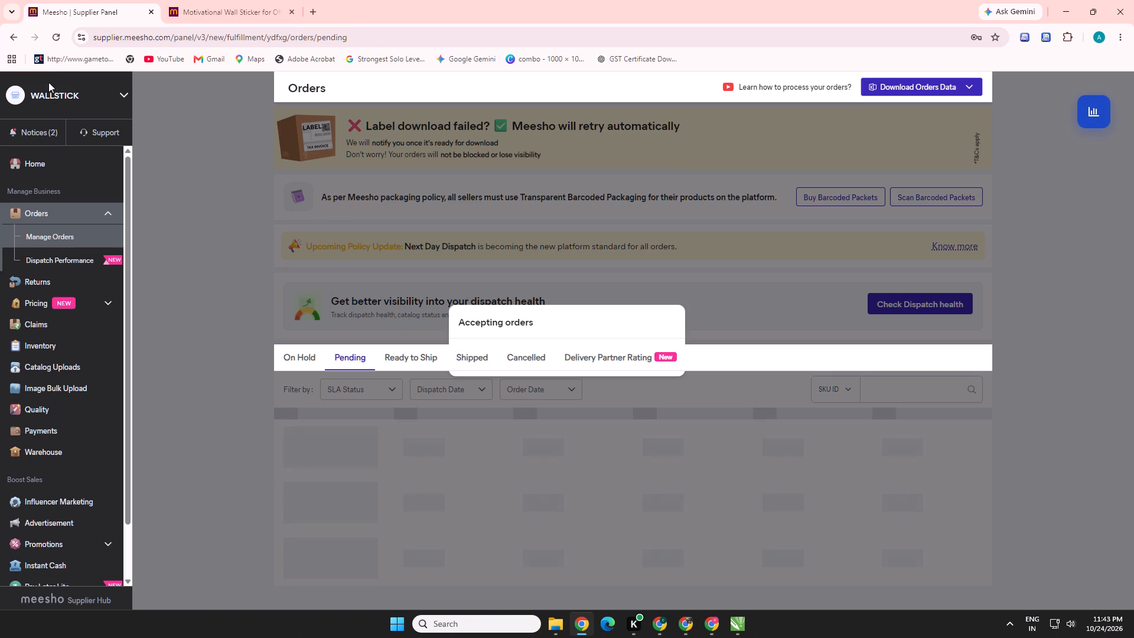
left_click(53, 41)
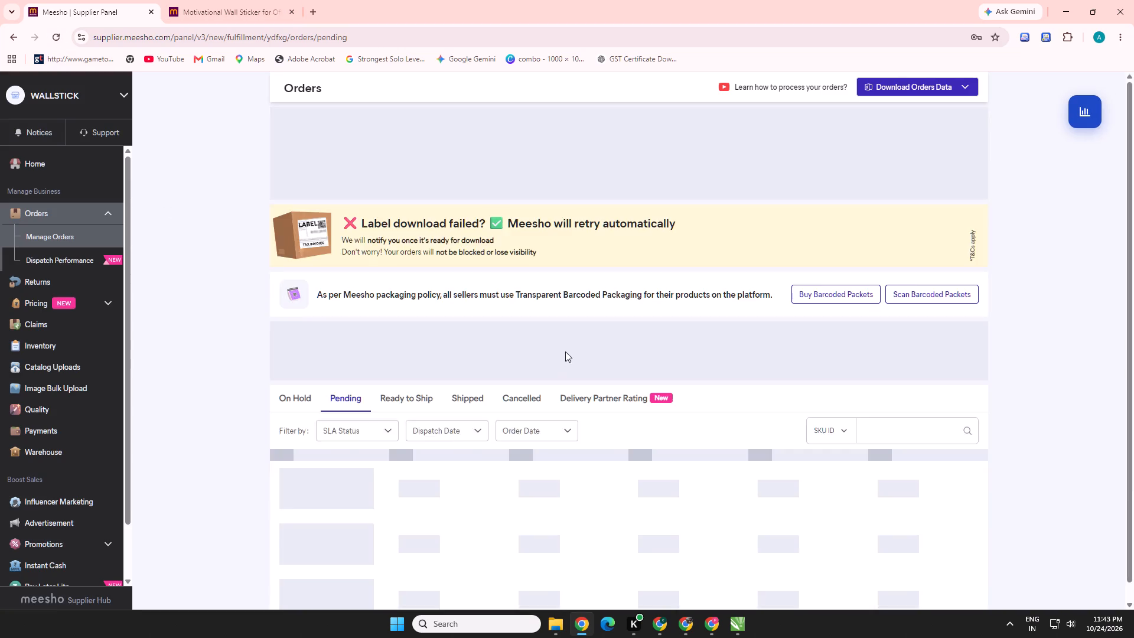
left_click(492, 379)
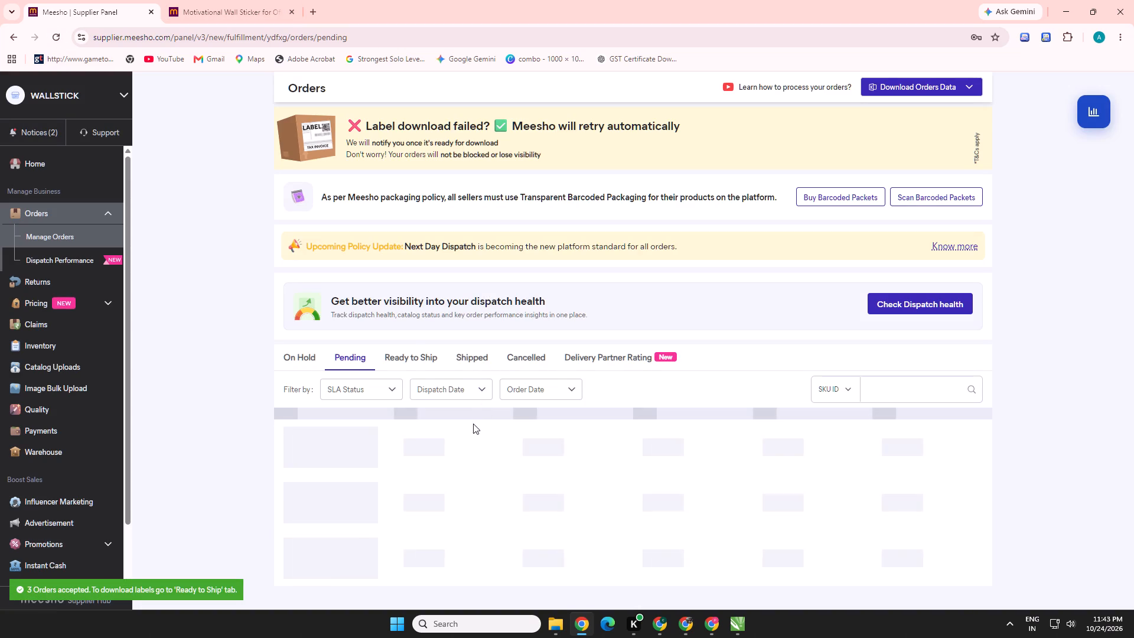
scroll(473, 425, "down", 2)
scroll(478, 428, "up", 2)
scroll(656, 331, "down", 2)
triple_click(572, 412)
left_click(572, 412)
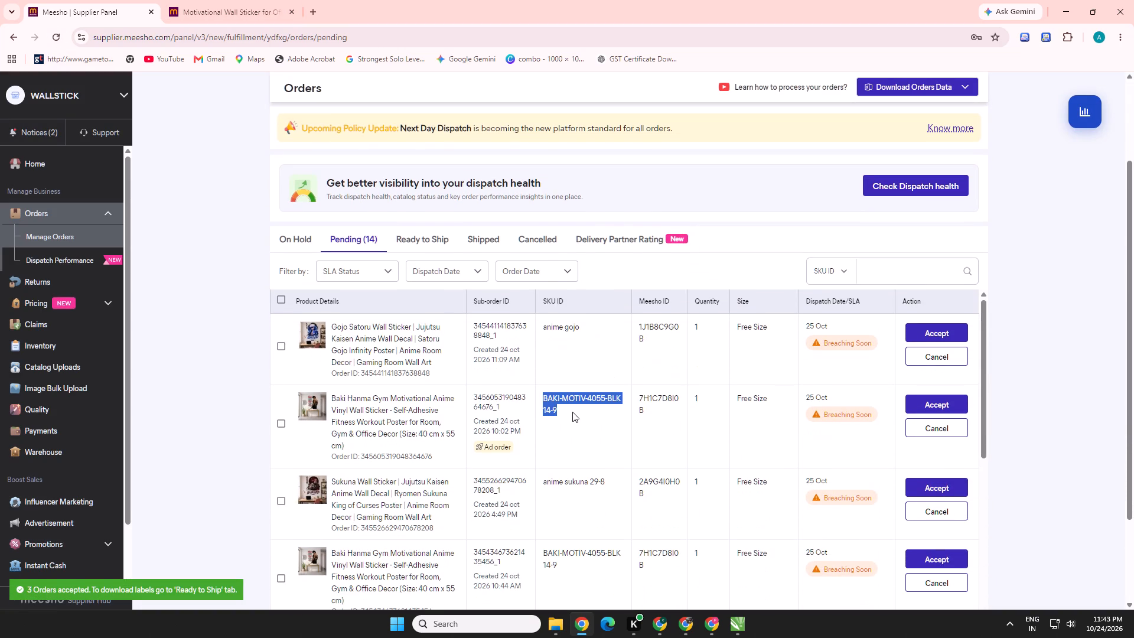
key("ctrl+c")
left_click(891, 276, "ctrl")
key("ctrl+v")
key("Return")
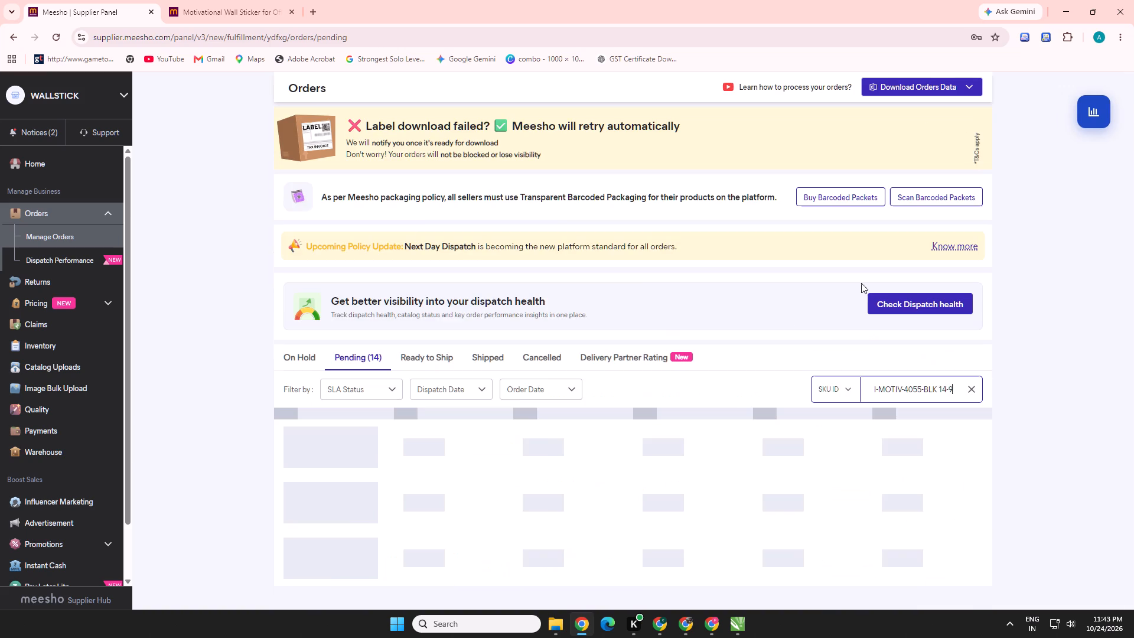
scroll(459, 458, "down", 1)
scroll(591, 502, "down", 6)
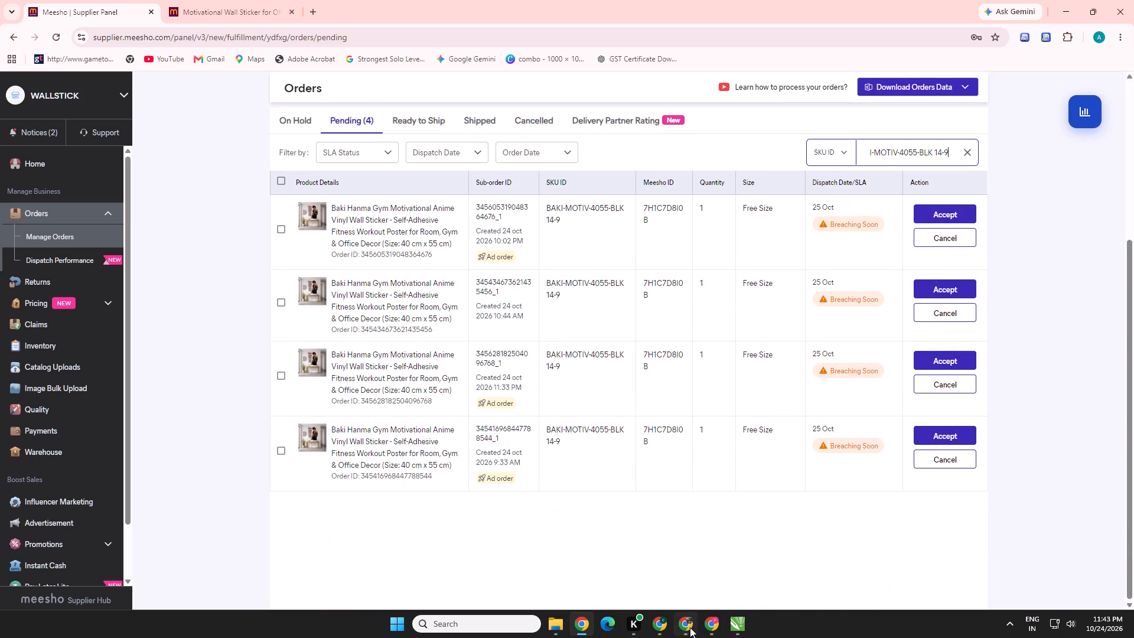
Switch to CorelDRAW and copy the Baki Hanma quote sticker with its frame from 23 oct.cdr into the 24 oct layout.
left_click(744, 621)
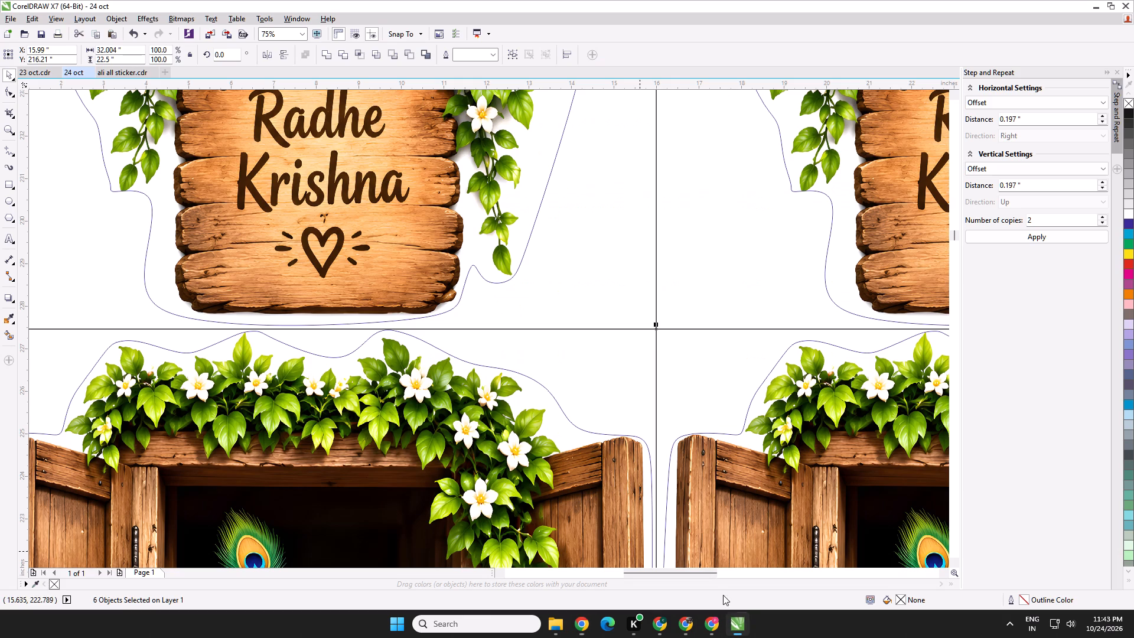
left_click(31, 75)
scroll(382, 223, "down", 1)
middle_click_drag(425, 300, 425, 325)
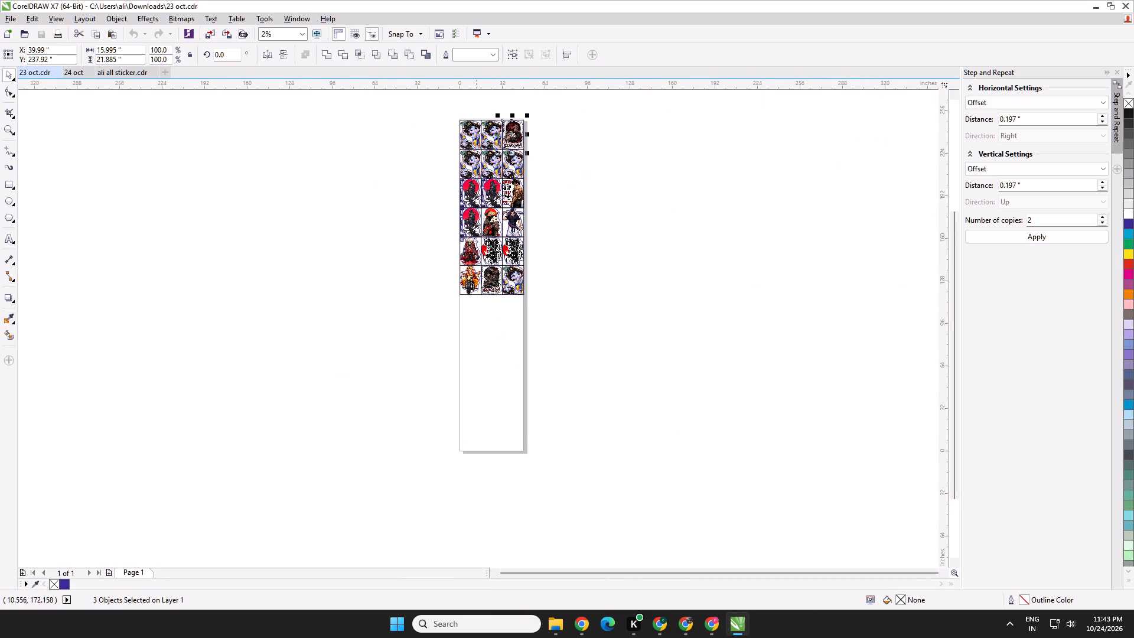
scroll(507, 195, "up", 3)
middle_click_drag(520, 212, 523, 267)
scroll(597, 197, "down", 1)
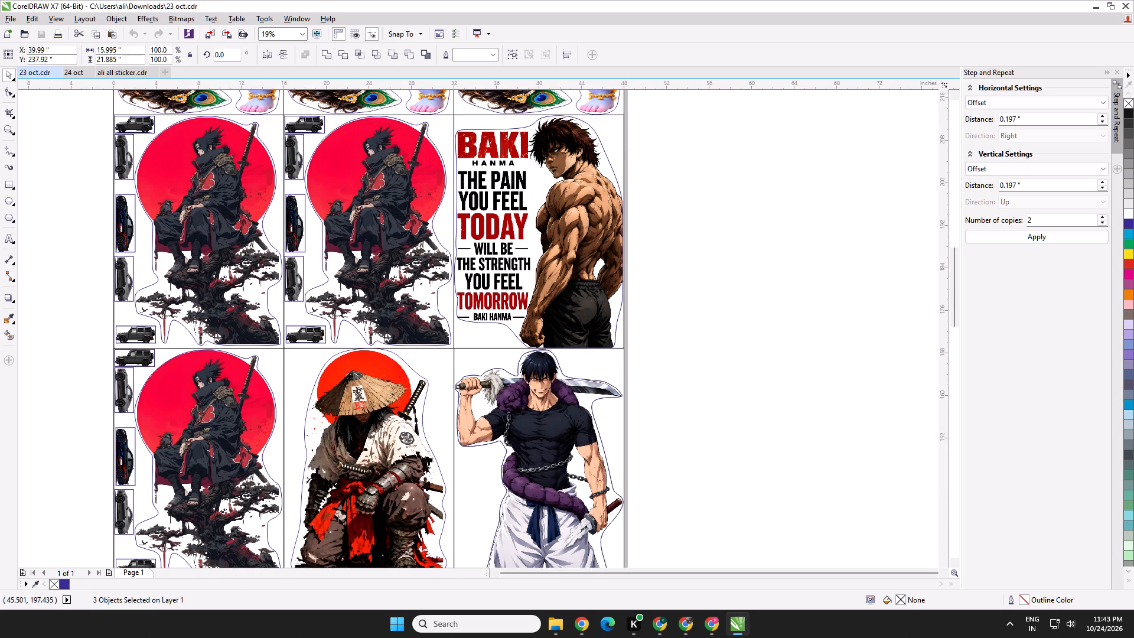
left_click_drag(633, 148, 496, 291)
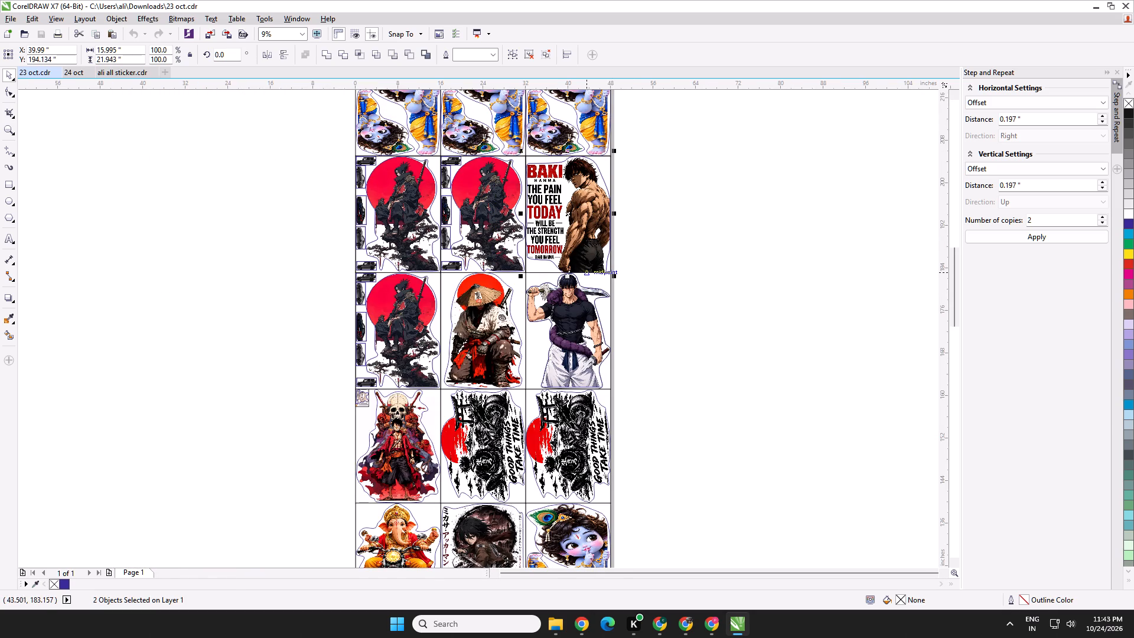
key("ctrl+c")
left_click(69, 72)
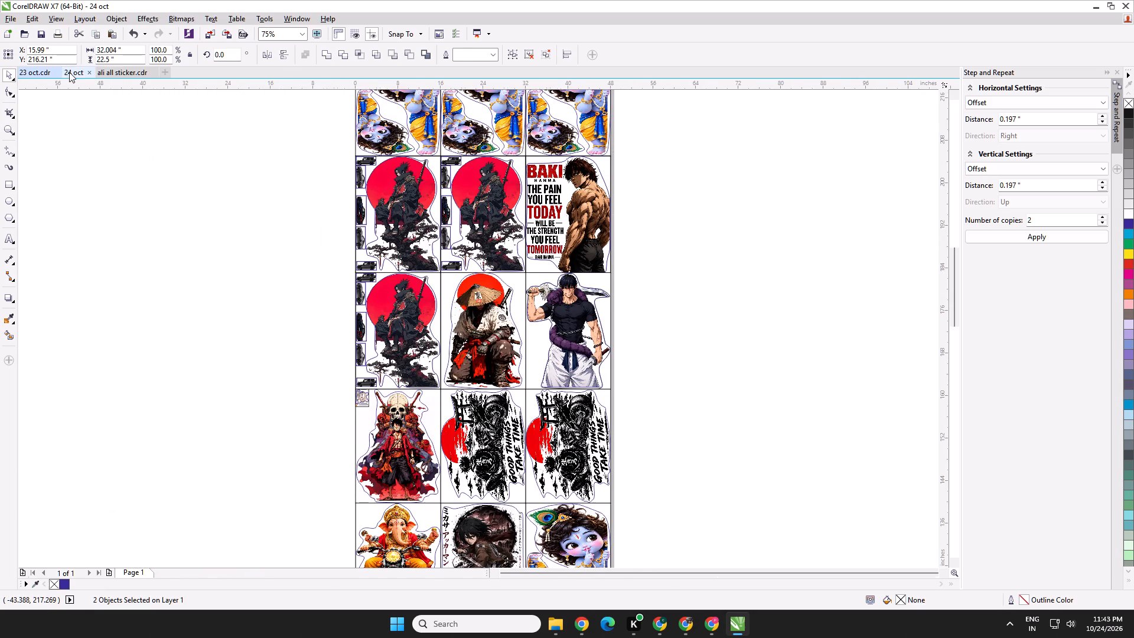
key("ctrl+v")
Resize the copied Baki Hanma sticker with its frame to 16 inches wide by 22.5 inches high.
scroll(443, 330, "down", 2)
middle_click_drag(460, 375, 461, 276)
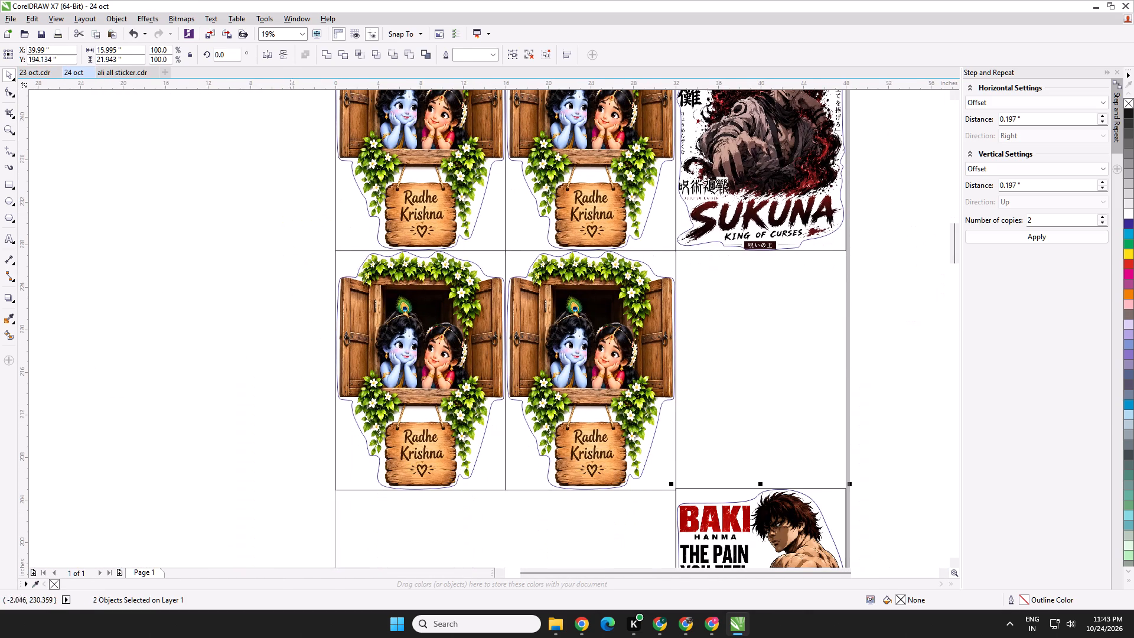
double_click(106, 60)
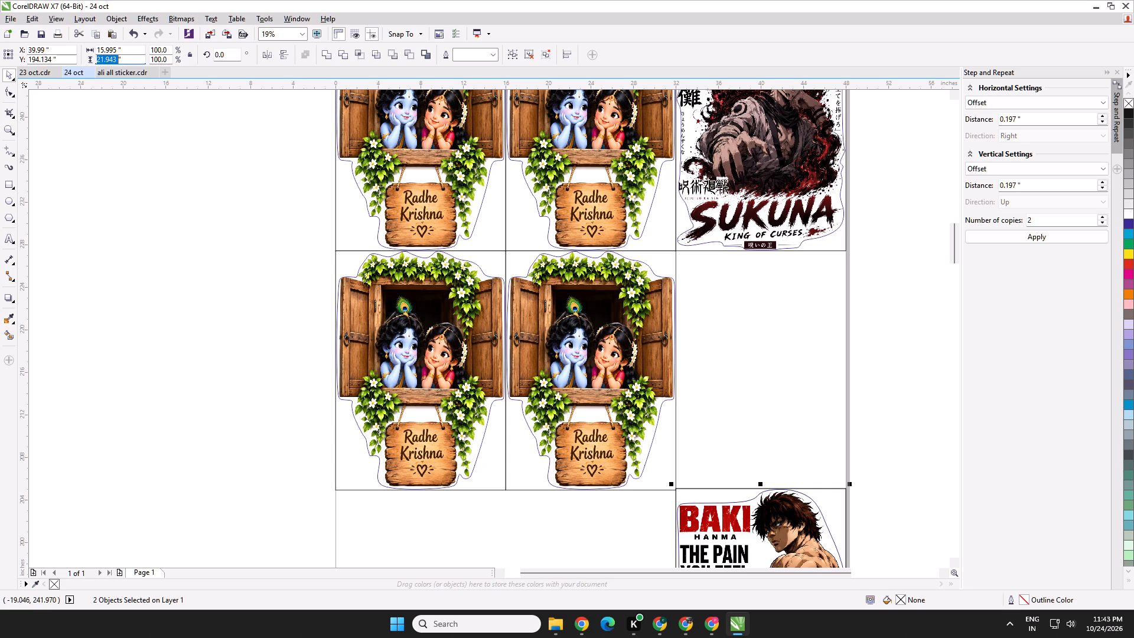
double_click(106, 47)
double_click(103, 47)
type("16")
key("Tab")
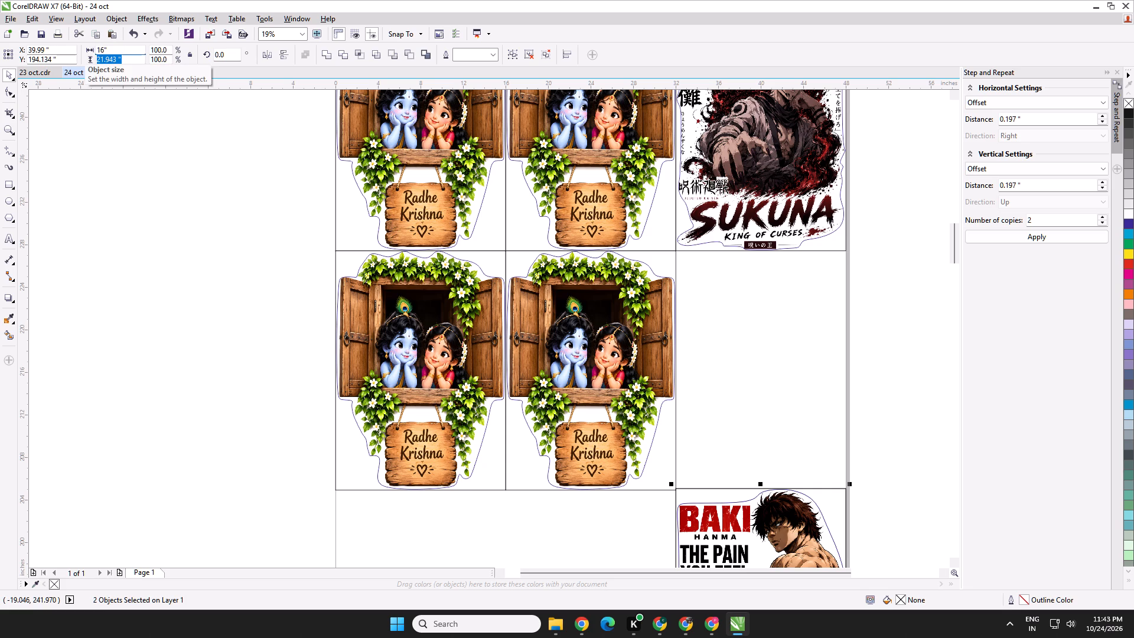
type("22.5")
key("Return")
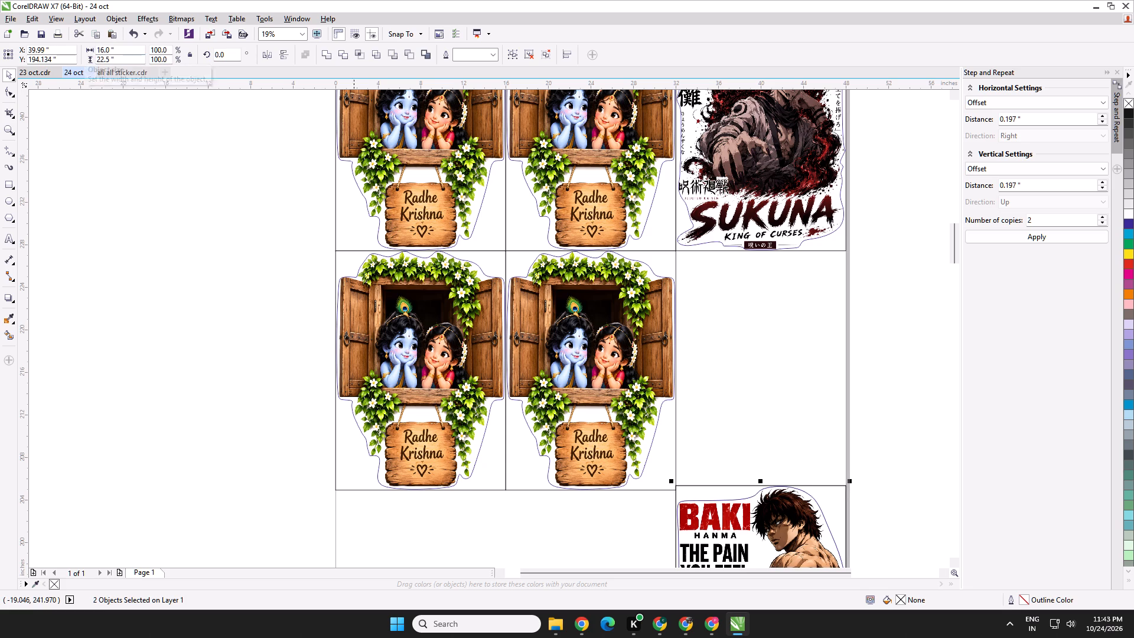
Move the Baki Hanma sticker into the empty slot below the Sukuna sticker, beside the Radha Krishna window pair.
left_click_drag(749, 546, 762, 499)
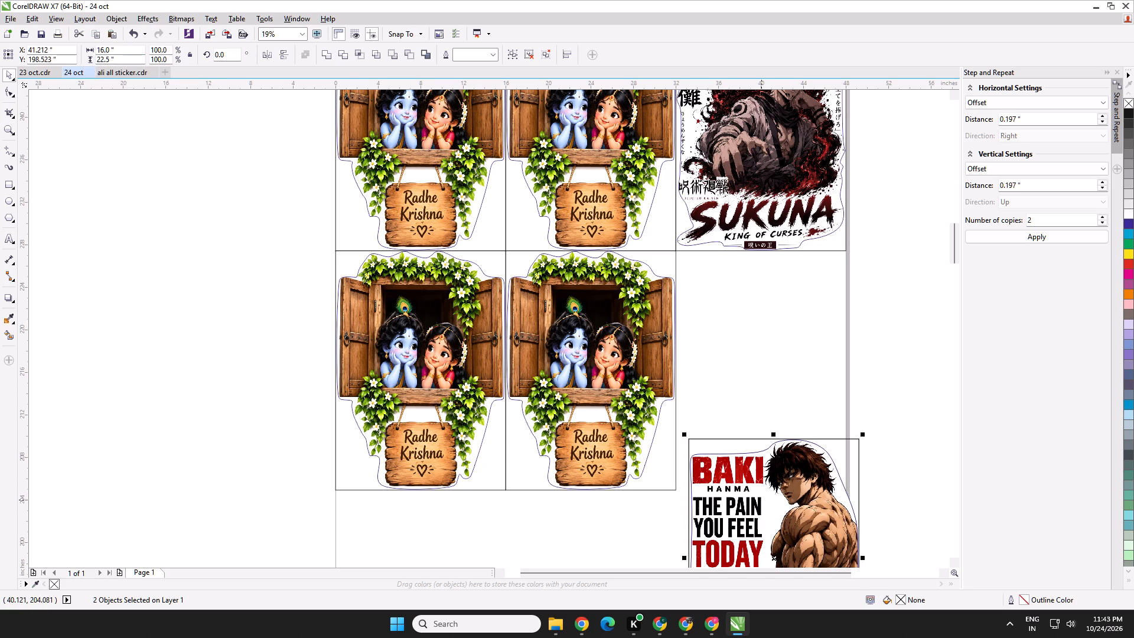
left_click_drag(764, 514, 703, 285)
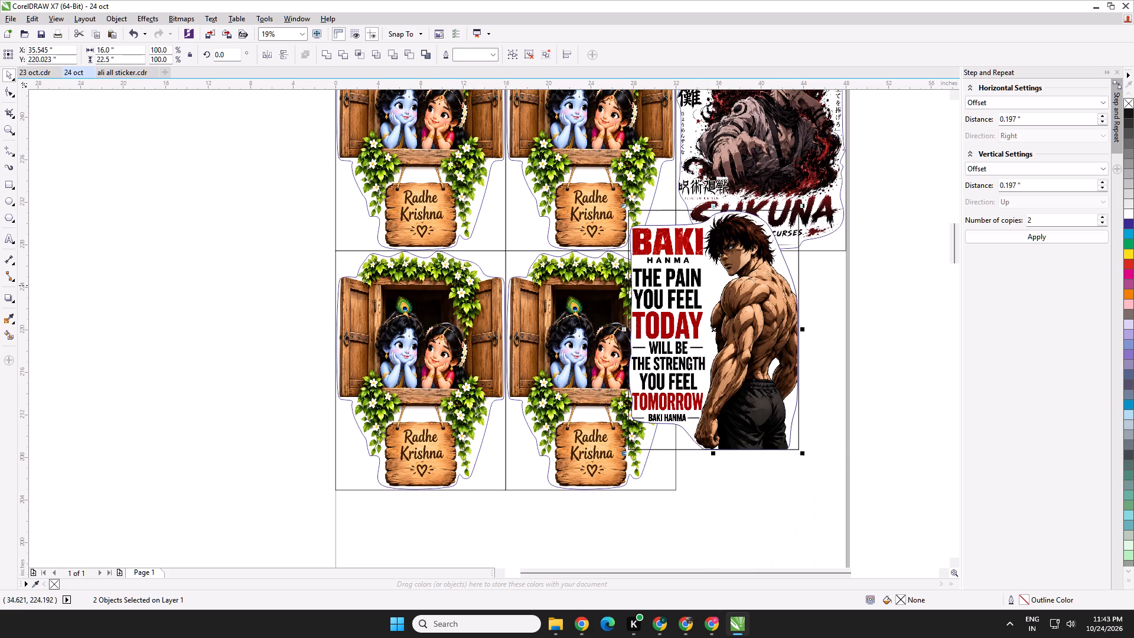
left_click_drag(706, 289, 768, 358)
left_click_drag(762, 344, 737, 309)
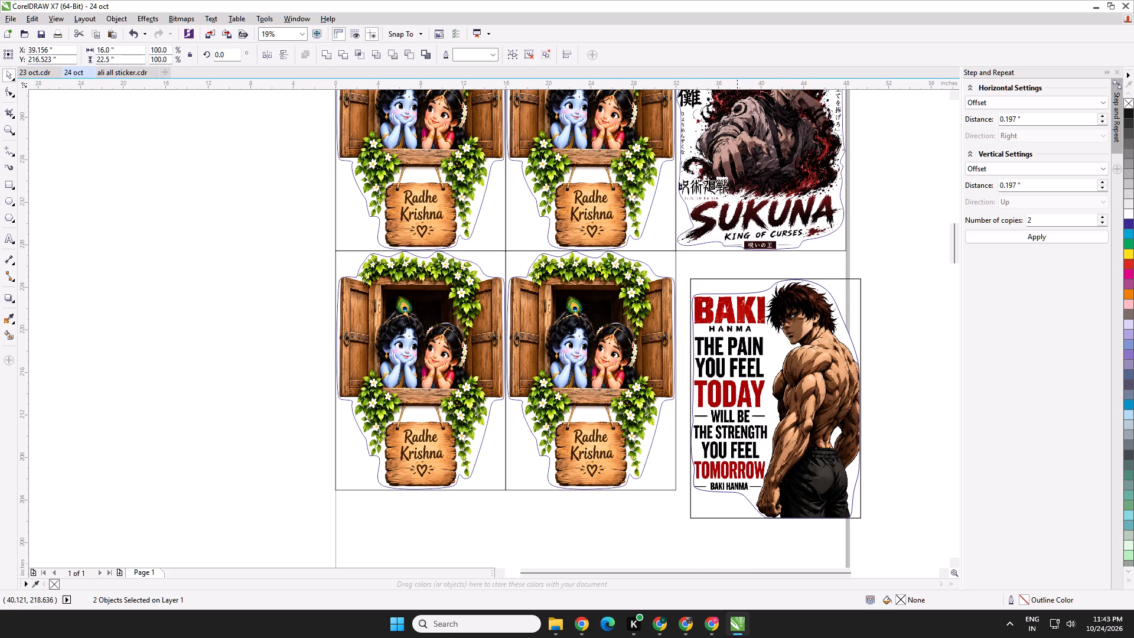
left_click_drag(737, 309, 735, 307)
left_click_drag(735, 307, 750, 320)
key("Right")
scroll(682, 254, "up", 4)
key("Up")
key("Up")
key("Up")
key("Up")
key("Up")
key("Up")
key("Up")
key("Up")
key("Up")
key("Up")
key("Up")
key("Up")
key("Up")
key("Up")
key("Up")
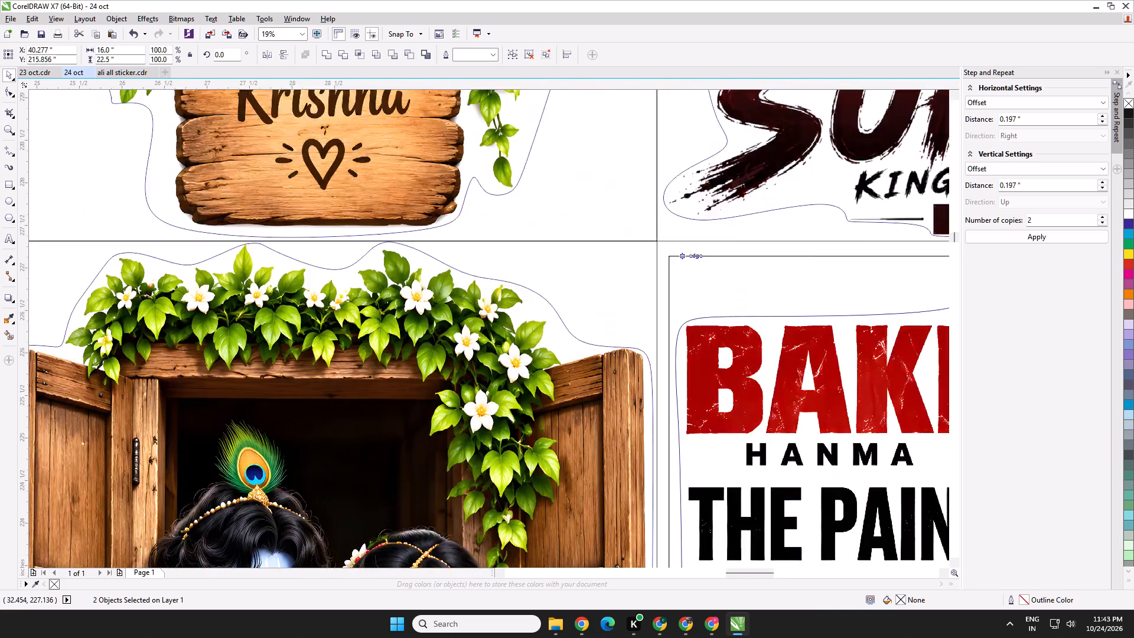
Align the Baki Hanma sticker's corner with the neighbouring frames, at about X 39.998, Y 216.211 inches.
left_click_drag(681, 336, 654, 301)
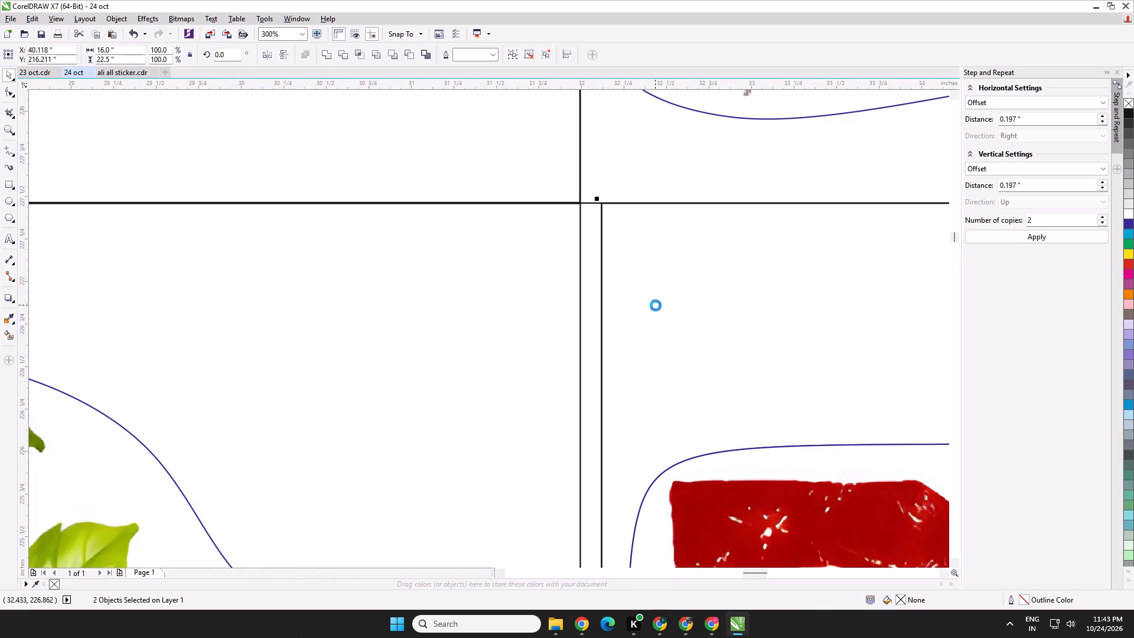
key("Left")
key("Left")
key("Left")
key("Left")
key("Left")
key("Left")
key("Left")
key("Left")
key("Left")
key("Left")
key("Left")
key("Left")
key("Left")
scroll(599, 204, "up", 4)
key("Left")
key("Left")
key("Left")
key("Left")
key("Up")
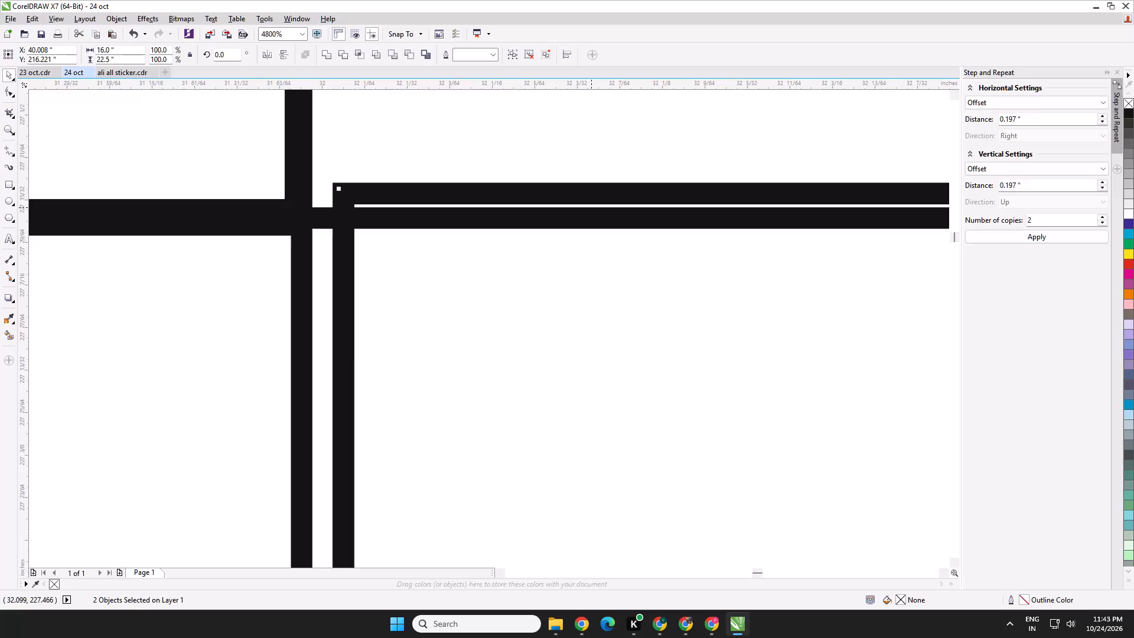
key("Left")
key("Down")
scroll(531, 255, "up", 1)
Shift only the Baki Hanma sticker's frame rectangle slightly up, to about Y 216.217 inches.
middle_click_drag(511, 263, 760, 622)
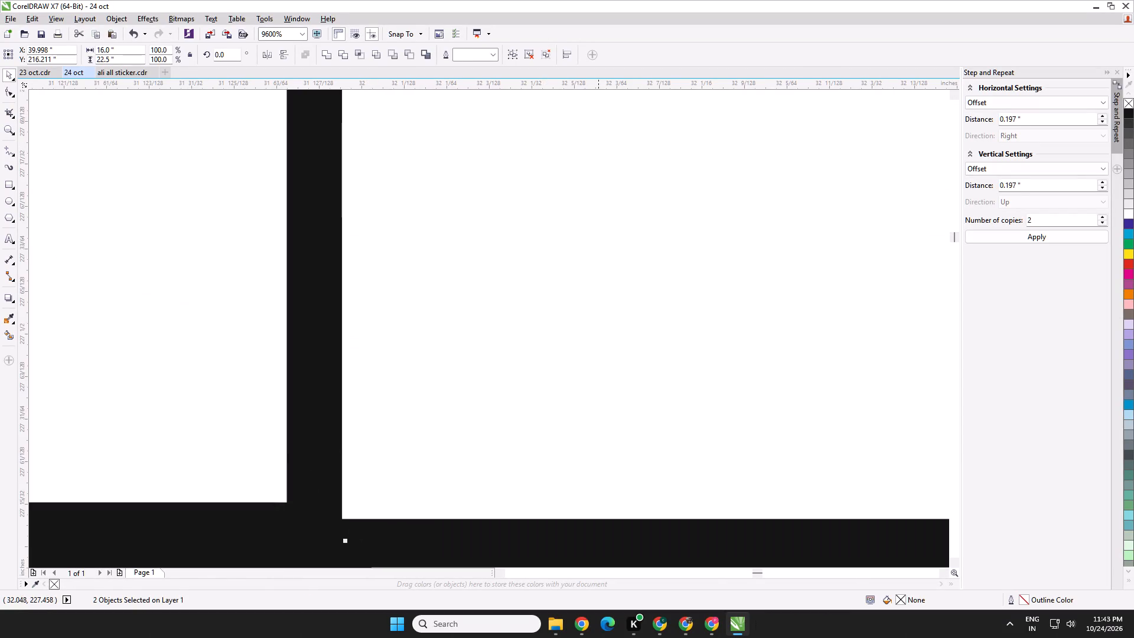
middle_click_drag(540, 507, 585, 351)
left_click_drag(547, 450, 546, 411, "ctrl")
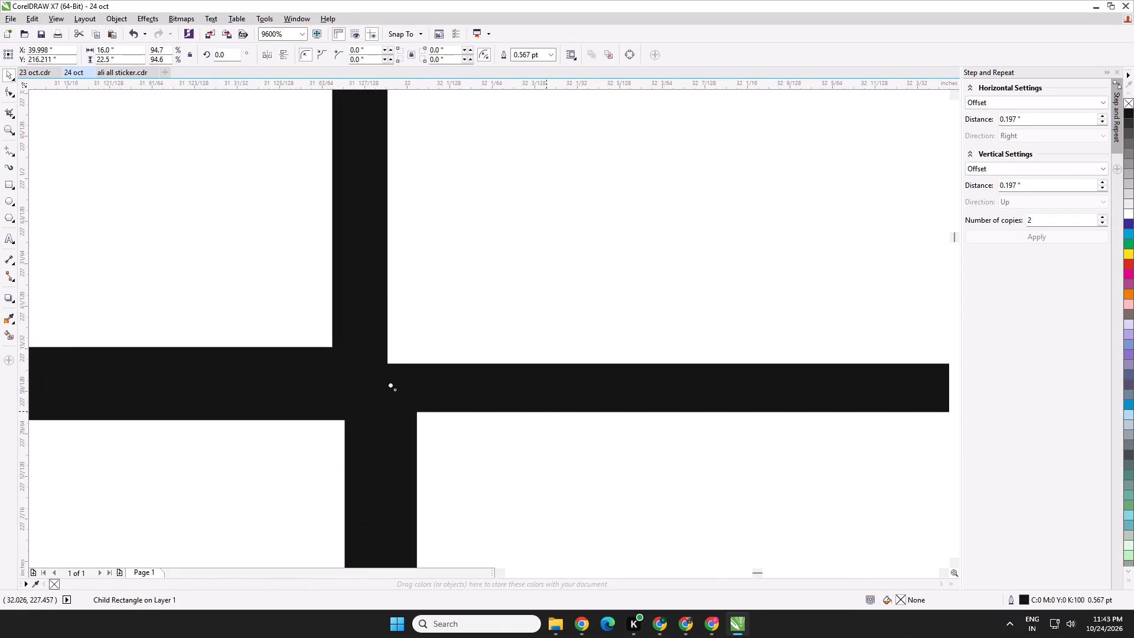
left_click_drag(546, 411, 542, 435, "ctrl")
left_click_drag(541, 464, 538, 429)
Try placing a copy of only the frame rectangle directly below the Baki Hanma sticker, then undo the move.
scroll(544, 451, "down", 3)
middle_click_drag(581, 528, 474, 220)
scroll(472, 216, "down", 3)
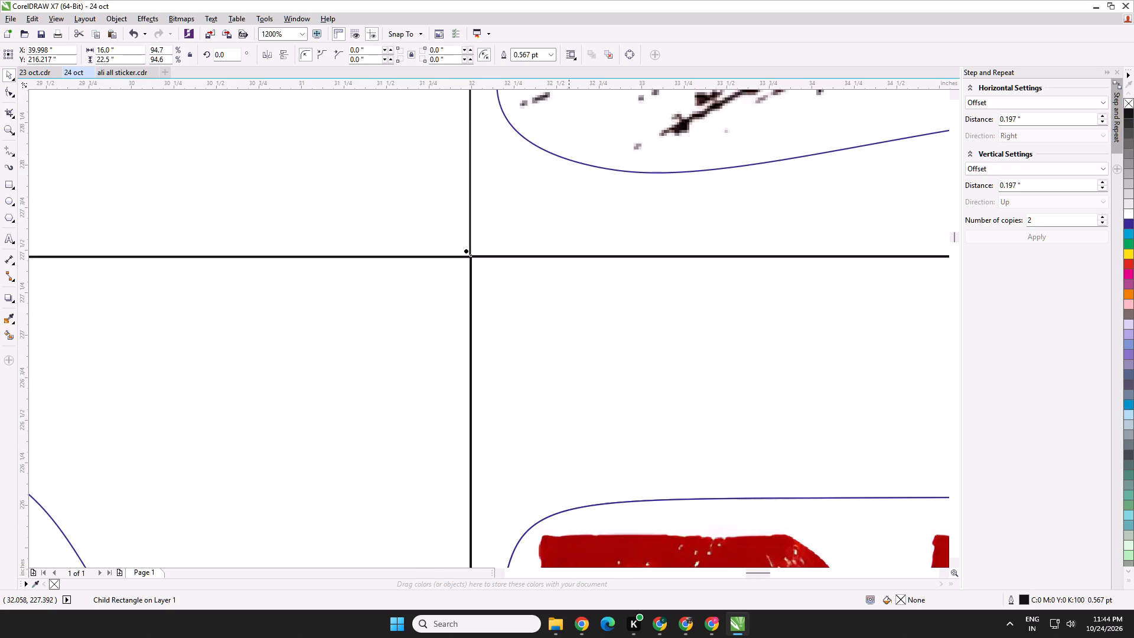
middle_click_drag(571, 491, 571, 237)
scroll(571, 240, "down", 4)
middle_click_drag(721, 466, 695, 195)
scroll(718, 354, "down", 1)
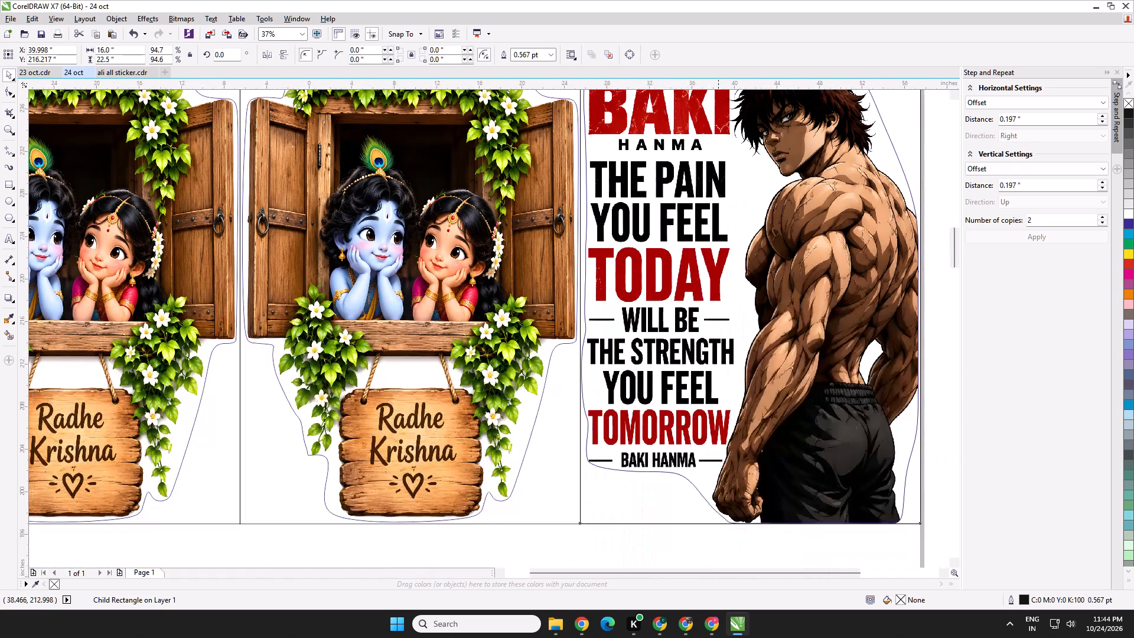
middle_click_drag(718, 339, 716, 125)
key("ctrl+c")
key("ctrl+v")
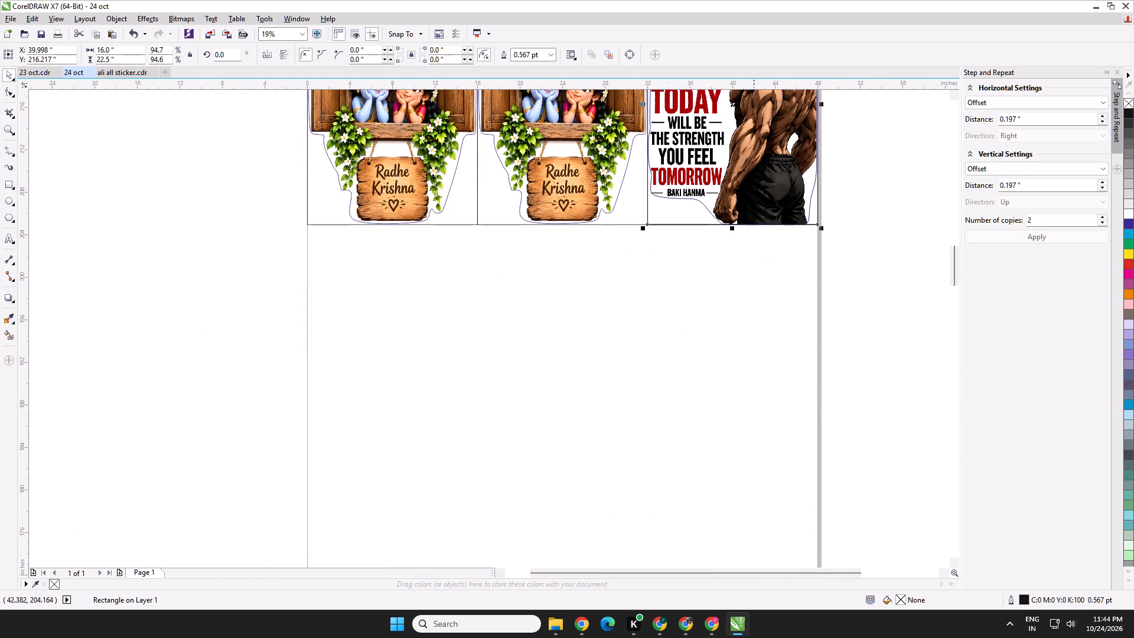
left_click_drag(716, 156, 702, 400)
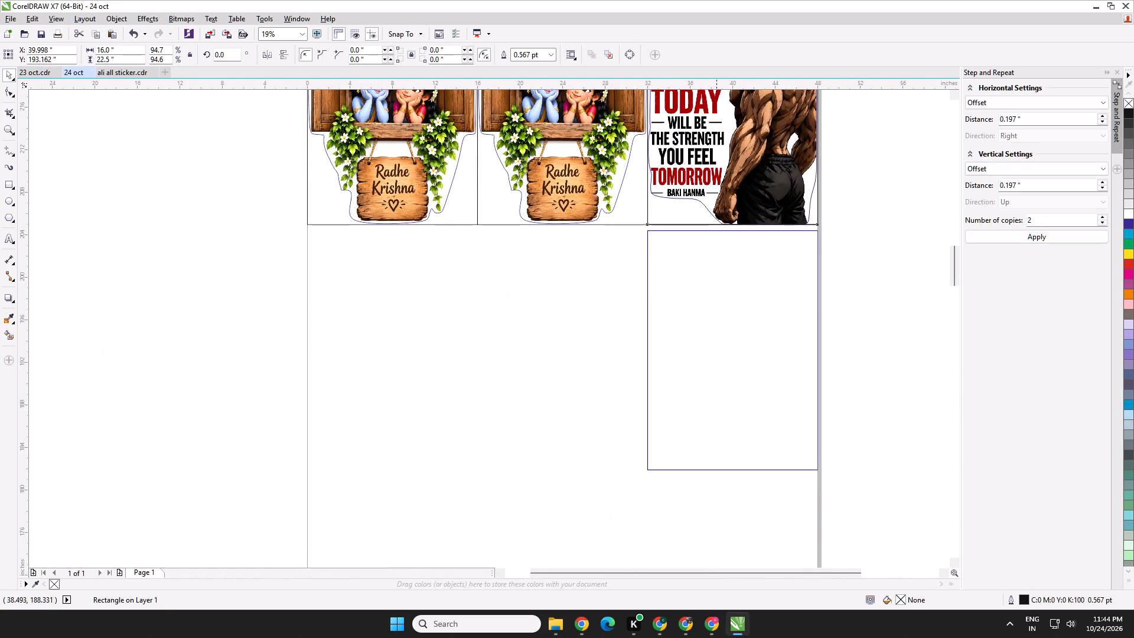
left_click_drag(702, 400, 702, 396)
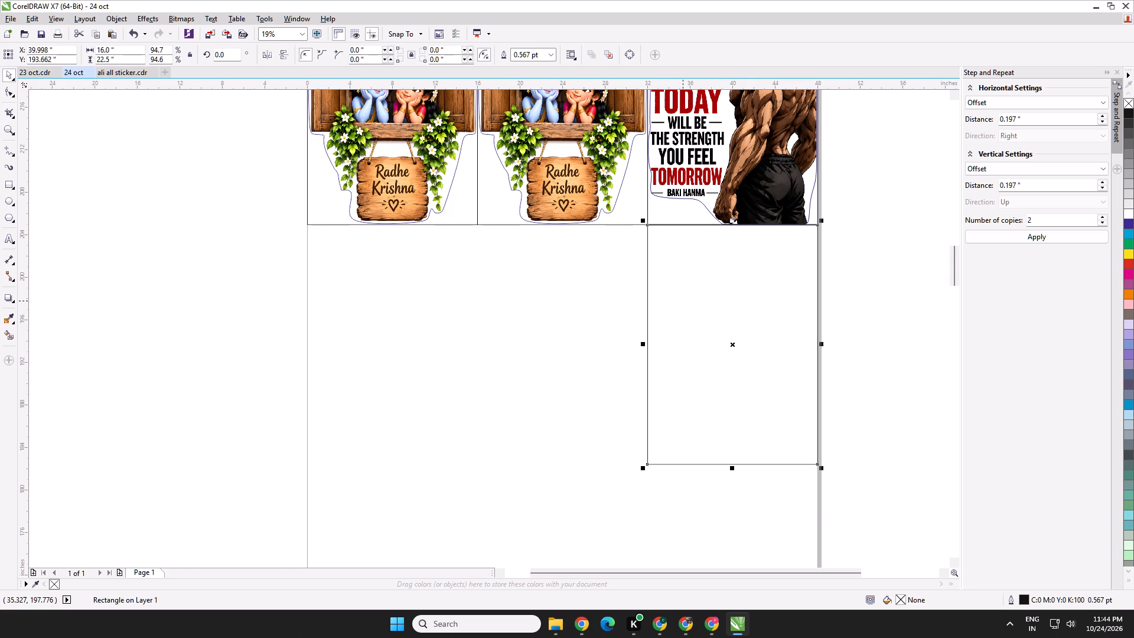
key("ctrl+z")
Select the whole Baki Hanma sticker together with its frame and duplicate it in place.
scroll(750, 227, "up", 4)
middle_click_drag(757, 227, 729, 392)
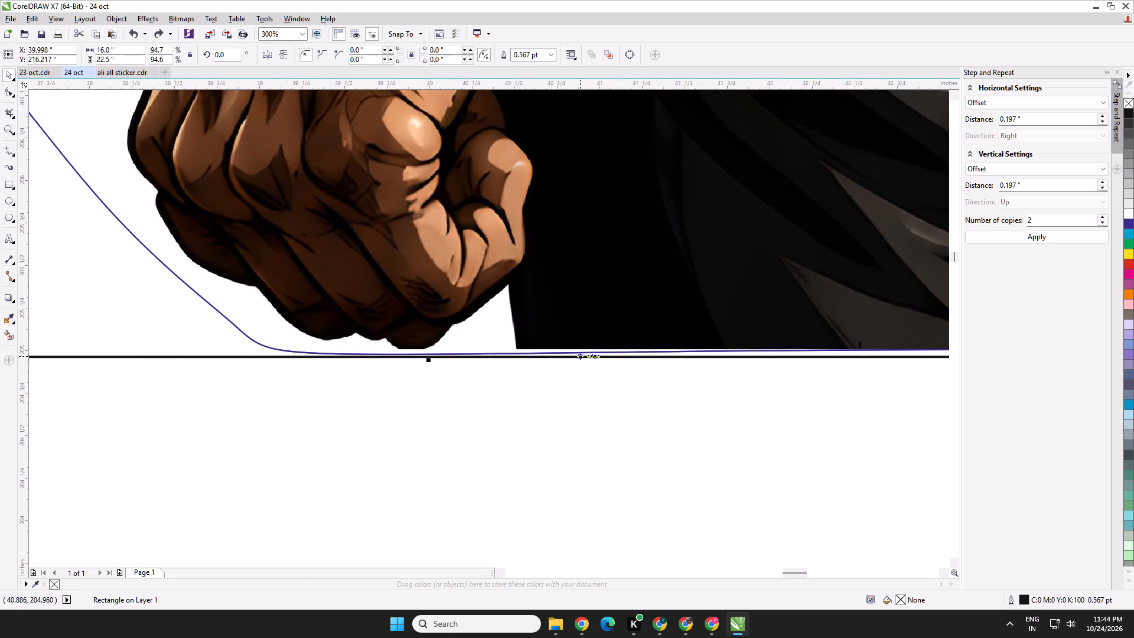
scroll(576, 359, "down", 3)
middle_click_drag(563, 399, 562, 444)
left_click_drag(790, 496, 542, 331)
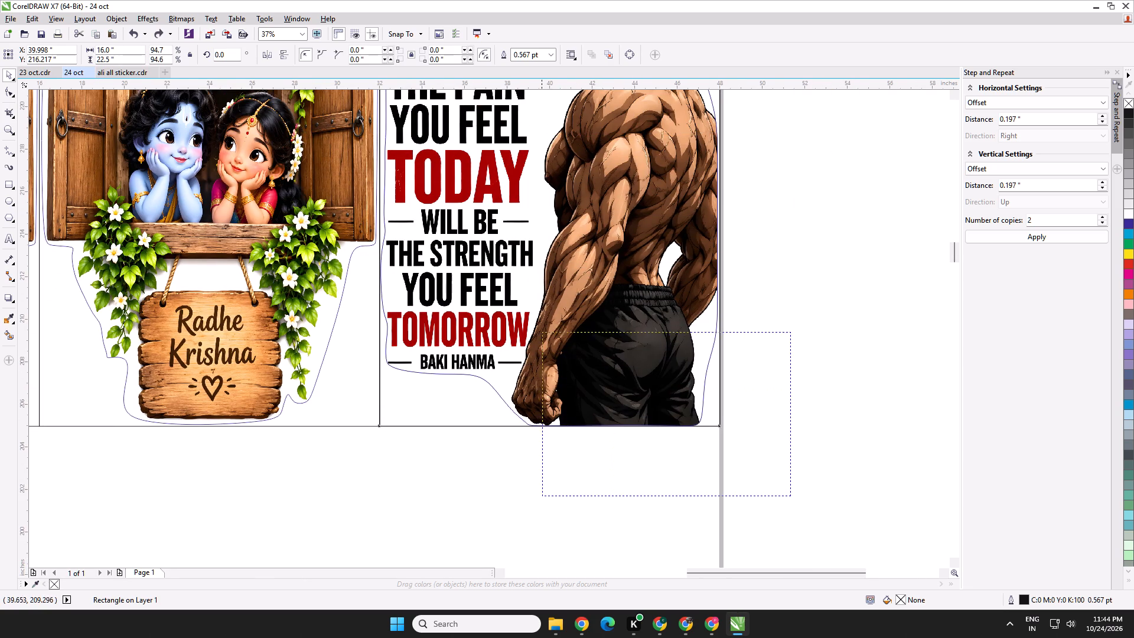
left_click_drag(542, 331, 468, 224)
middle_click_drag(541, 331, 668, 620)
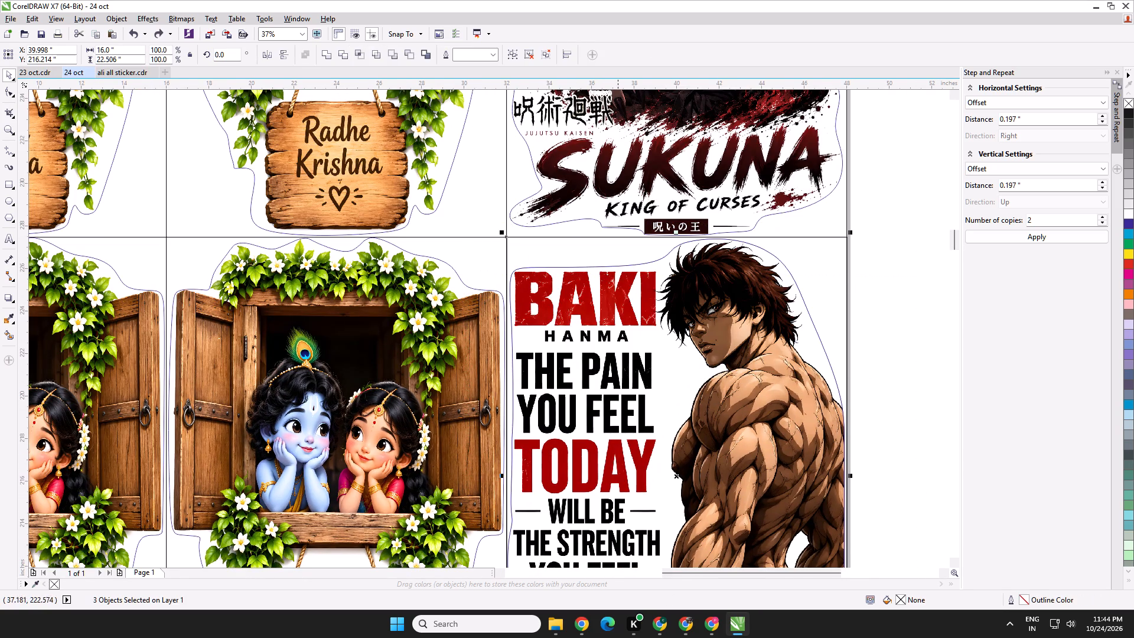
key("ctrl+c")
key("ctrl+v")
Move the duplicated Baki Hanma sticker down into the row directly below the first one.
middle_click_drag(646, 350, 646, 97)
left_click_drag(669, 149, 664, 538)
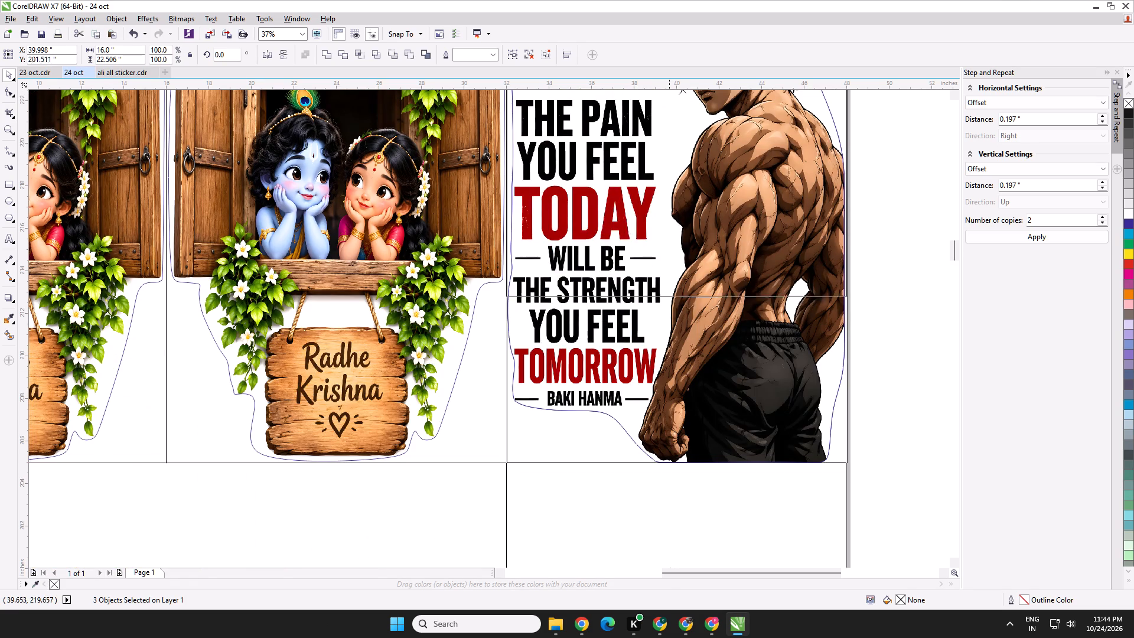
left_click_drag(664, 538, 690, 558)
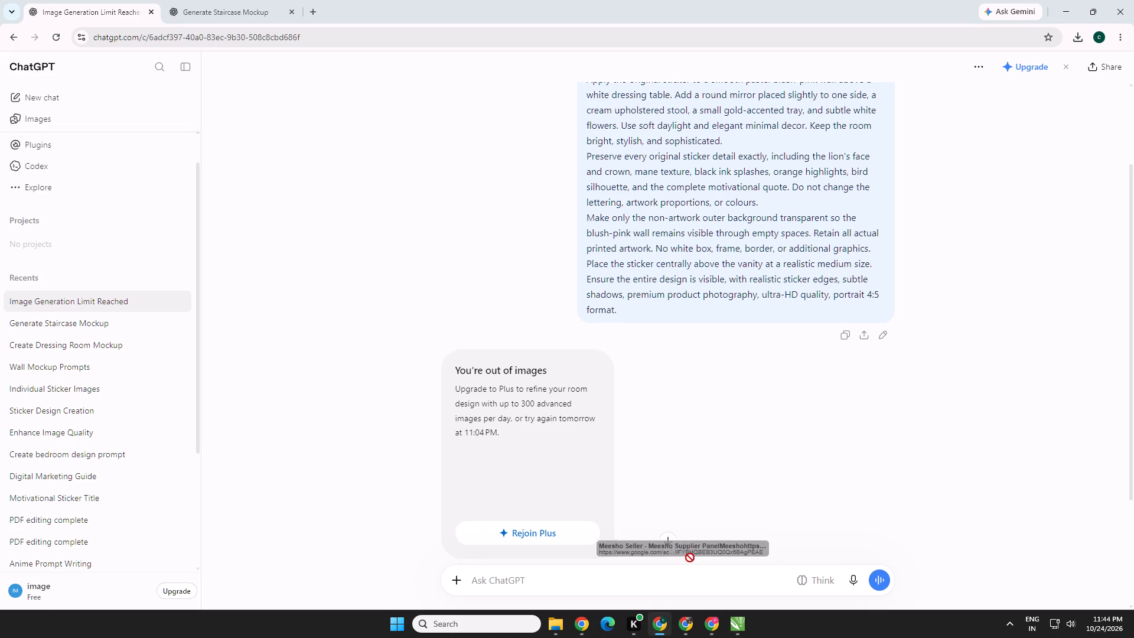
left_click_drag(690, 558, 724, 513)
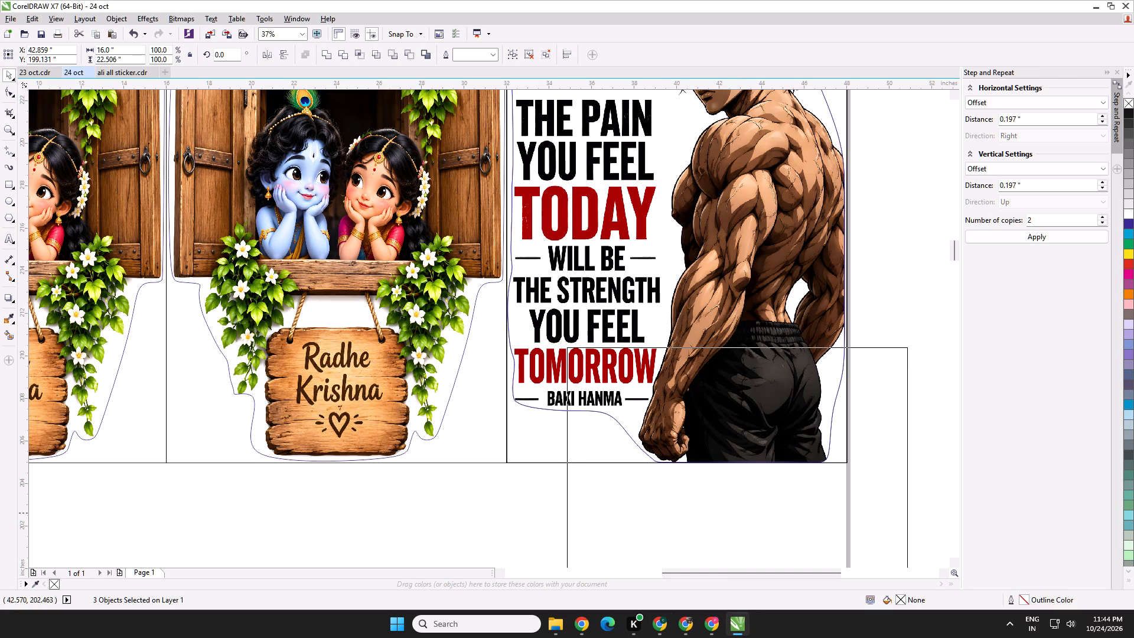
left_click_drag(724, 513, 684, 341)
scroll(683, 531, "down", 1)
middle_click_drag(682, 526, 684, 341)
left_click_drag(684, 341, 692, 272)
middle_click_drag(677, 372, 690, 224)
middle_click_drag(692, 294, 692, 290)
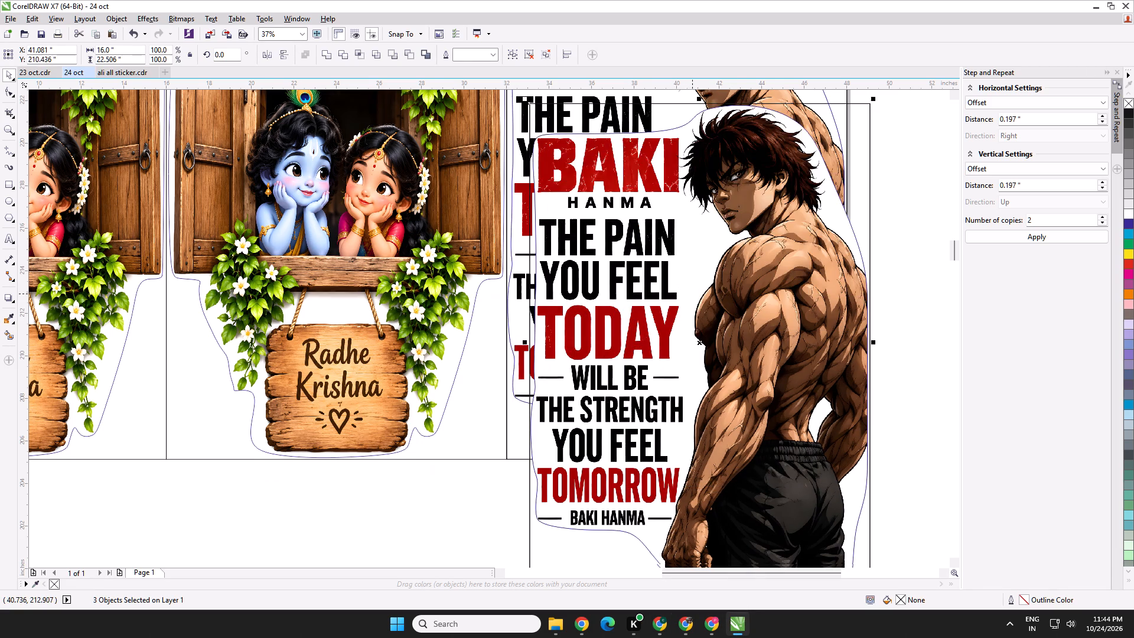
middle_click_drag(692, 290, 692, 159)
scroll(699, 171, "down", 1)
left_click_drag(702, 162, 677, 300)
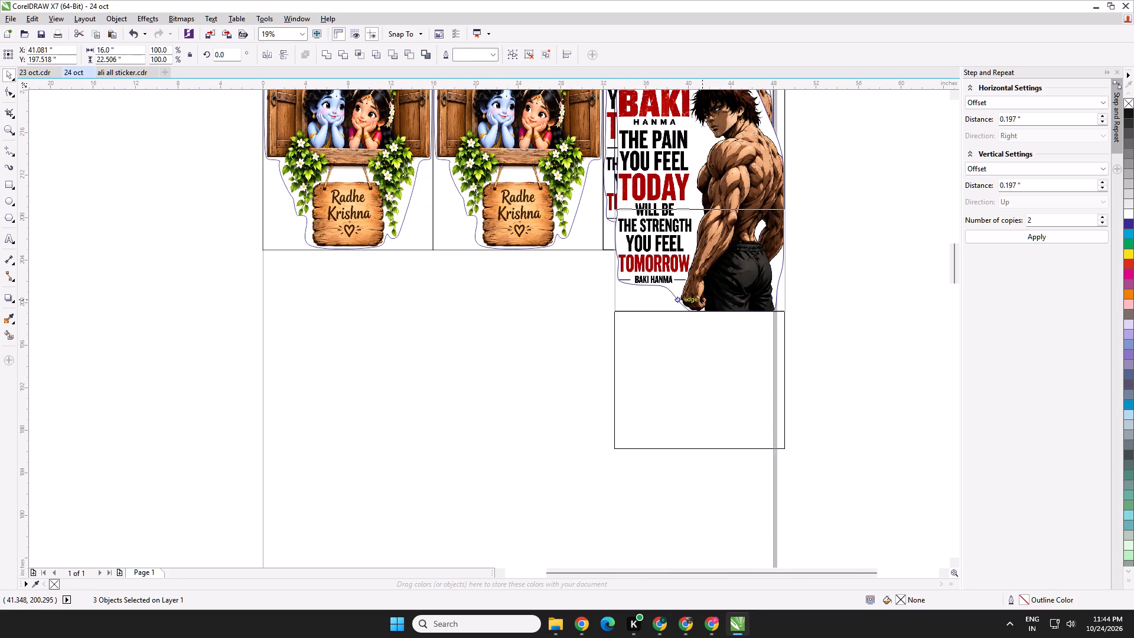
left_click_drag(677, 300, 689, 340)
Nudge the duplicate sideways until its edge nearly lines up with the column above, at about X 39.989 inches.
scroll(602, 240, "up", 5)
key("Up")
key("Right")
key("Right")
key("Right")
key("Right")
key("Right")
key("Right")
key("Right")
key("Right")
scroll(543, 252, "up", 4)
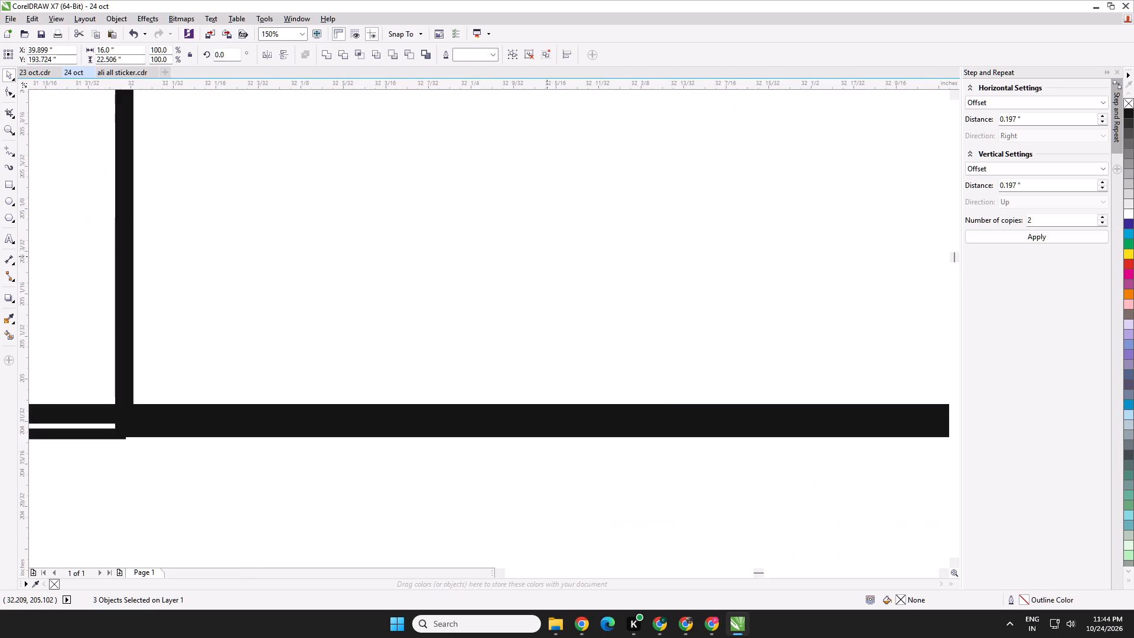
key("Right")
key("Right")
scroll(349, 405, "down", 3)
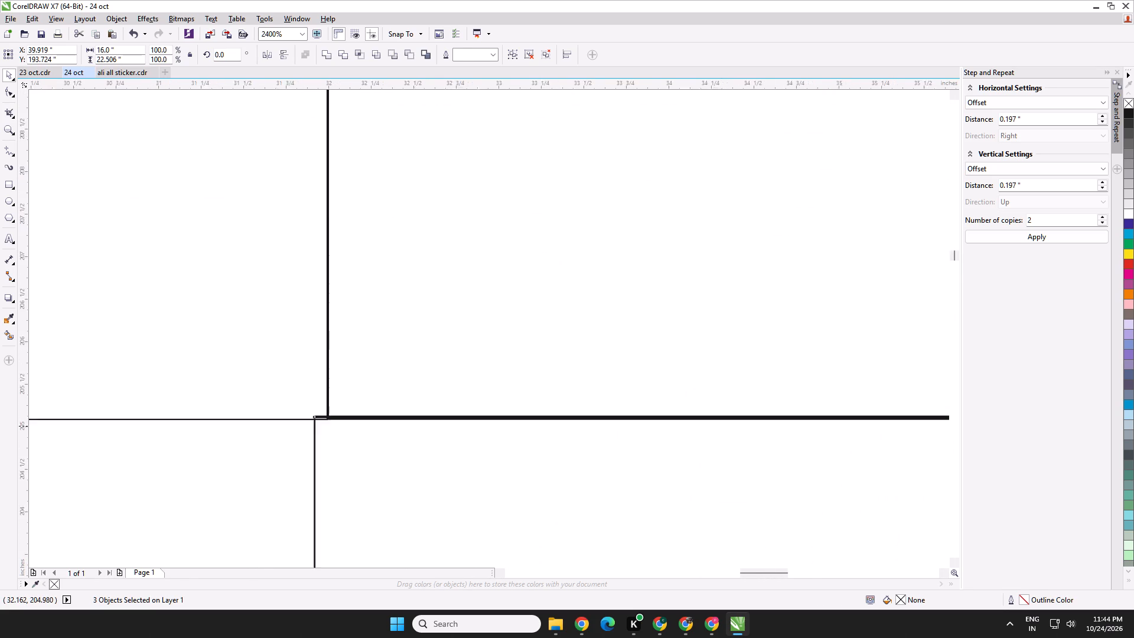
scroll(382, 442, "down", 2)
key("Right")
key("Right")
scroll(396, 449, "up", 3)
key("Right")
key("Right")
key("Right")
key("Right")
key("Right")
key("Right")
key("Right")
key("Right")
key("Right")
key("Right")
key("Right")
key("Right")
scroll(238, 416, "up", 2)
key("Left")
key("Left")
key("Left")
key("Left")
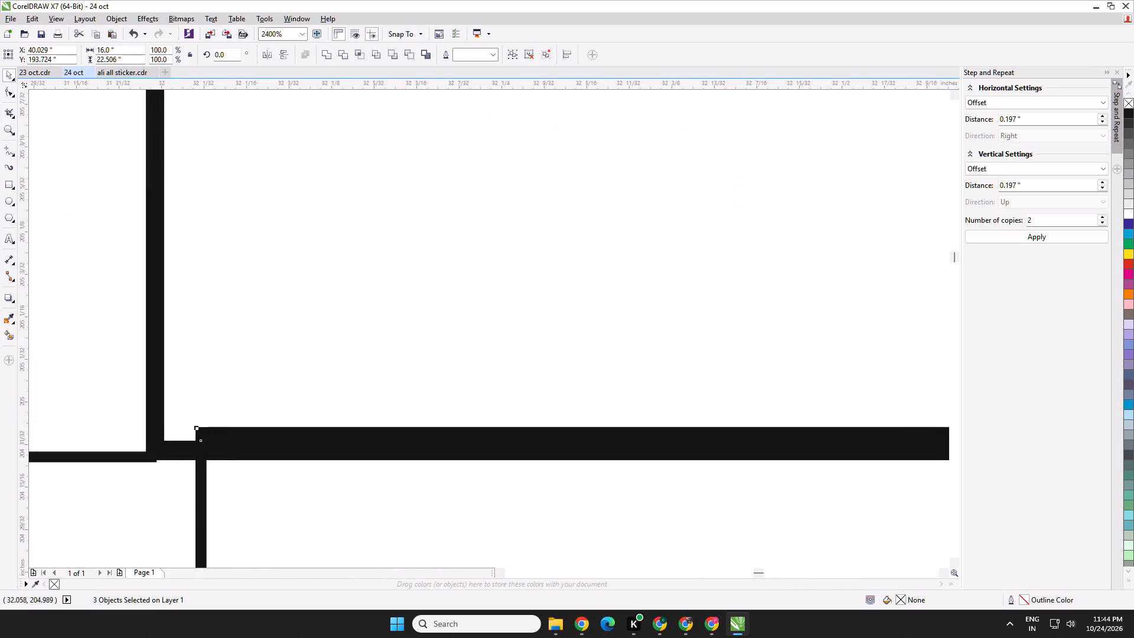
key("Left")
Fine-adjust the duplicate so its top corner meets the first Baki Hanma sticker's frame, at about X 39.995, Y 193.714 inches.
scroll(225, 419, "down", 1)
scroll(194, 420, "up", 4)
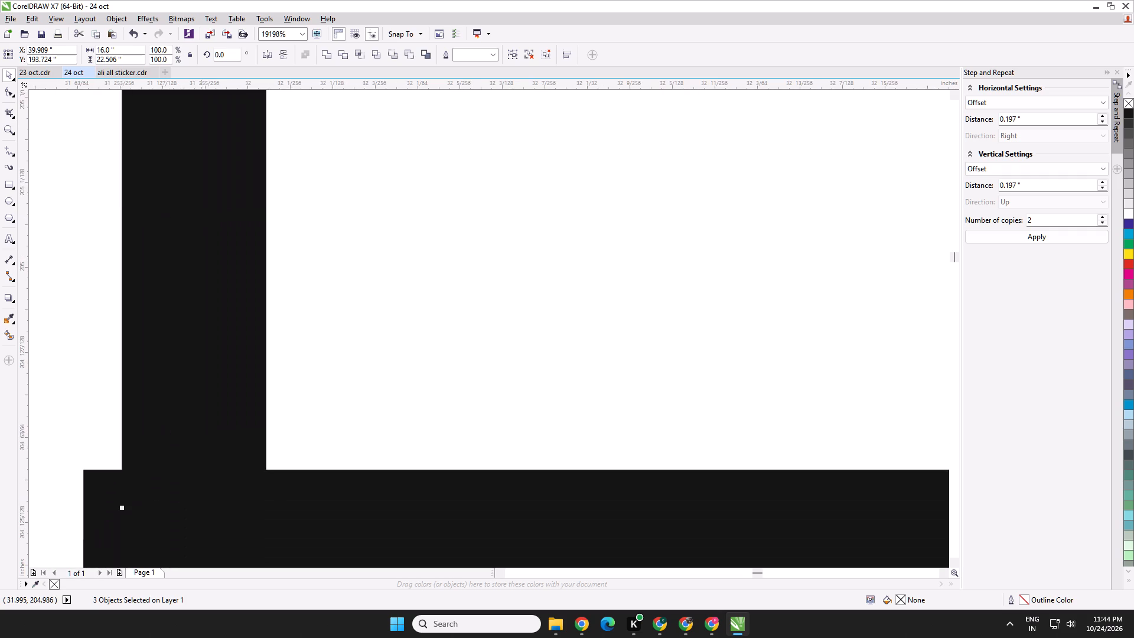
middle_click_drag(230, 401, 380, 184)
scroll(527, 337, "down", 1)
left_click_drag(520, 365, 540, 395)
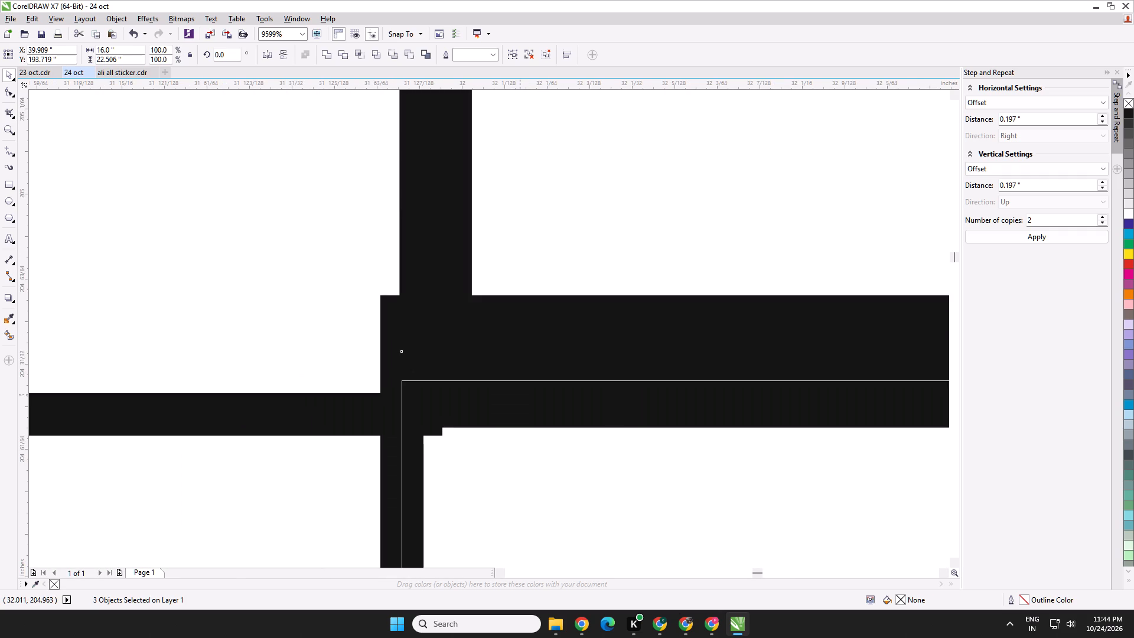
left_click_drag(540, 395, 550, 399)
left_click_drag(547, 396, 563, 398)
scroll(559, 390, "down", 3)
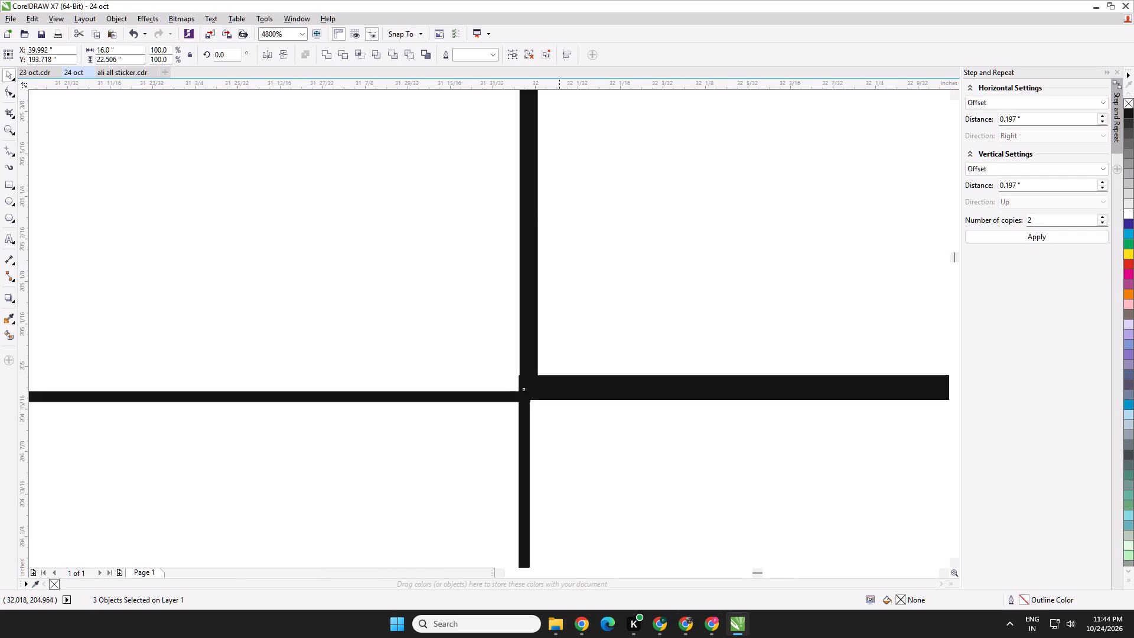
scroll(562, 394, "down", 1)
scroll(569, 400, "up", 3)
left_click_drag(568, 383, 573, 384)
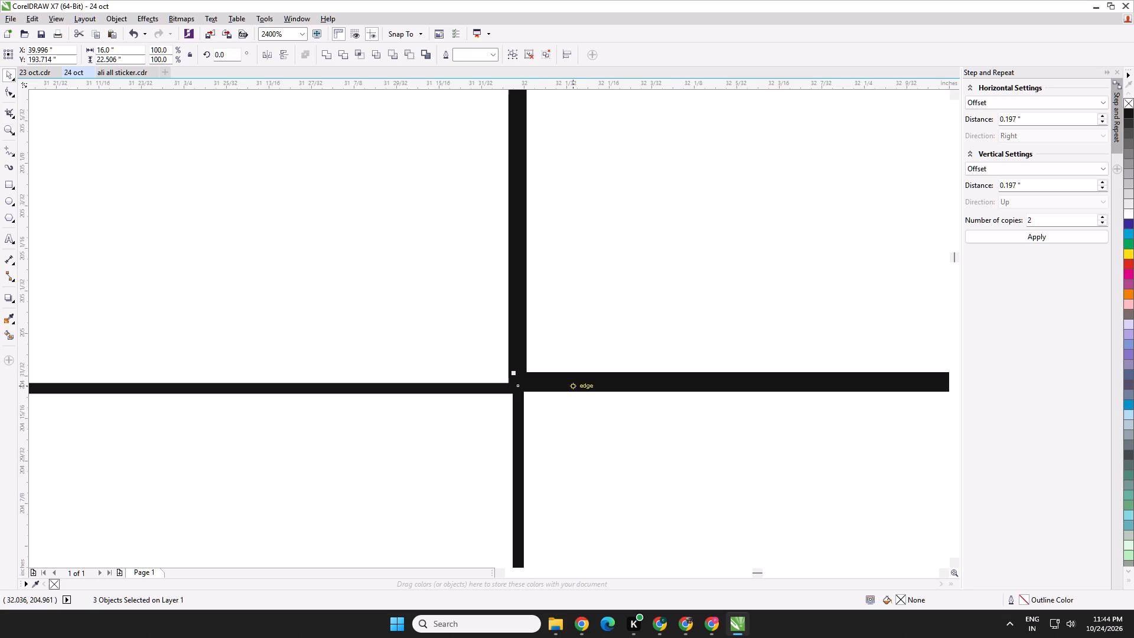
scroll(573, 384, "down", 4)
scroll(572, 388, "up", 6)
middle_click_drag(566, 389, 666, 413)
left_click_drag(581, 349, 578, 349)
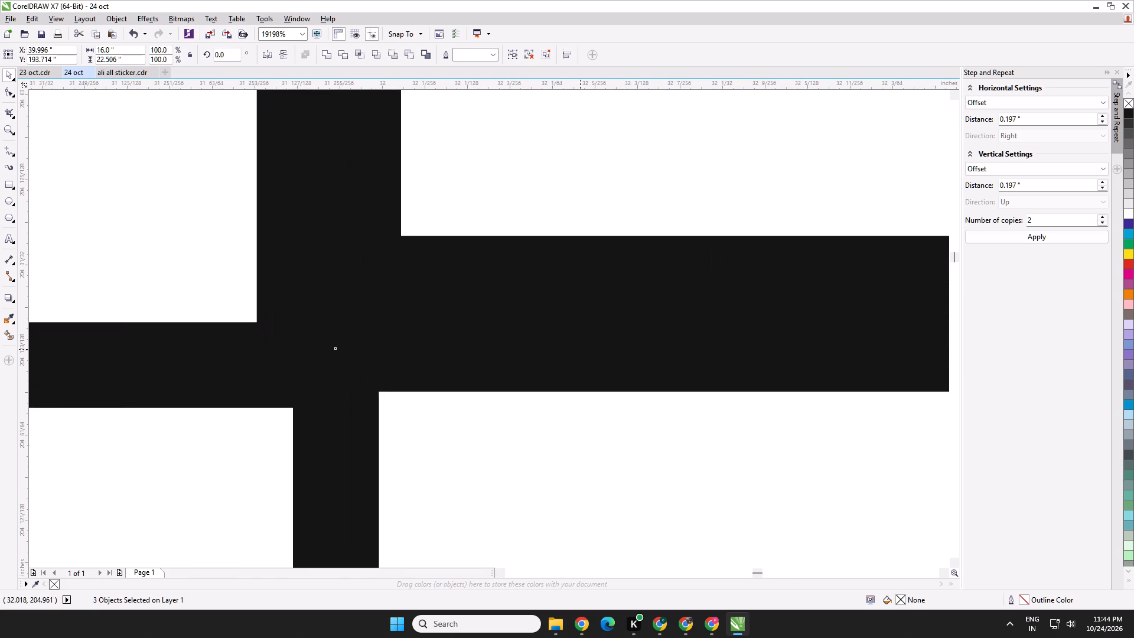
left_click_drag(578, 349, 571, 349)
scroll(571, 349, "down", 7)
scroll(594, 418, "down", 3)
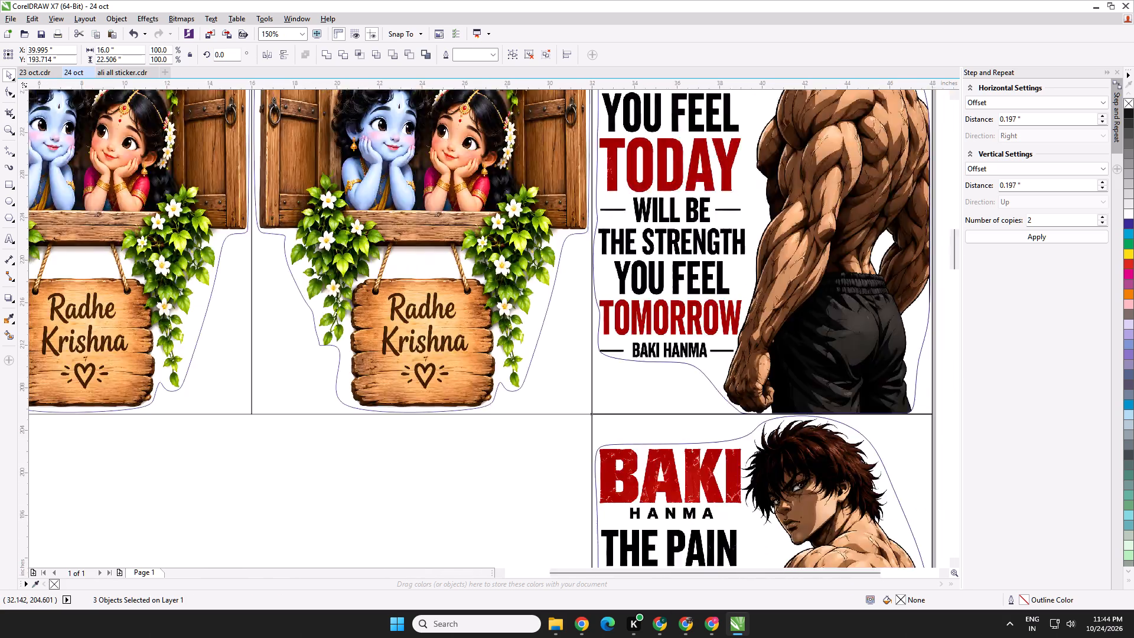
Duplicate the lower Baki Hanma sticker and move the copy into the middle column beside it, at about X 24.05 inches.
middle_click_drag(596, 418, 628, 229)
key("ctrl+c")
key("ctrl+v")
left_click_drag(721, 367, 694, 367)
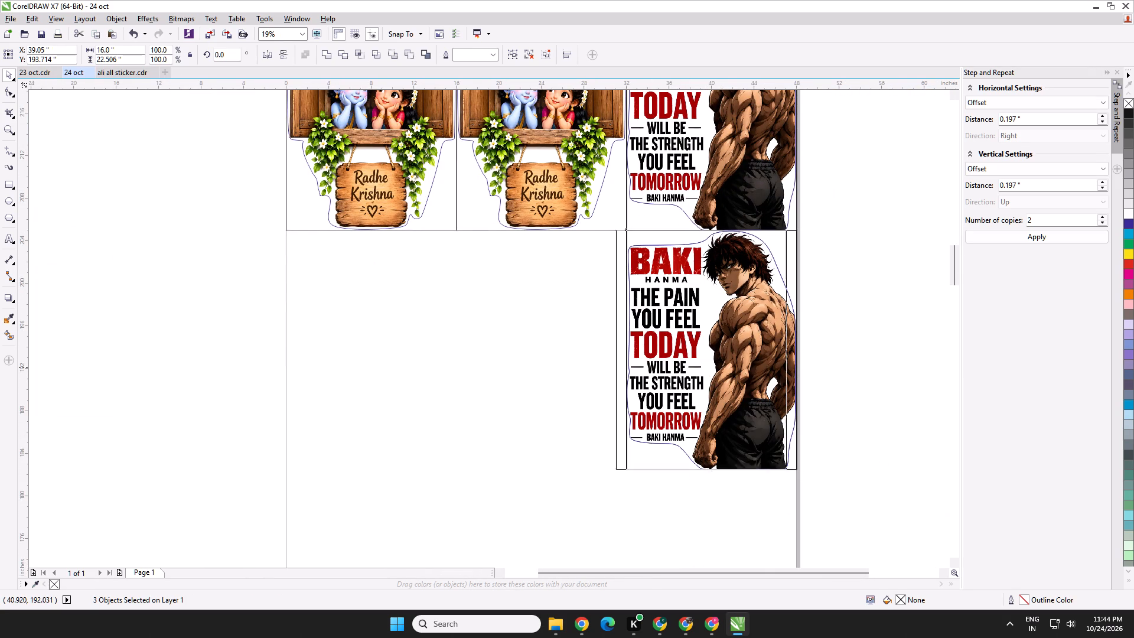
left_click_drag(694, 367, 552, 364)
Nudge the middle-column copy sideways until its edge meets the neighbouring sticker's frame, at about X 23.99 inches.
scroll(631, 223, "up", 2)
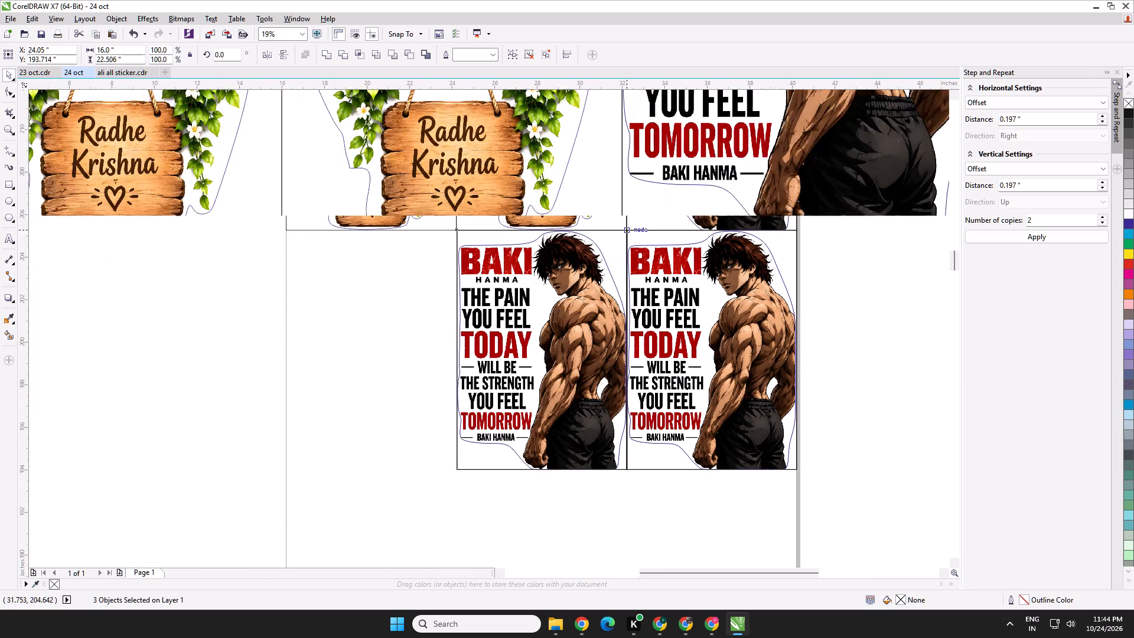
scroll(633, 218, "up", 3)
key("Left")
key("Left")
key("Left")
key("Left")
key("Left")
key("Left")
key("Left")
key("Left")
key("Left")
key("Left")
key("Left")
key("Left")
key("Left")
scroll(545, 337, "up", 3)
key("Right")
key("Right")
key("Right")
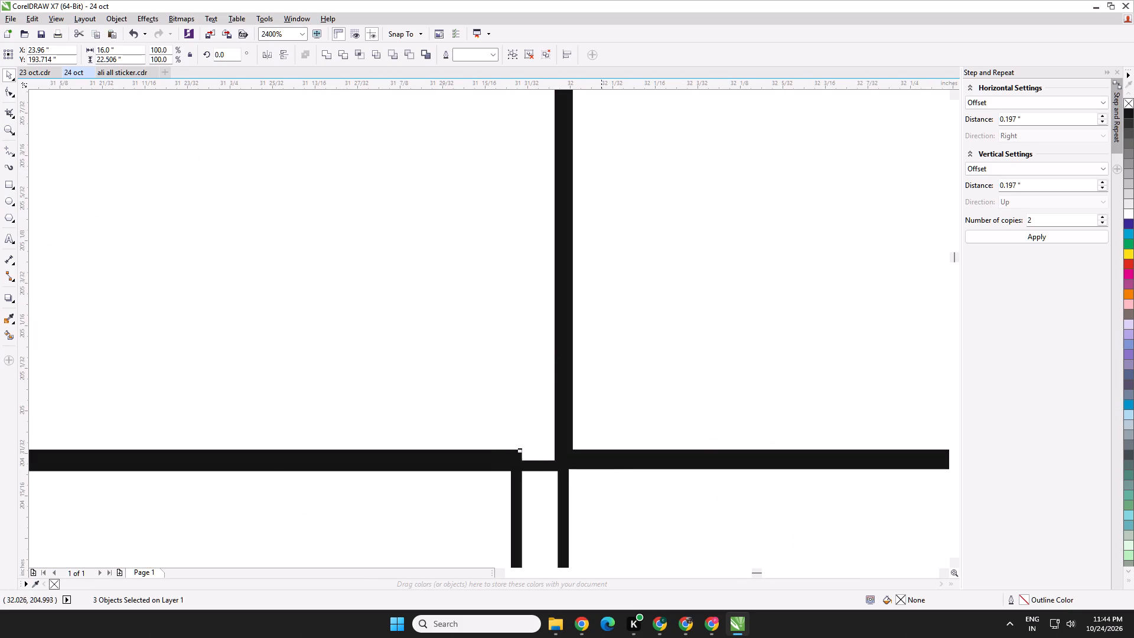
key("Right")
Duplicate the middle Baki Hanma sticker and move the copy into the first column of the same row, at about X 7.907 inches.
scroll(595, 428, "down", 4)
scroll(552, 486, "down", 2)
middle_click_drag(550, 487, 882, 168)
key("ctrl+c")
key("ctrl+v")
scroll(721, 262, "down", 1)
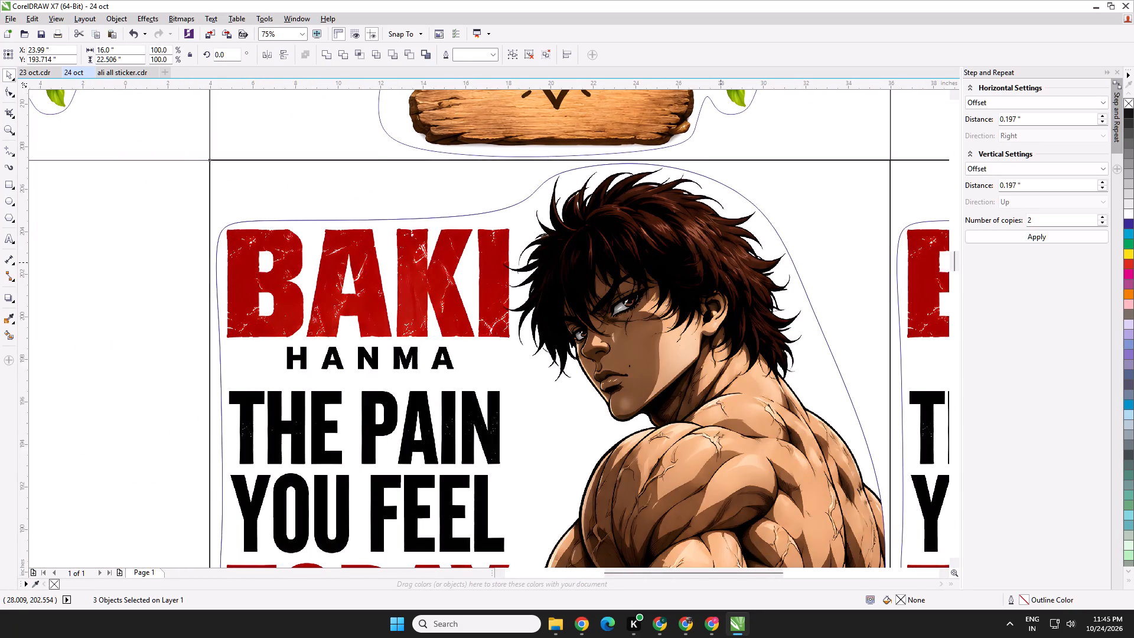
scroll(721, 262, "down", 1)
middle_click_drag(723, 256, 747, 229)
scroll(551, 196, "up", 1)
left_click_drag(815, 363, 697, 355)
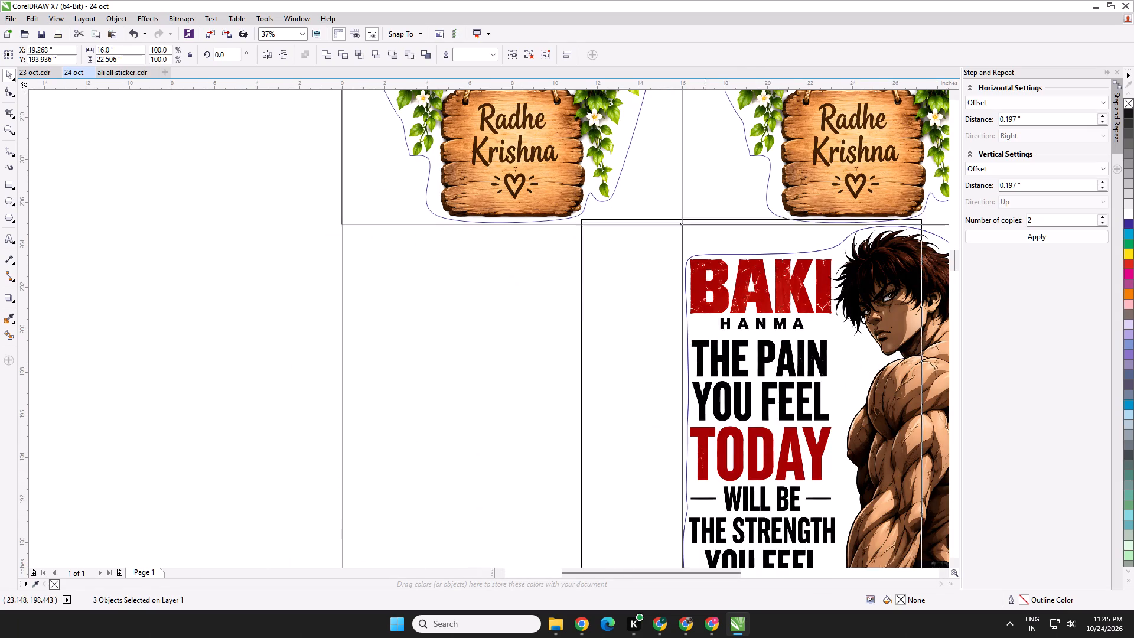
left_click_drag(697, 355, 473, 338)
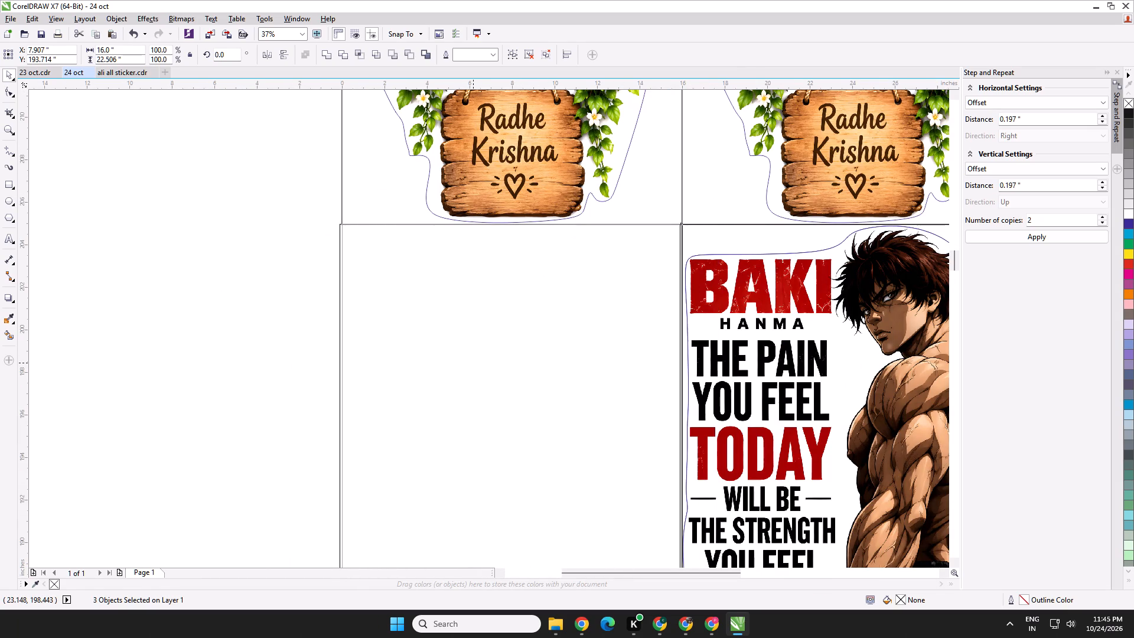
Fine-align the first-column copy with the middle sticker's frame, at about X 7.99, Y 193.714 inches.
left_click_drag(473, 338, 475, 338)
scroll(669, 214, "up", 4)
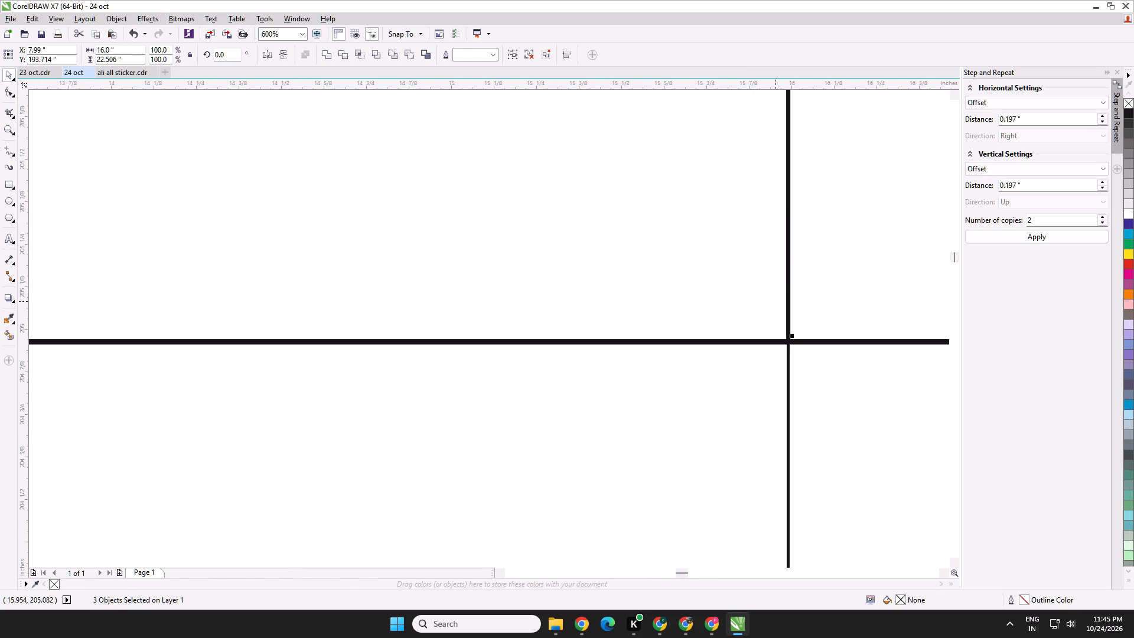
key("Right")
key("Left")
scroll(799, 349, "down", 6)
middle_click_drag(796, 377, 786, 223)
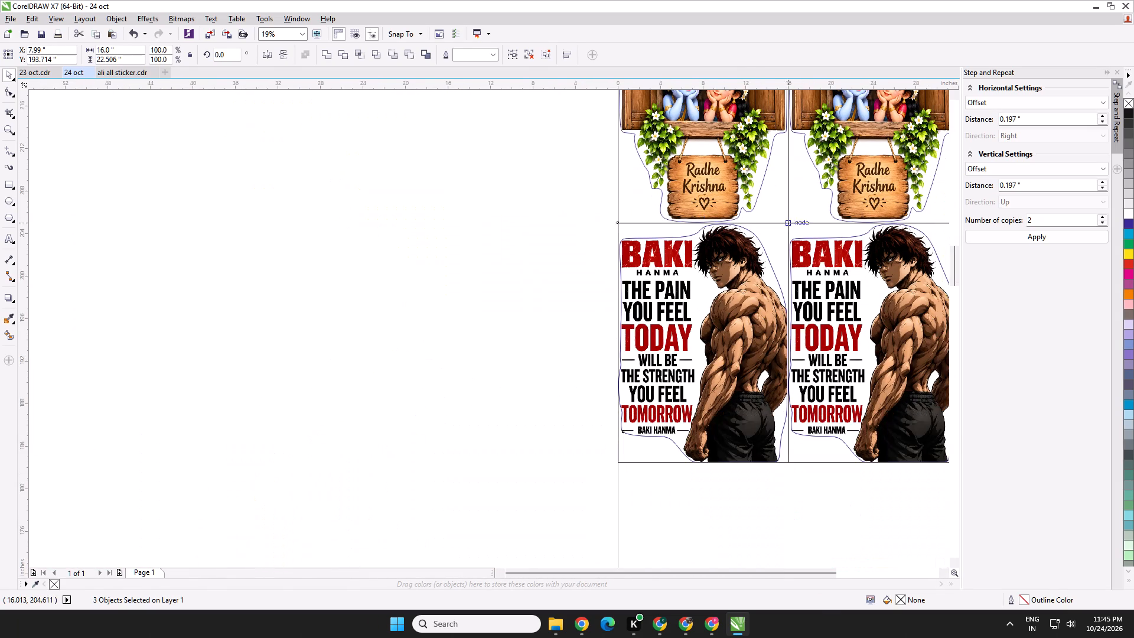
Switch to the Meesho supplier panel in Chrome and accept all four pending Baki Hanma orders.
left_click(583, 624)
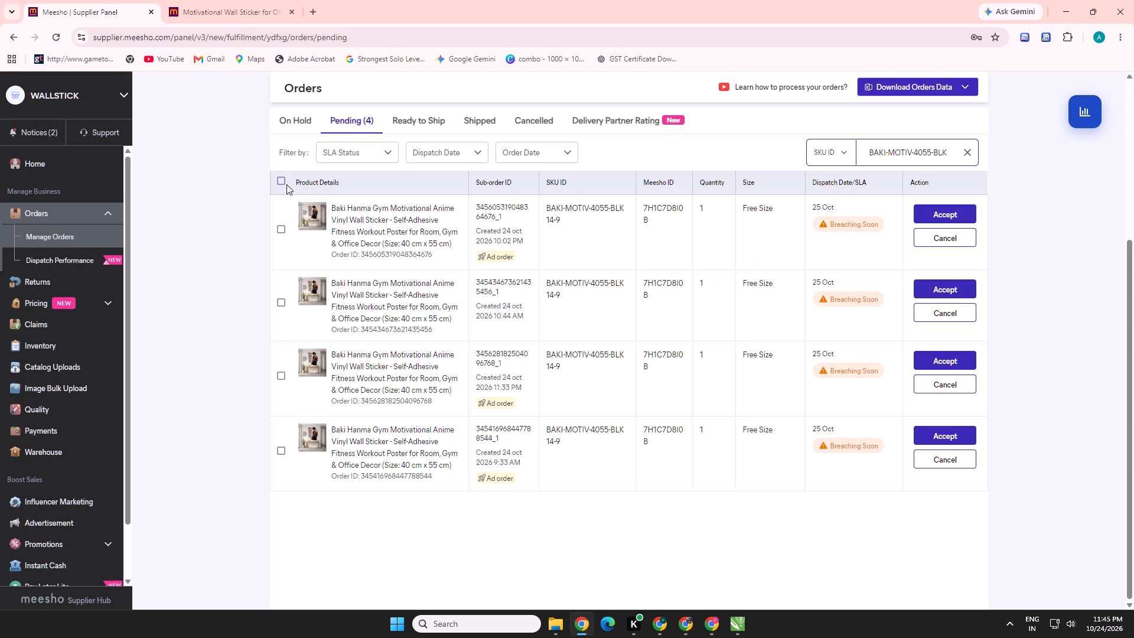
left_click(285, 181)
left_click(1035, 592)
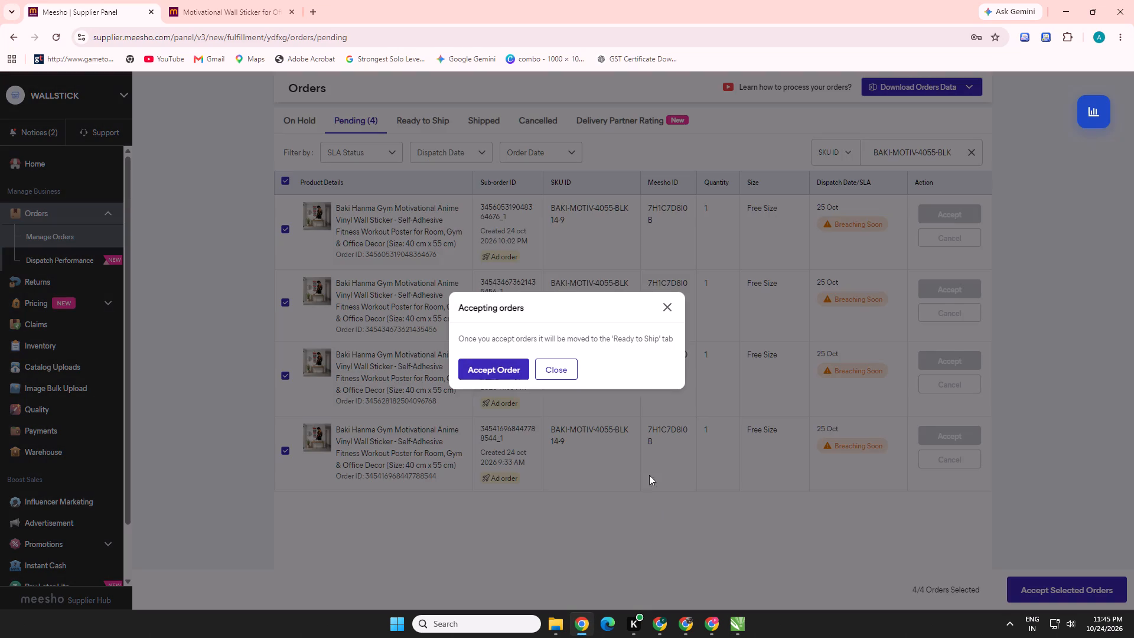
left_click(469, 368)
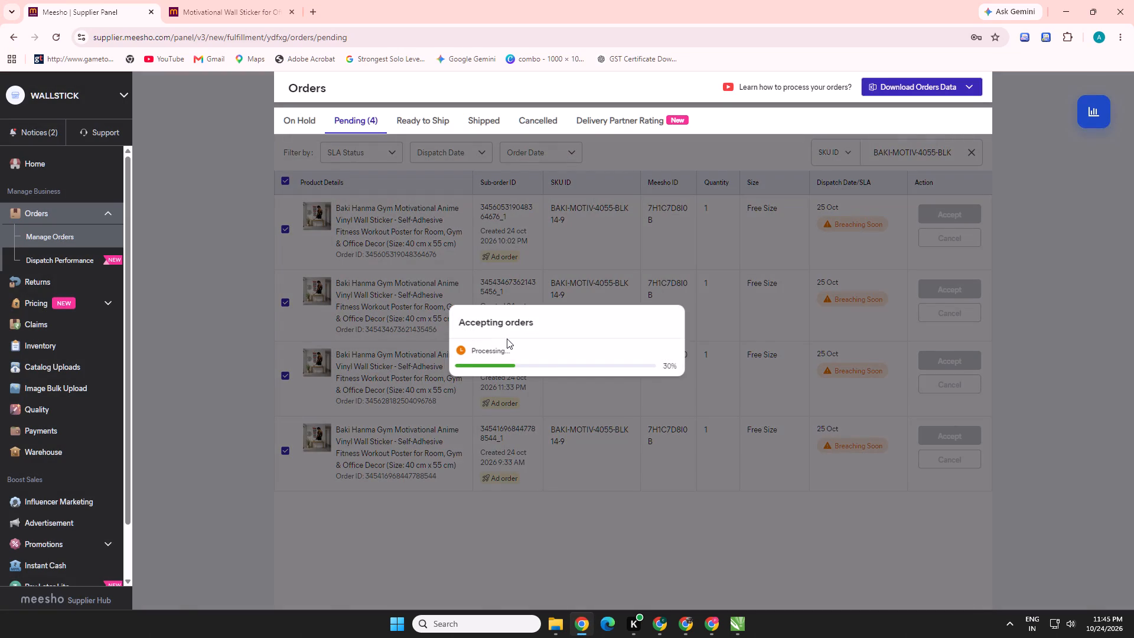
Reload the Meesho pending orders page to refresh the unfiltered list.
key("ctrl+r")
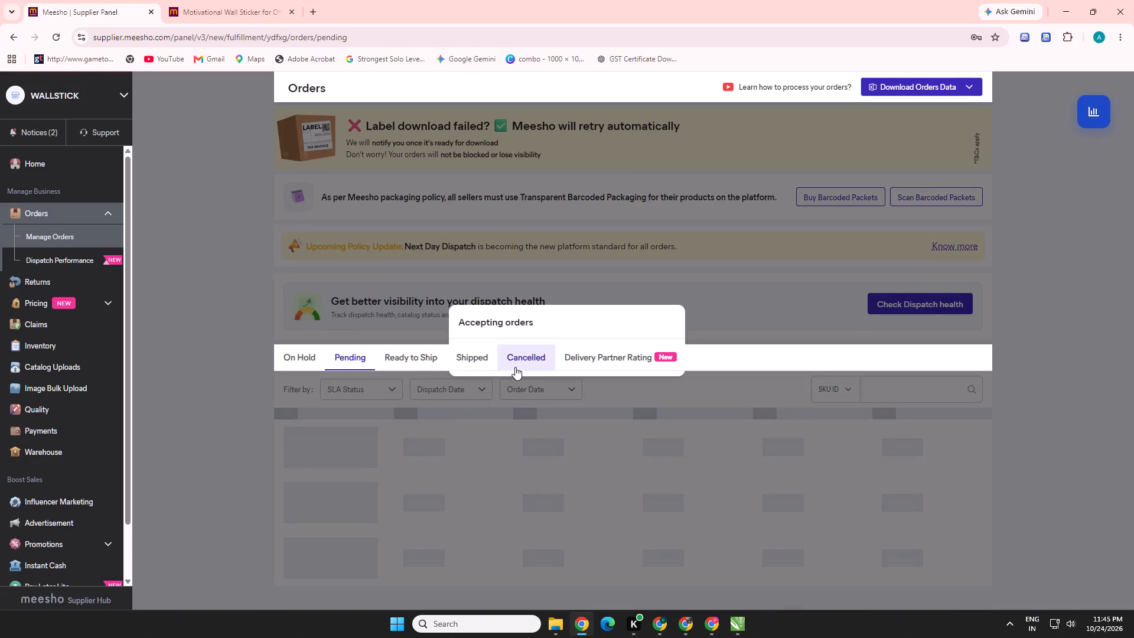
key("ctrl+r")
key("ctrl+r")
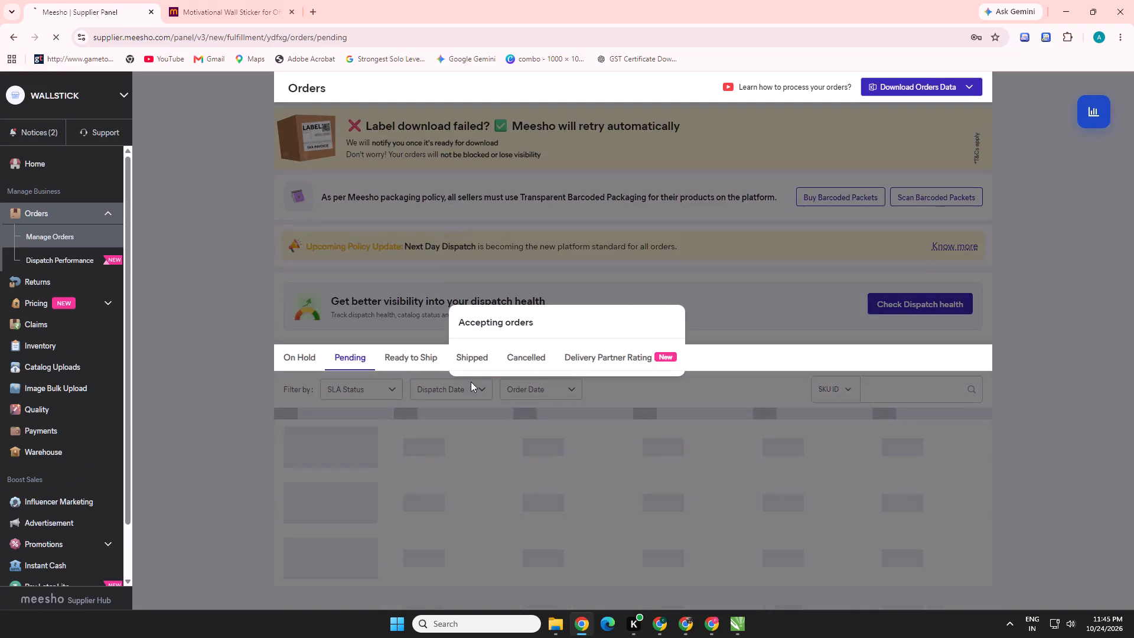
key("ctrl+r")
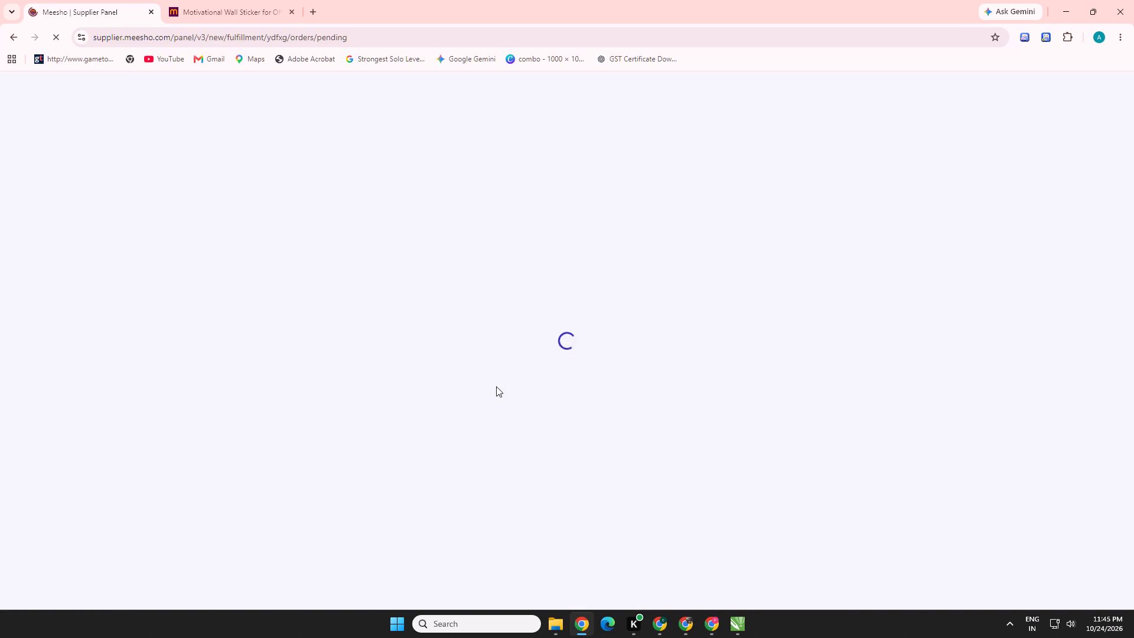
left_click(503, 387)
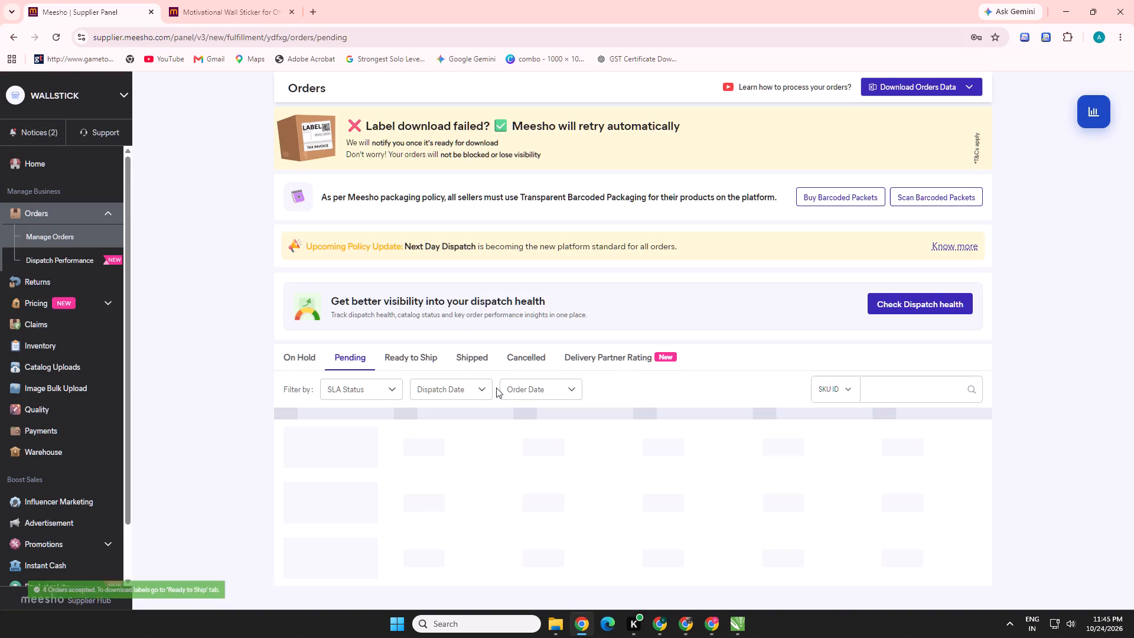
Filter the pending orders by the SKU ID "anime sukuna 29-8", copied from the Sukuna sticker order.
scroll(494, 389, "down", 5)
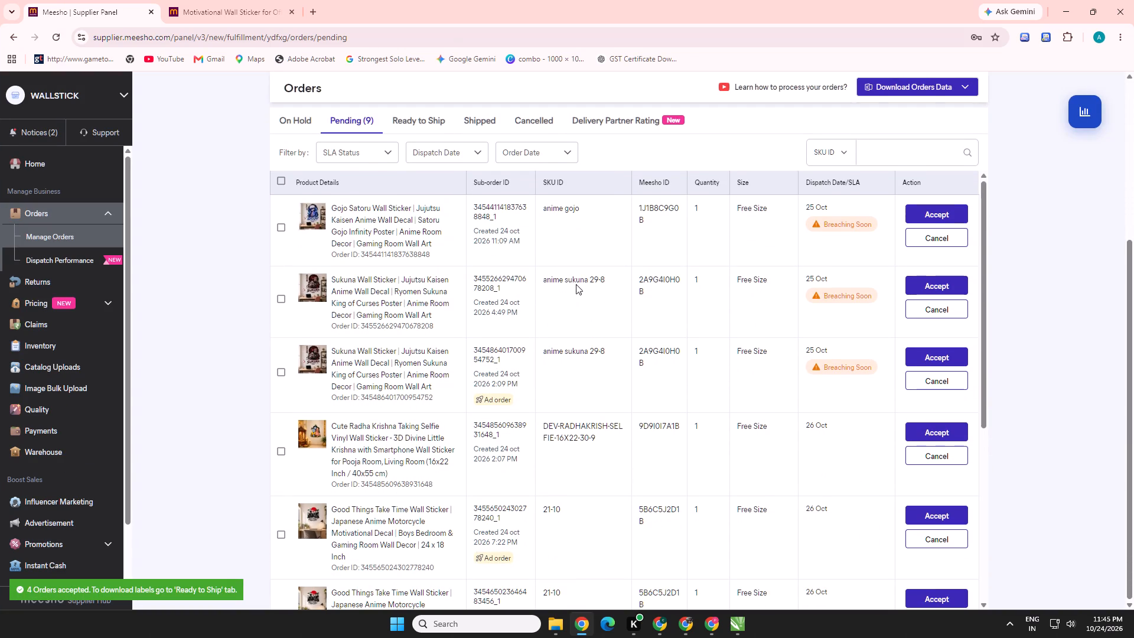
triple_click(576, 284)
key("ctrl+c")
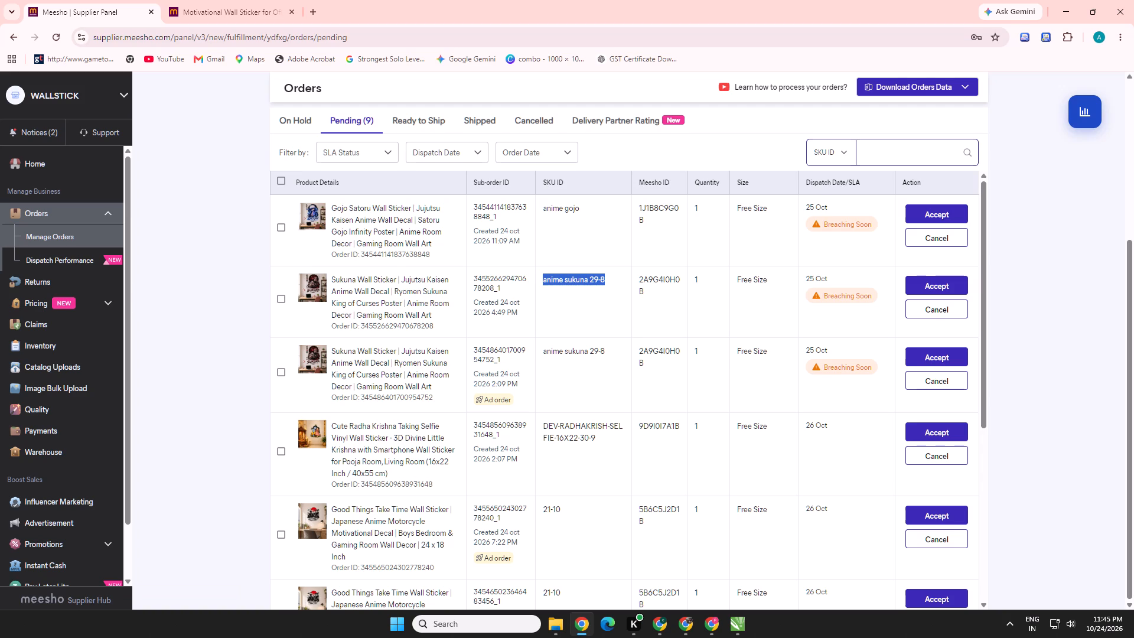
left_click(886, 148, "ctrl")
key("ctrl+v")
key("Return")
scroll(748, 287, "down", 2)
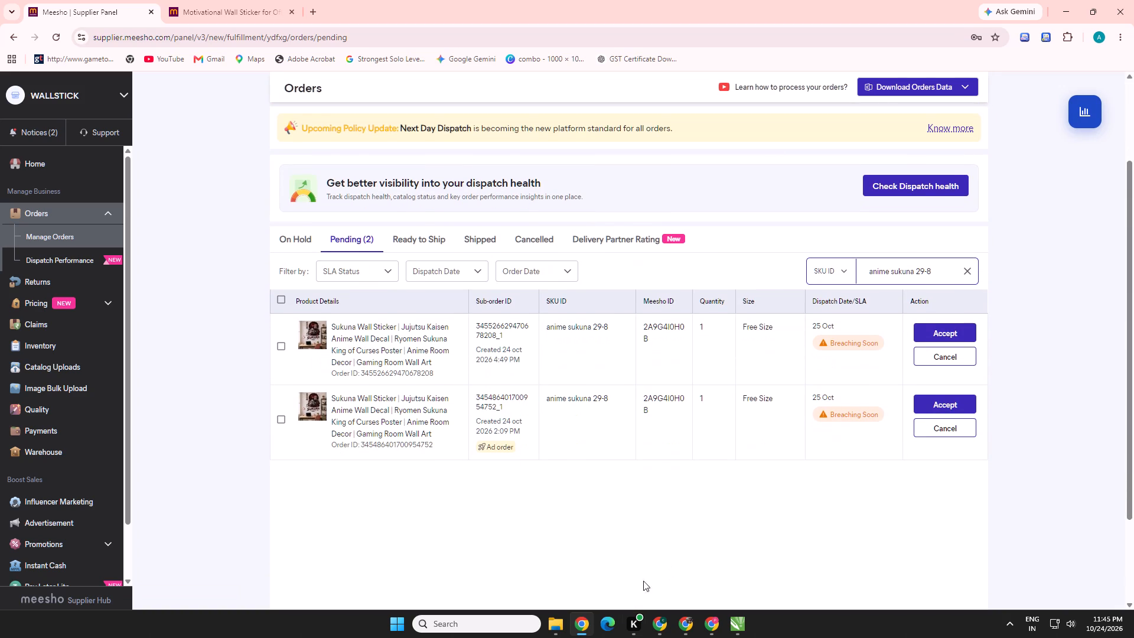
Switch to CorelDRAW, select the whole framed Sukuna sticker in the top row and duplicate it in place.
left_click(738, 620)
scroll(762, 364, "down", 1)
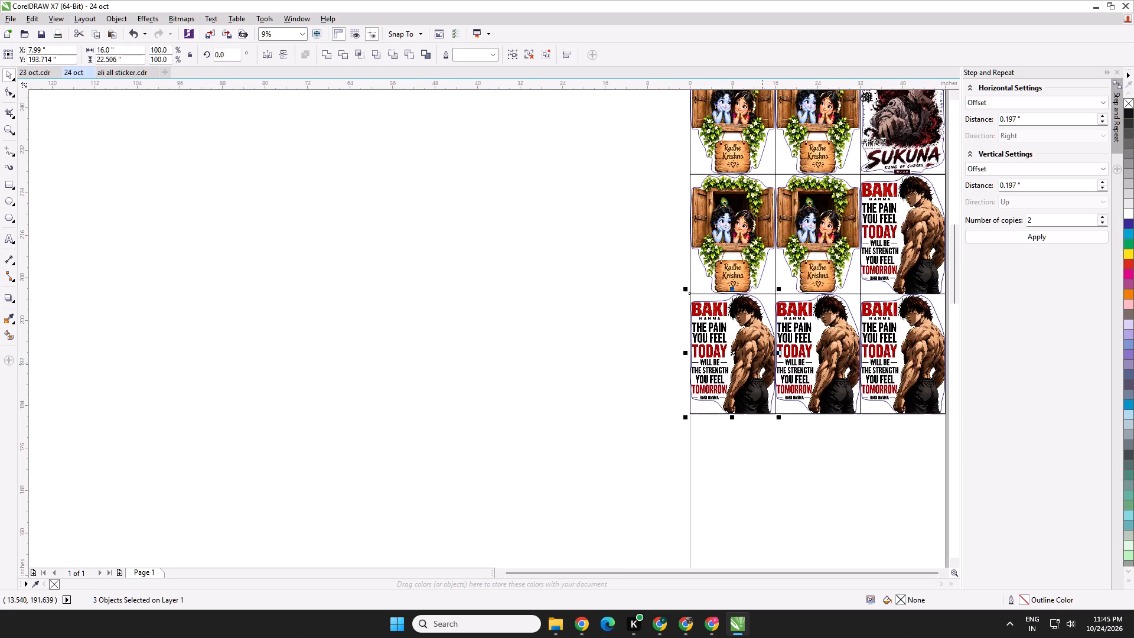
middle_click_drag(762, 364, 129, 346)
middle_click_drag(208, 247, 308, 410)
left_click_drag(456, 170, 279, 349)
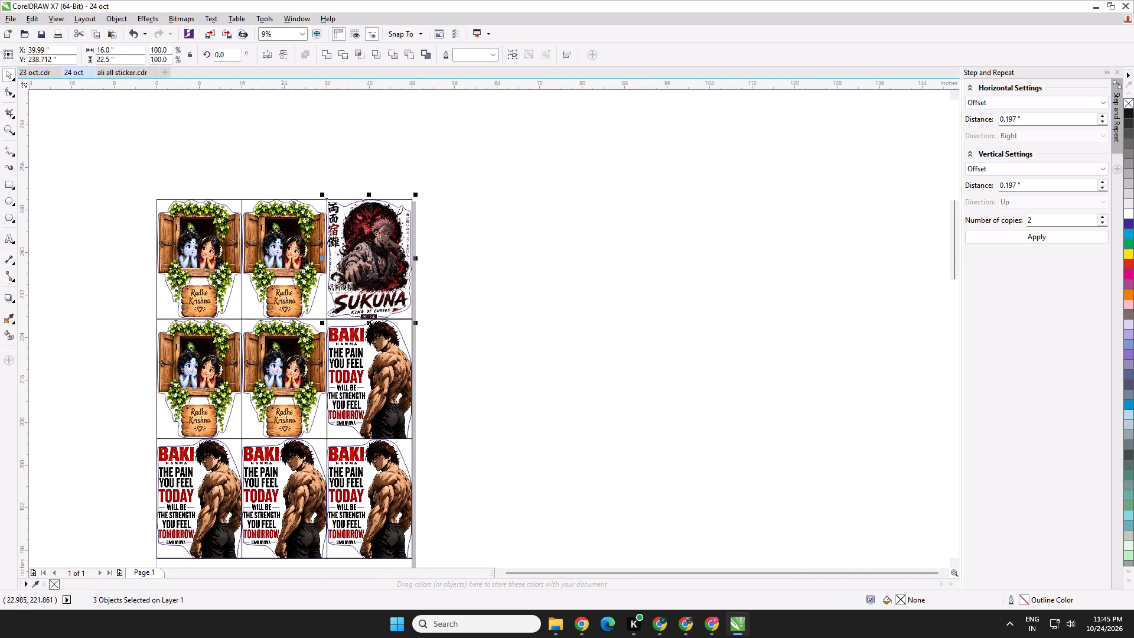
key("ctrl+c")
key("ctrl+v")
Move the duplicated Sukuna sticker into the row below the last column's lowest Baki Hanma sticker, at about Y 171.157 inches.
middle_click_drag(391, 288, 441, 93)
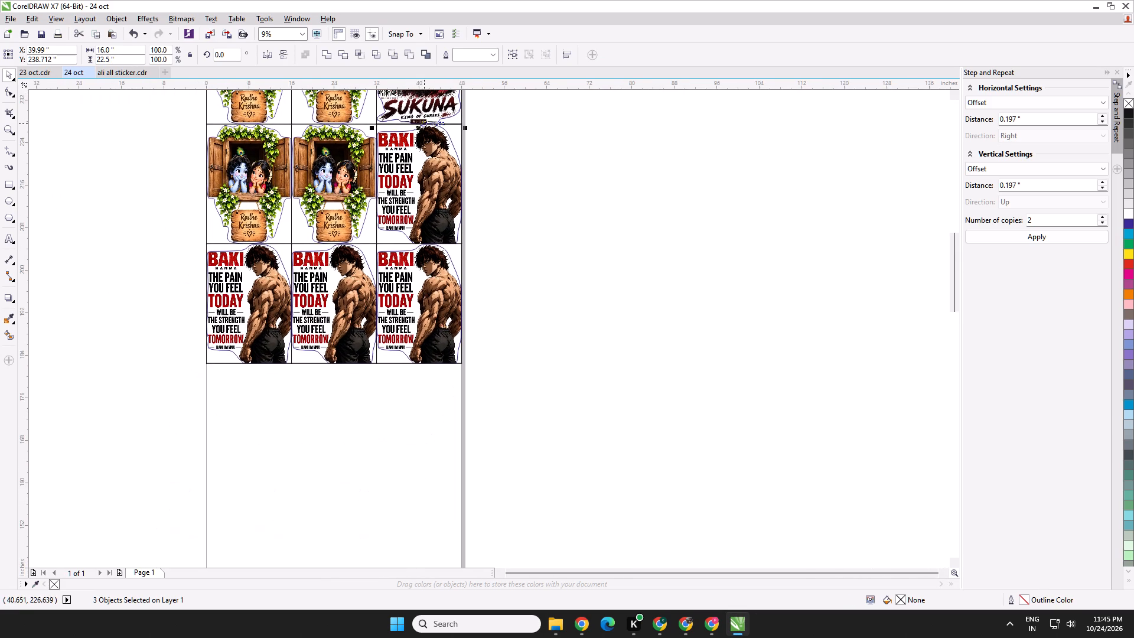
left_click_drag(423, 100, 432, 464)
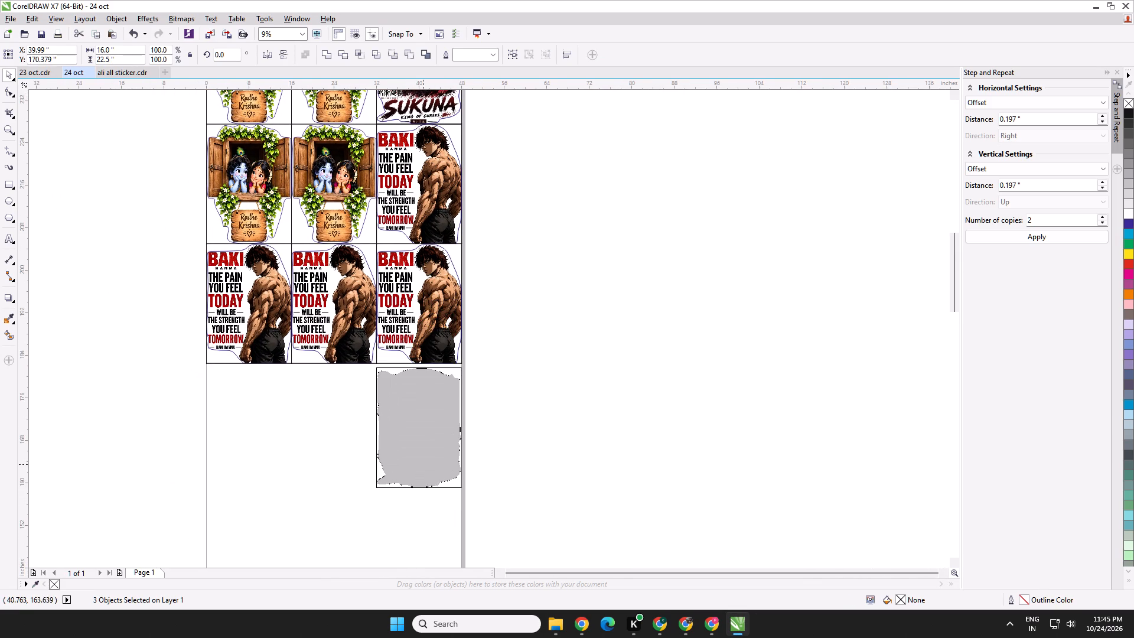
left_click_drag(432, 464, 431, 460)
Nudge the duplicated Sukuna sticker up until its top edge meets the Baki Hanma frame, at about Y 171.217 inches.
scroll(434, 348, "up", 3)
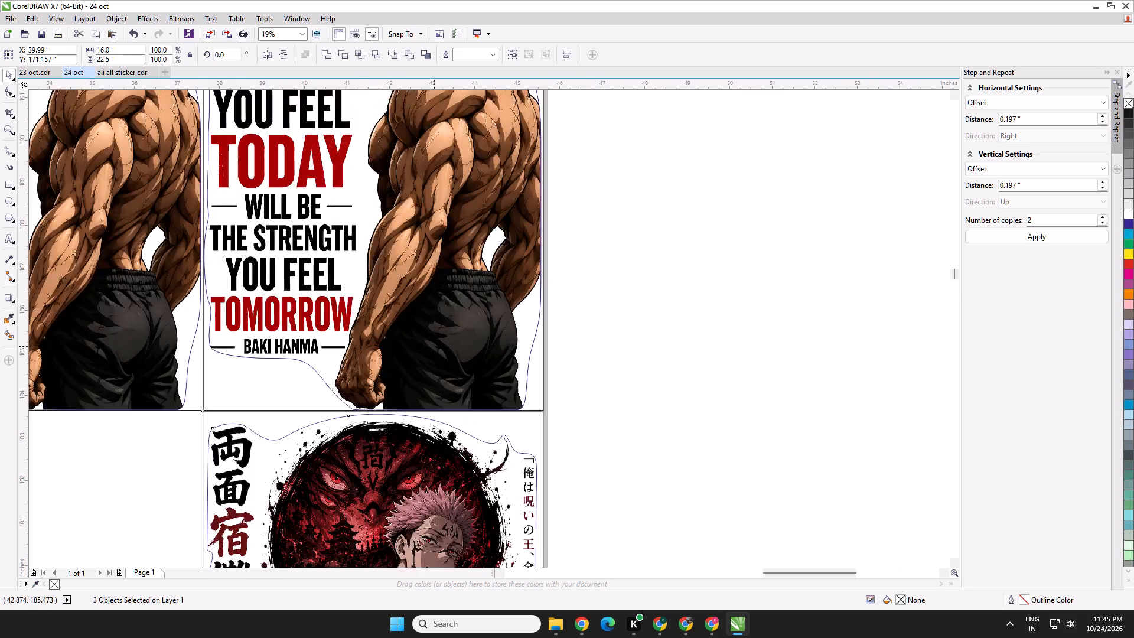
scroll(447, 399, "up", 1)
middle_click_drag(446, 400, 448, 250)
scroll(514, 359, "up", 1)
key("Up")
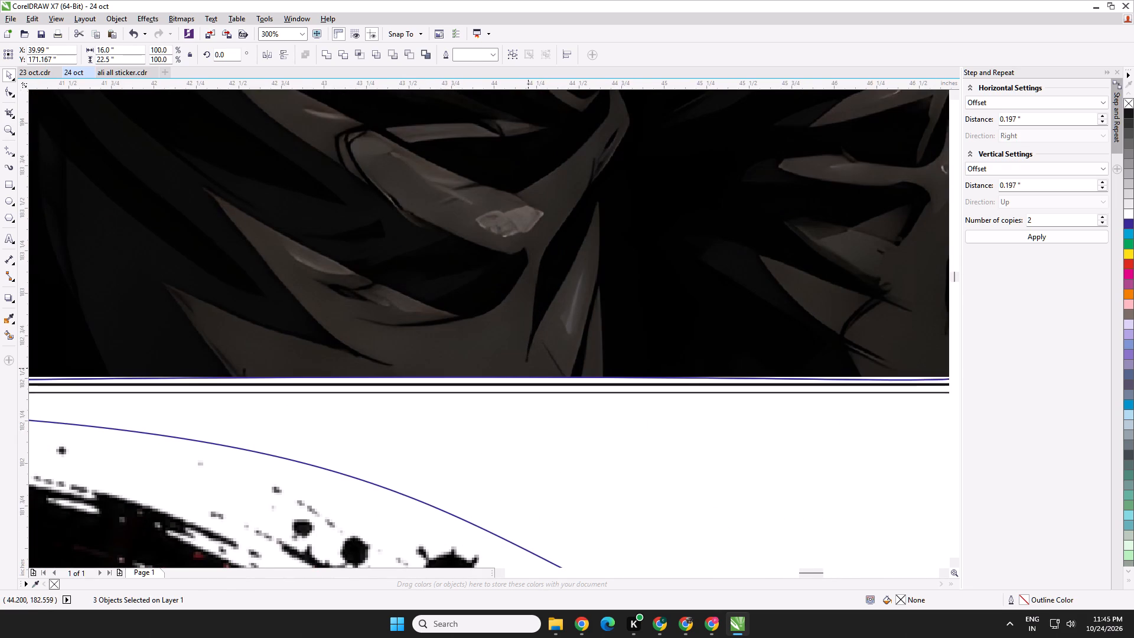
key("Up")
key("Up")
key("Up")
scroll(551, 376, "up", 1)
key("Up")
key("Up")
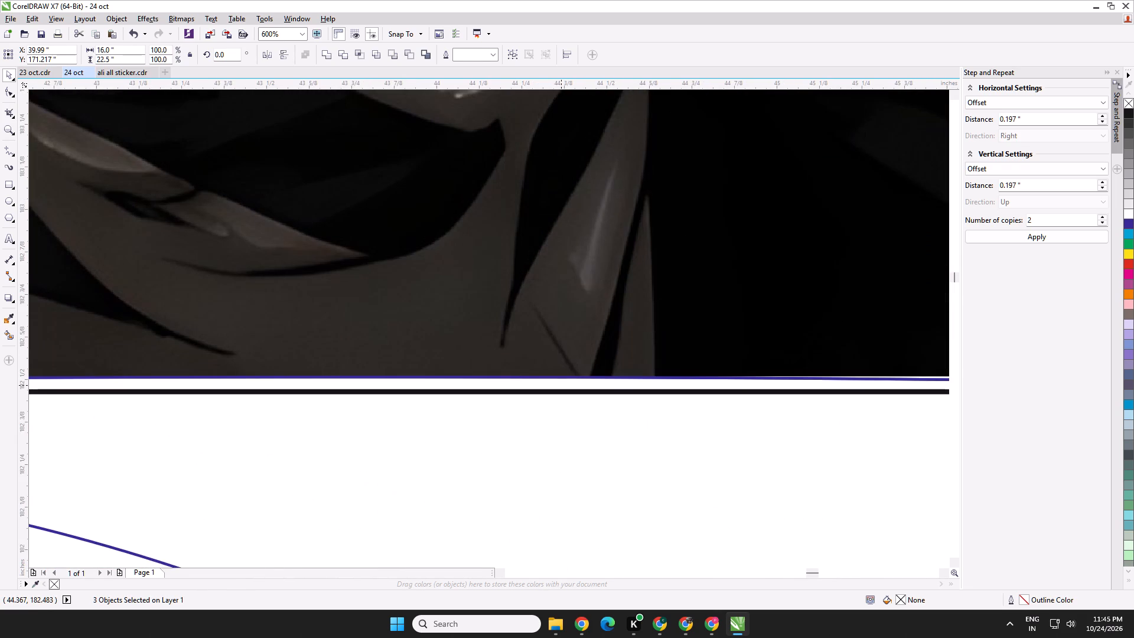
key("Down")
key("Up")
Duplicate the lower Sukuna sticker and move the copy into the middle column of the same row.
scroll(562, 399, "down", 4)
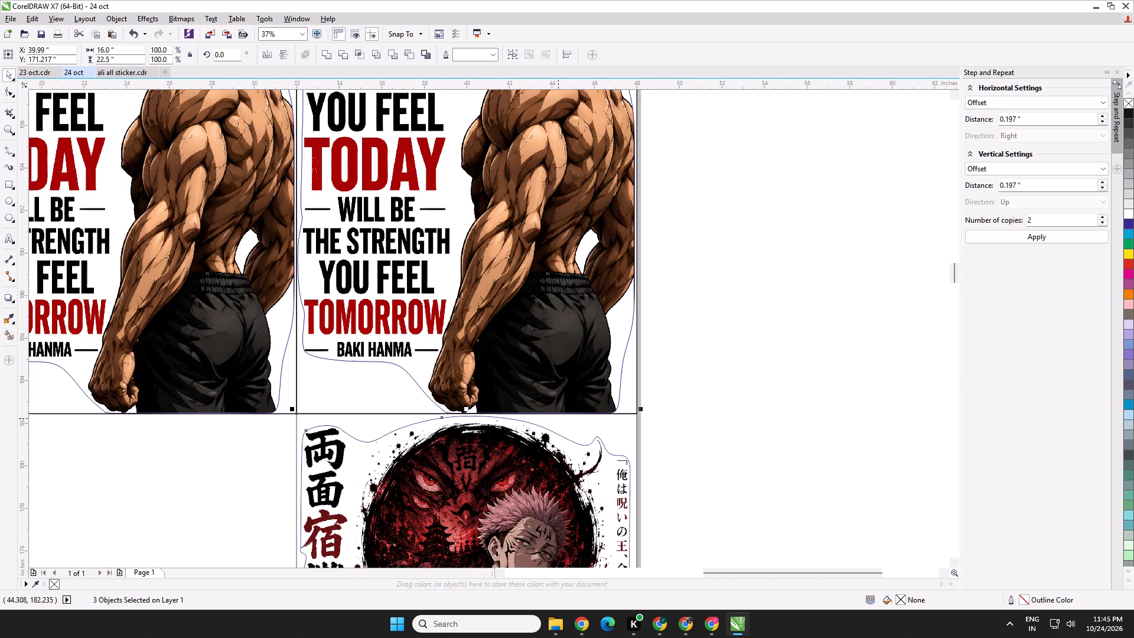
middle_click_drag(557, 413, 581, 367)
scroll(366, 356, "up", 3)
middle_click_drag(332, 357, 517, 284)
scroll(410, 343, "down", 2)
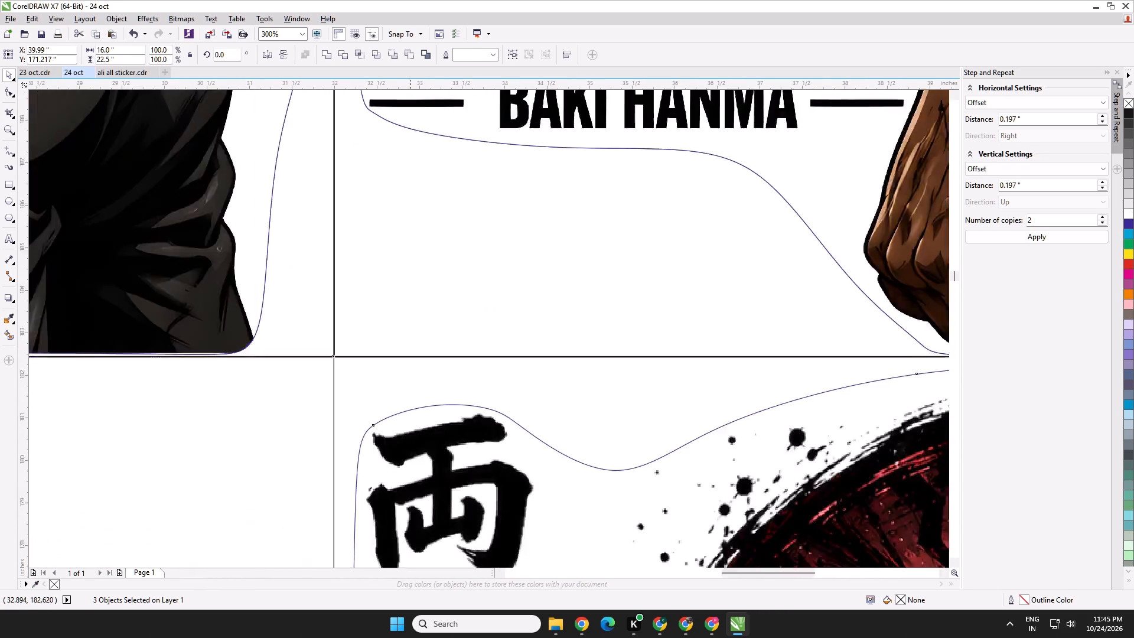
scroll(410, 362, "down", 1)
middle_click_drag(414, 370, 548, 274)
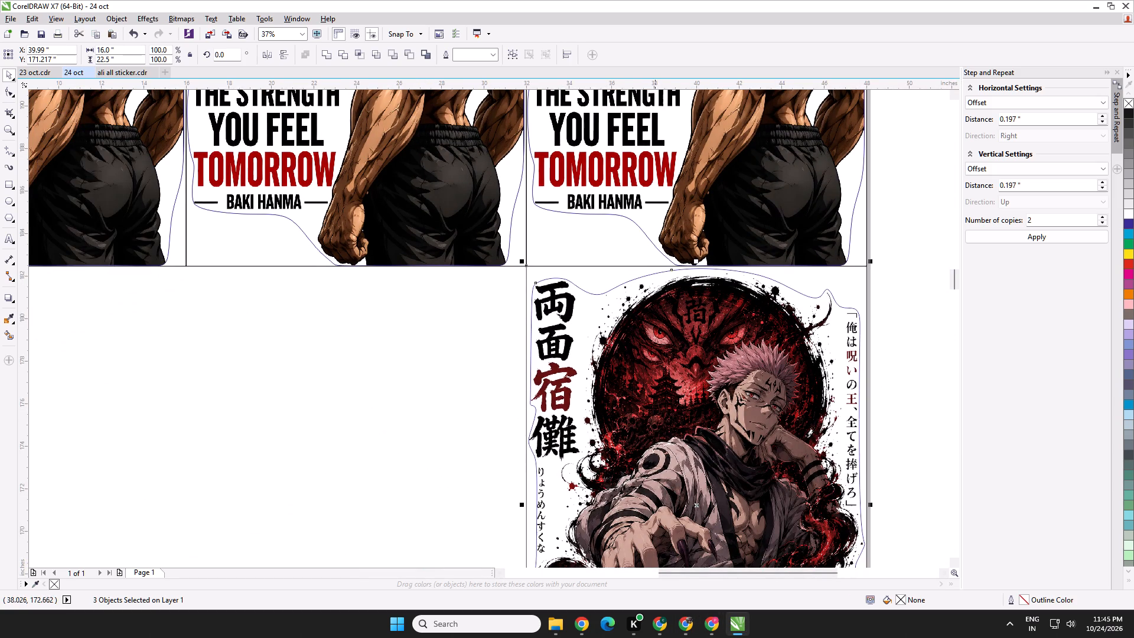
key("ctrl+c")
key("ctrl+v")
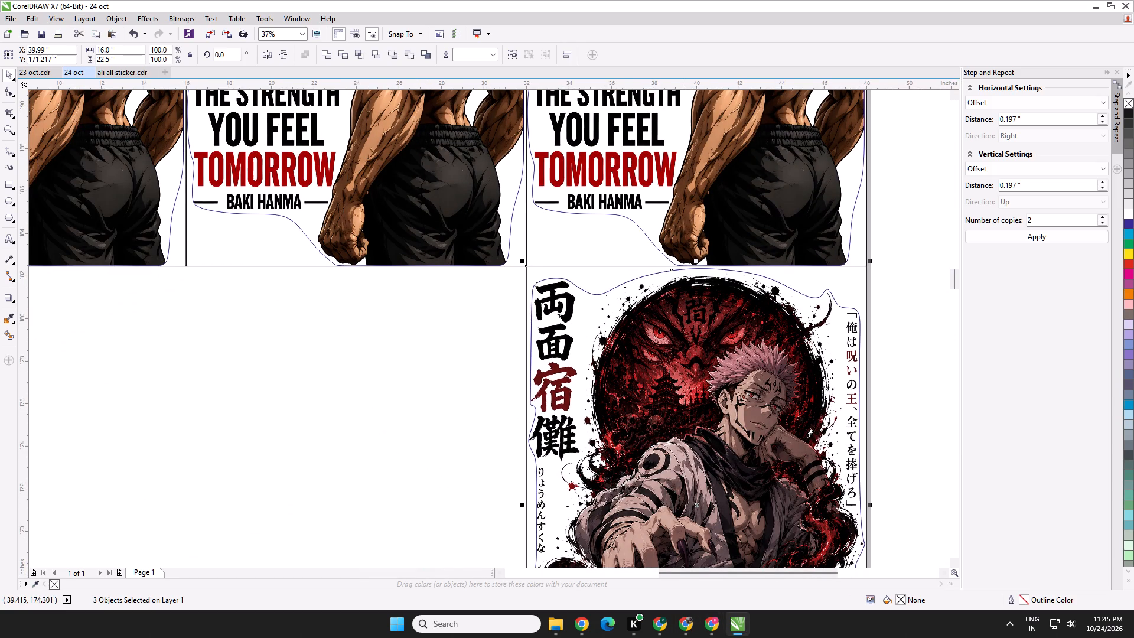
left_click_drag(685, 440, 346, 431)
Nudge the middle-column Sukuna copy sideways until its edge meets the neighbouring frame, at about X 23.996 inches.
scroll(532, 263, "up", 2)
key("Left")
key("Left")
scroll(500, 271, "up", 2)
key("Left")
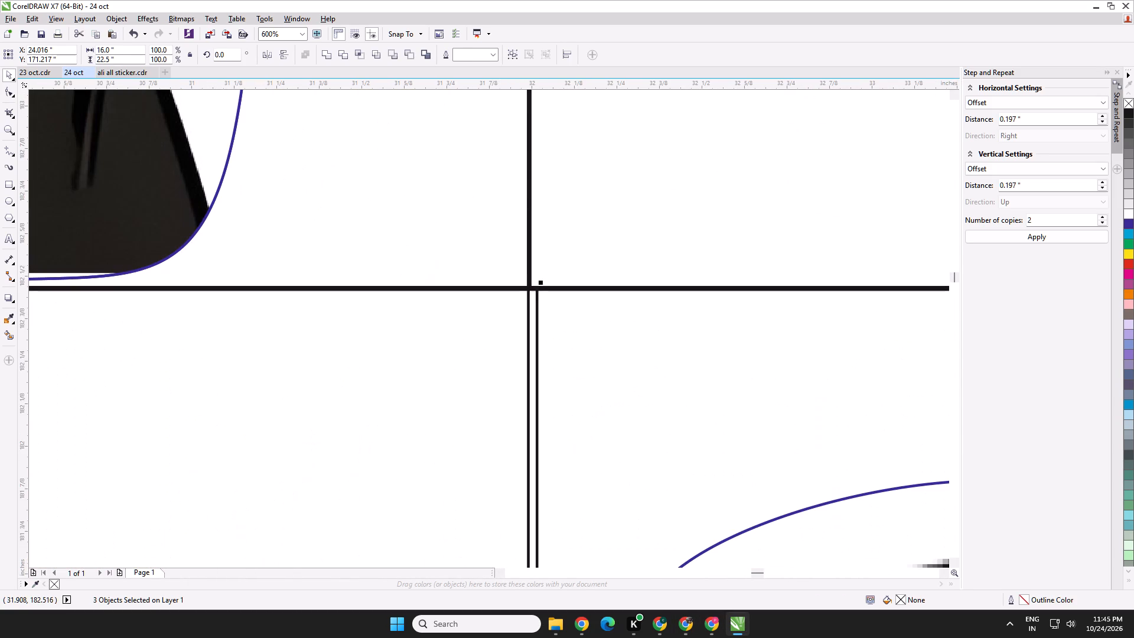
key("Left")
key("Left")
key("Left")
key("Right")
Examine how the frames of the two lower Sukuna stickers line up, including their shared bottom corner.
scroll(544, 281, "down", 4)
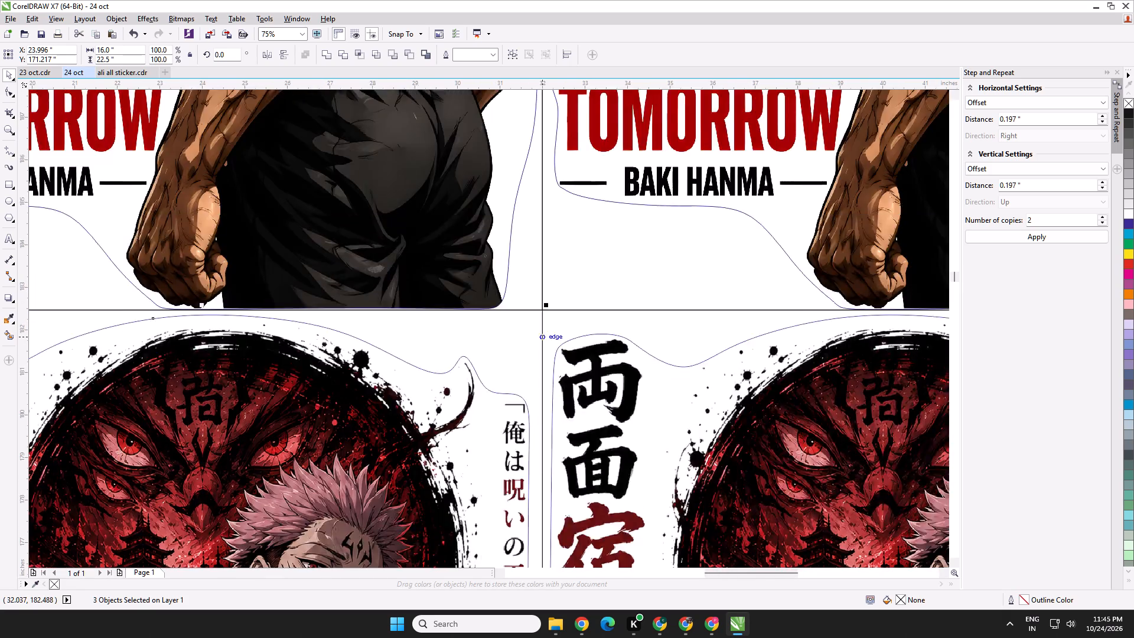
middle_click_drag(544, 337, 628, 24)
scroll(562, 263, "down", 2)
middle_click_drag(562, 273, 581, 226)
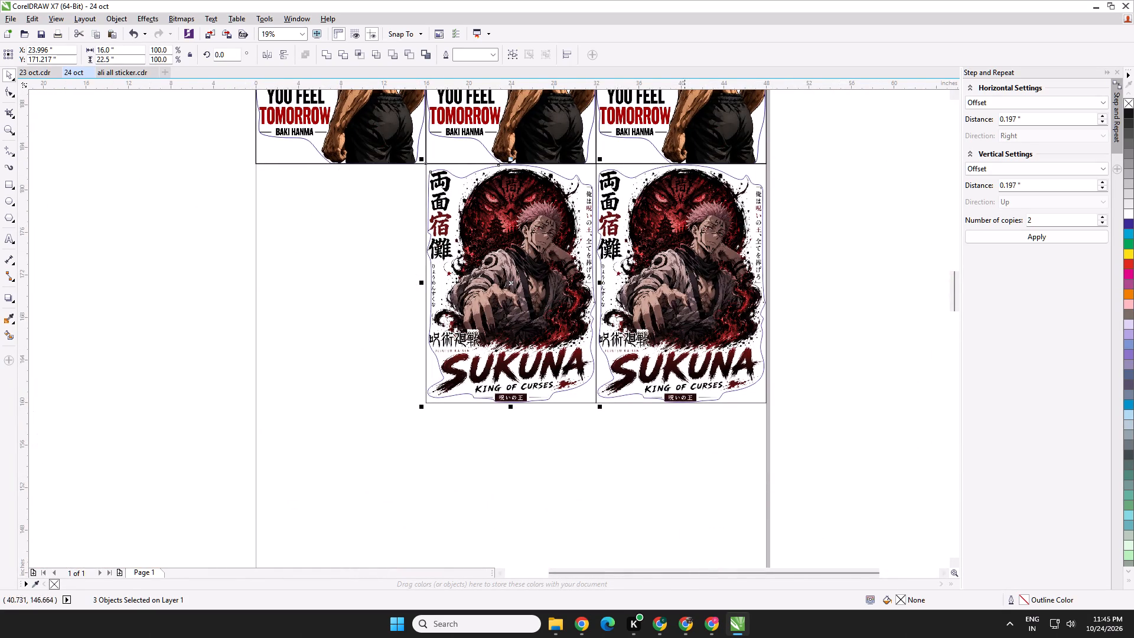
scroll(605, 386, "up", 2)
scroll(573, 448, "up", 2)
scroll(566, 471, "down", 2)
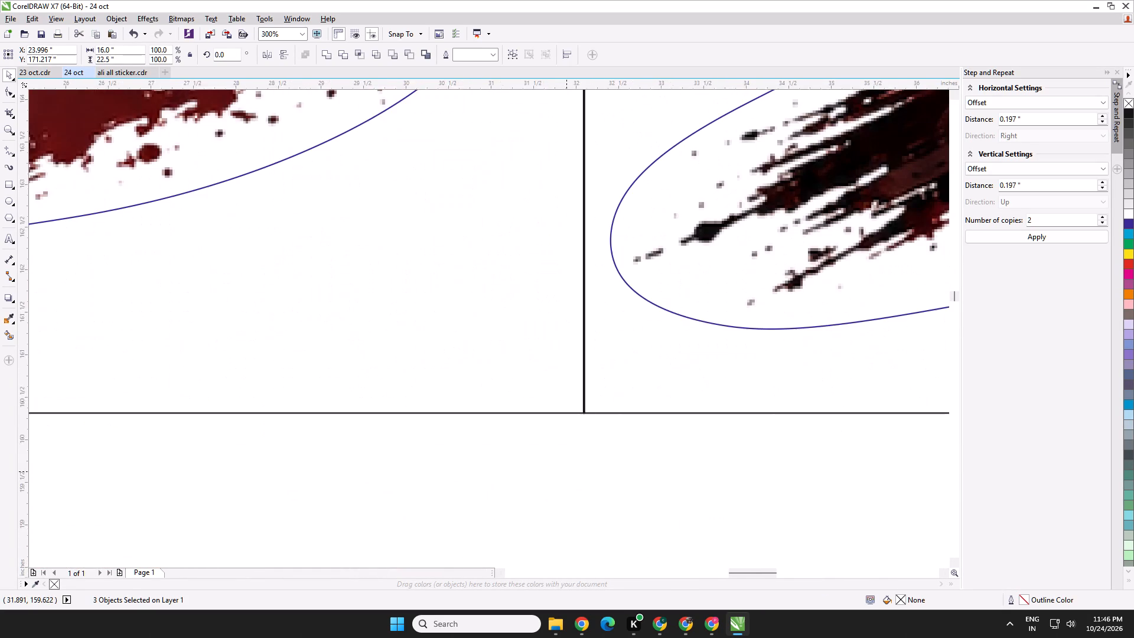
scroll(566, 471, "down", 3)
middle_click_drag(566, 471, 624, 411)
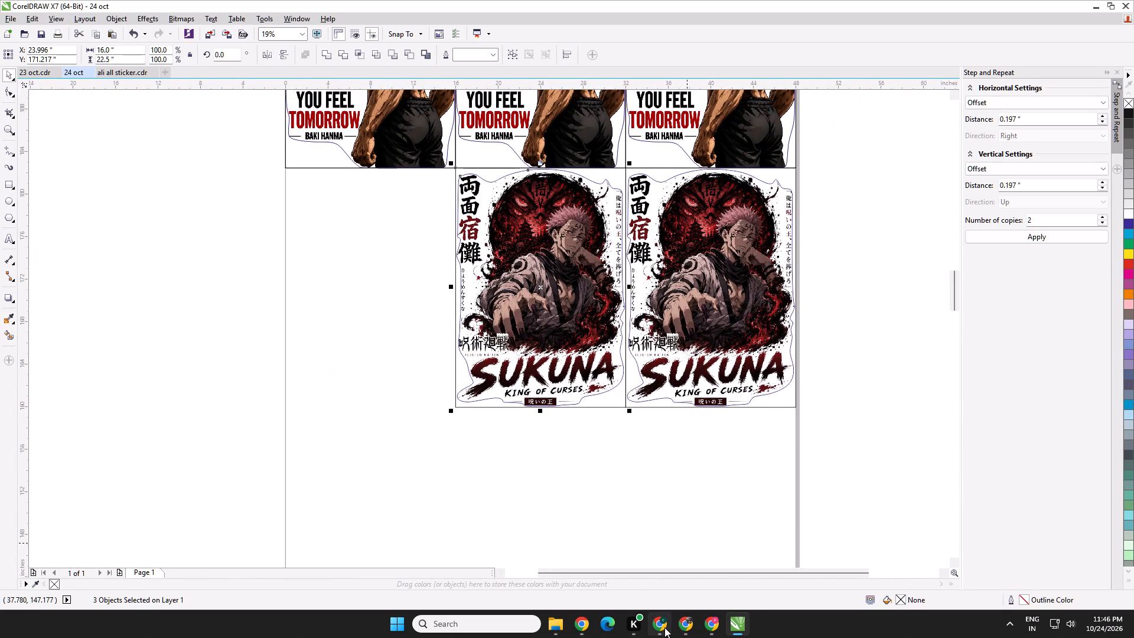
Accept both pending Meesho orders for SKU anime sukuna 29-8 in Chrome, and reload the orders page.
left_click(578, 627)
left_click(279, 300)
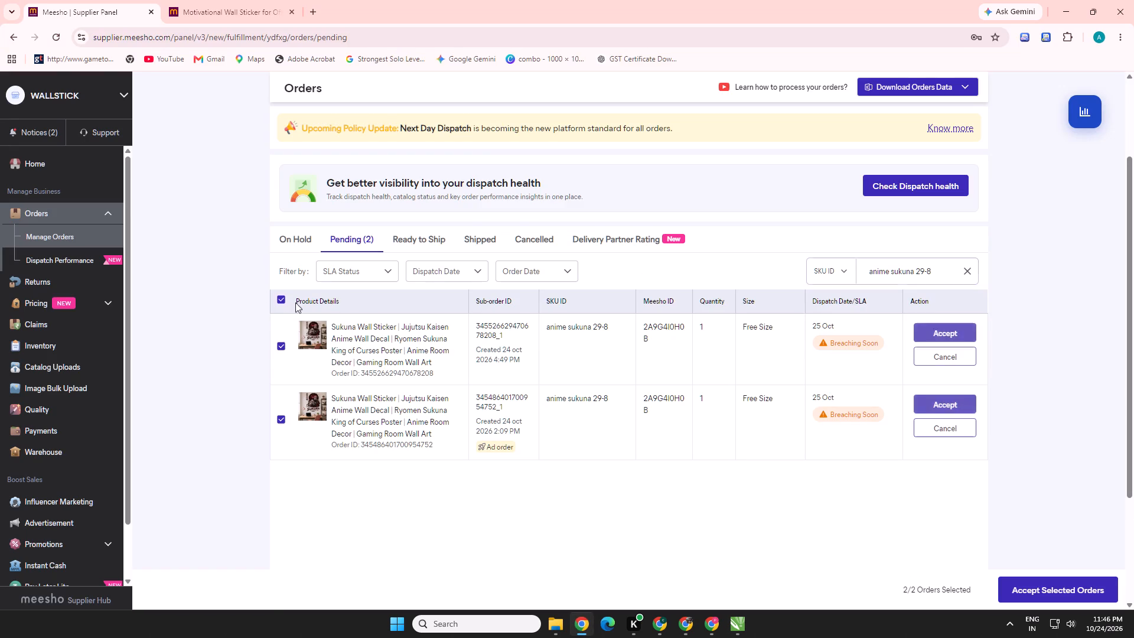
left_click(1031, 578)
left_click(506, 373)
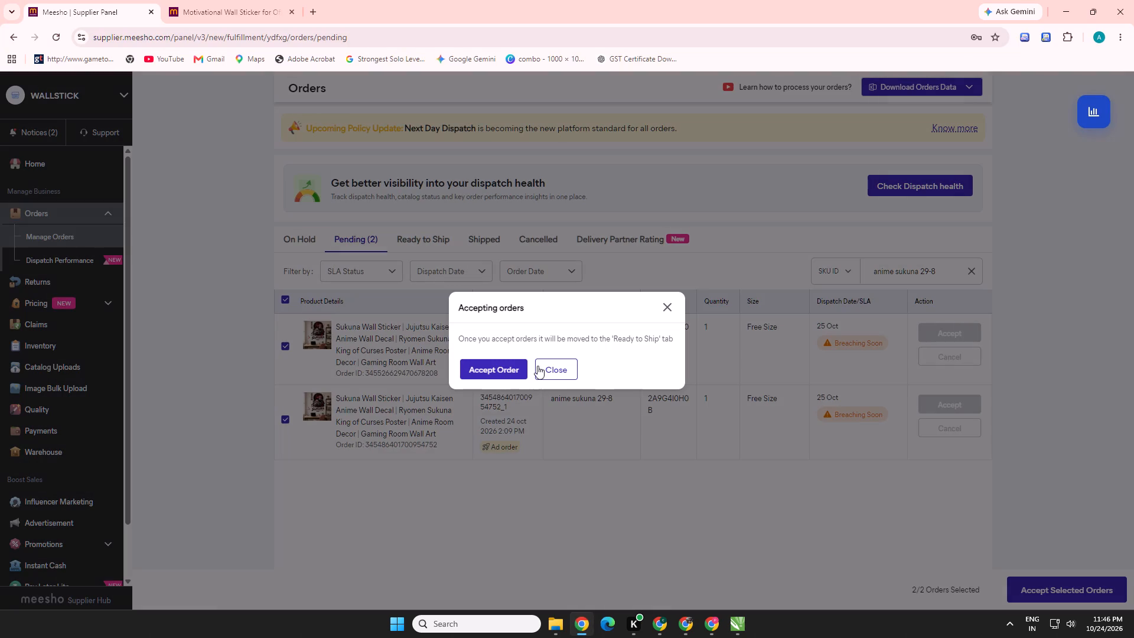
left_click(478, 369)
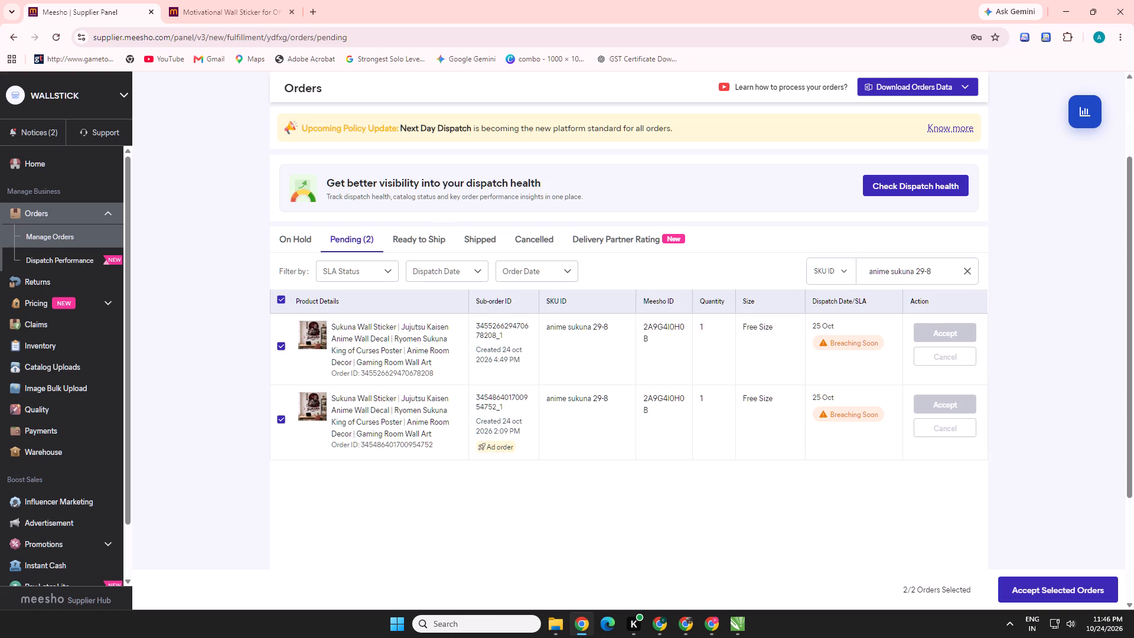
key("ctrl+r")
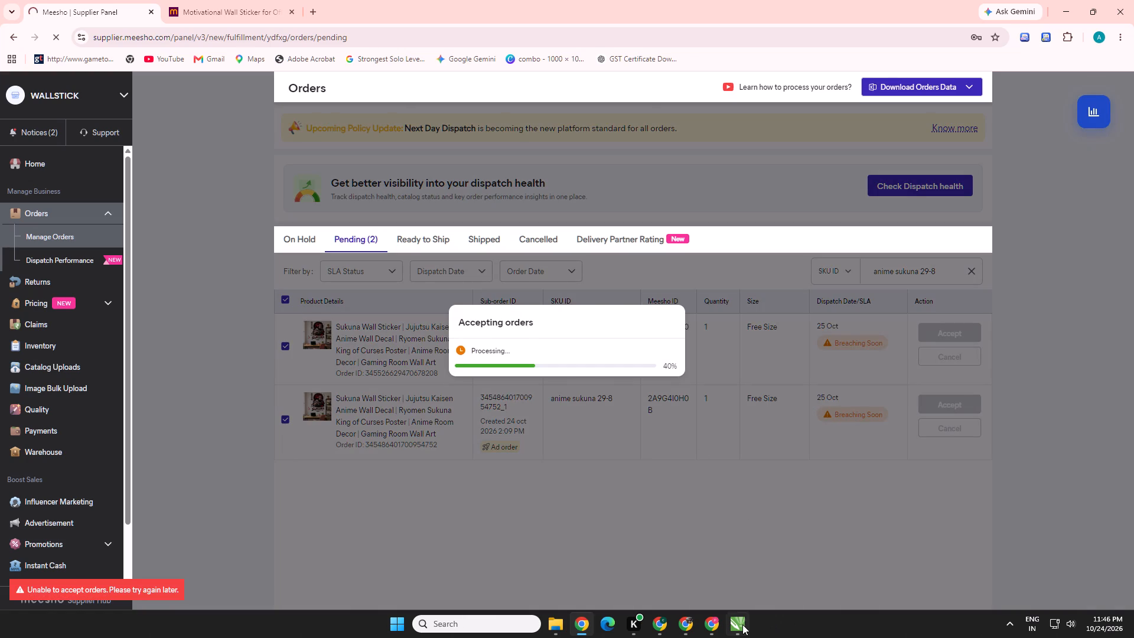
Switch to CorelDRAW and save the layout as 24 oct.cdr in the Downloads folder.
left_click(742, 624, "ctrl")
key("ctrl+shift+s")
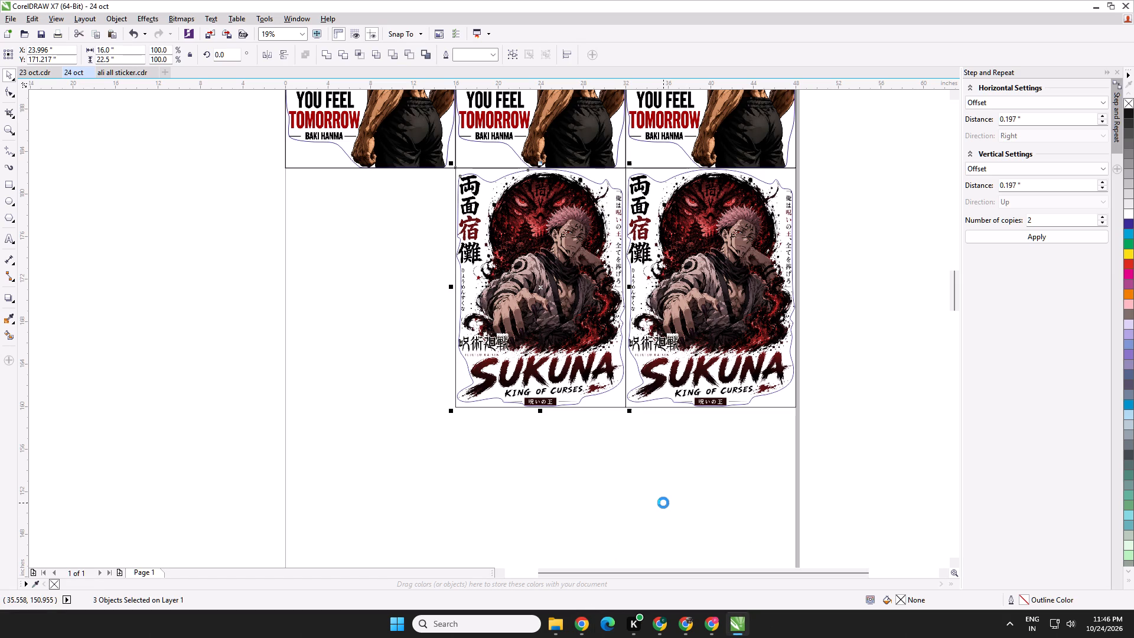
Save the layout over the existing 24 oct.cdr in the Downloads folder.
key("Return")
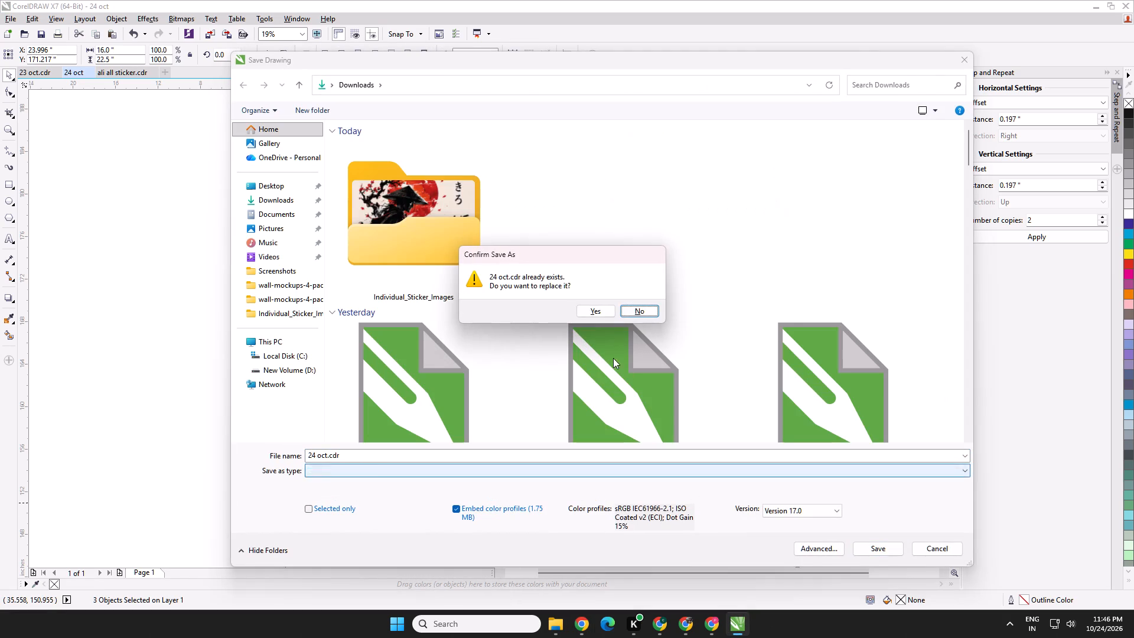
left_click(597, 311)
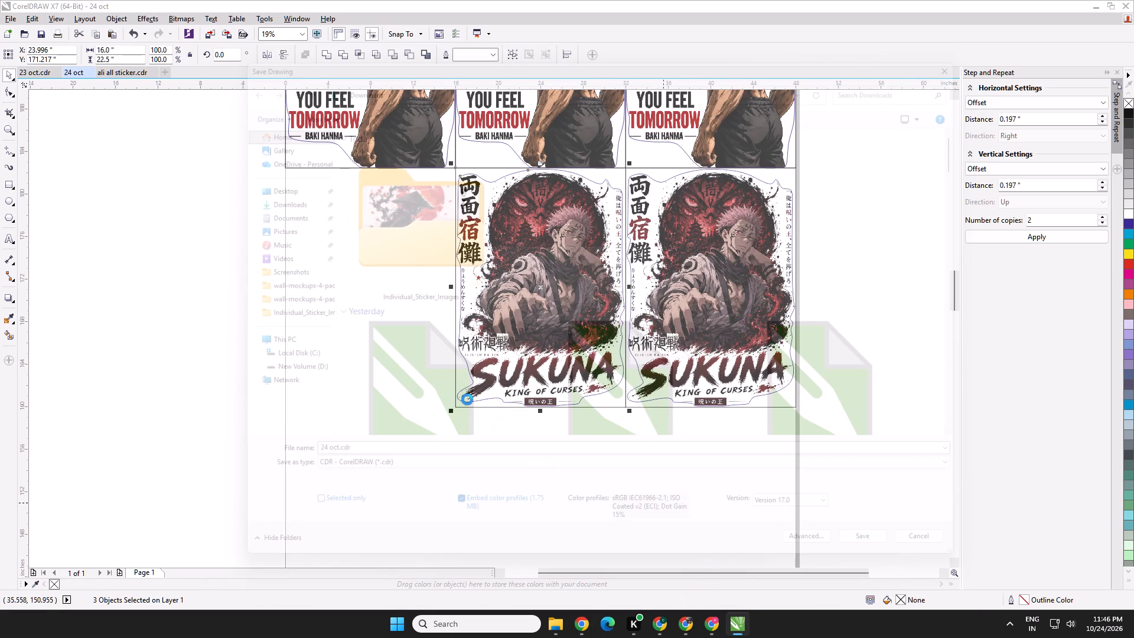
middle_click_drag(467, 399, 547, 516)
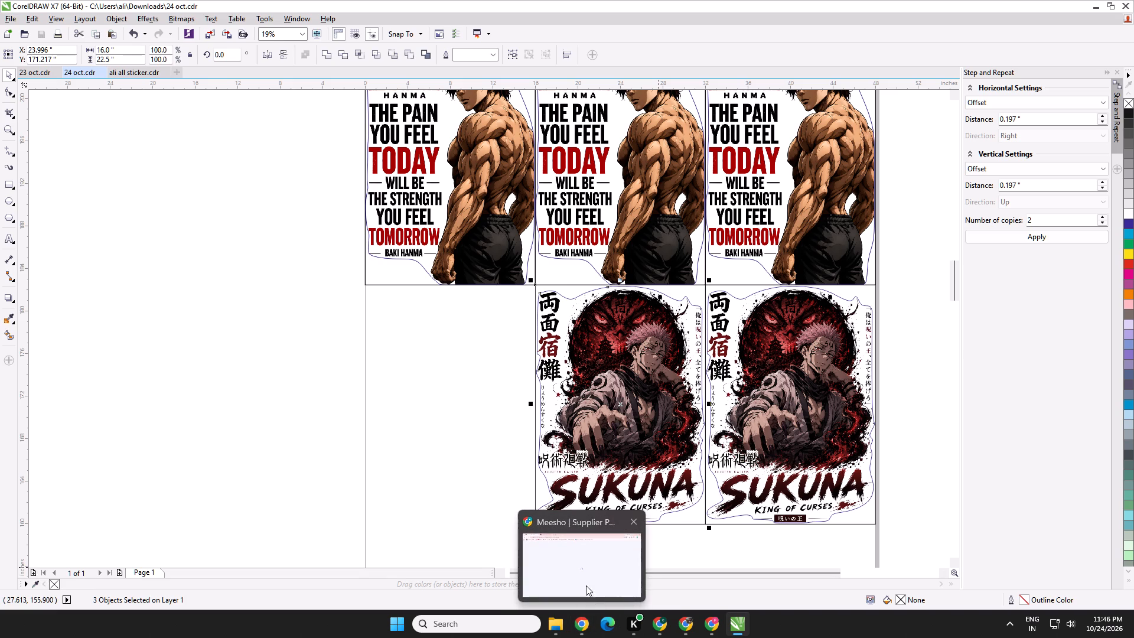
Switch to the Meesho orders page in Chrome, reload it and dismiss the order acceptance notice.
left_click(581, 575)
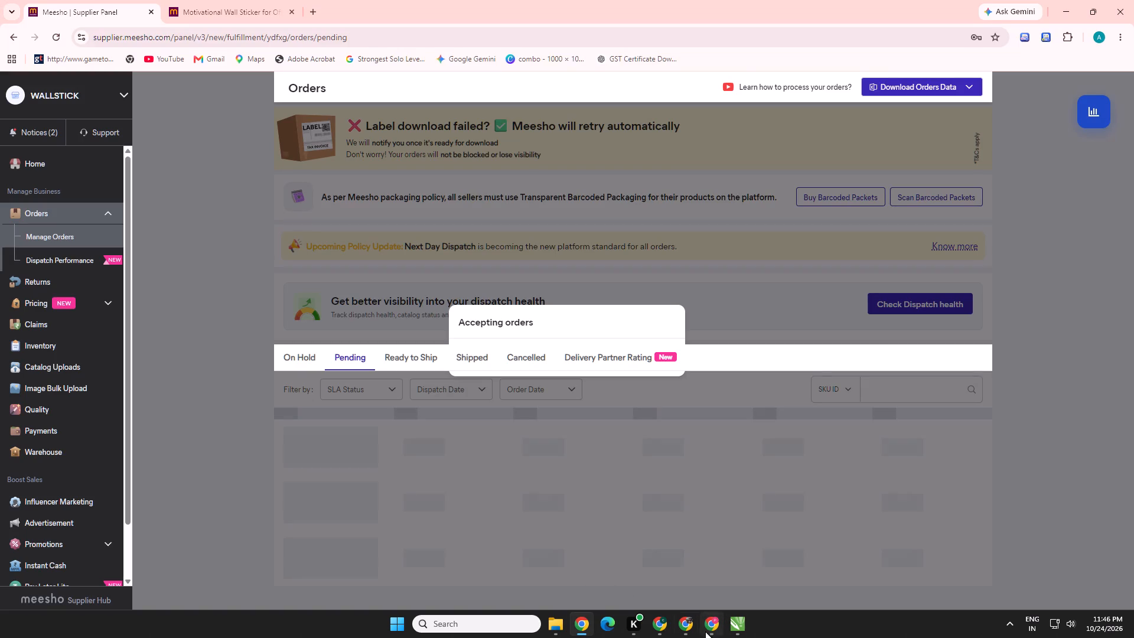
key("ctrl+r")
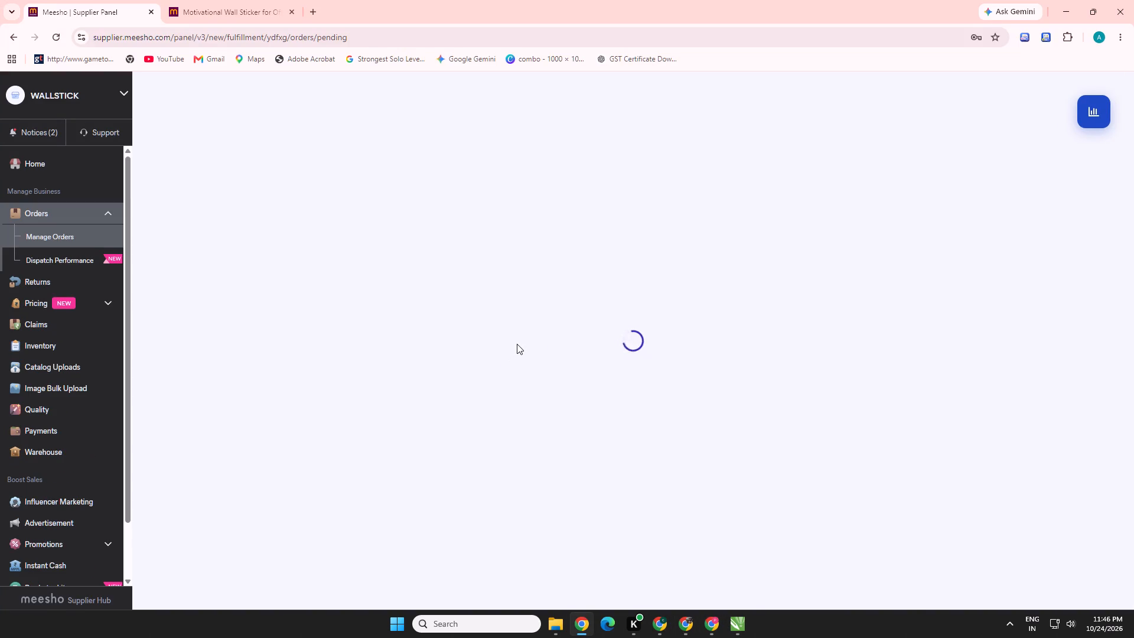
left_click(504, 388)
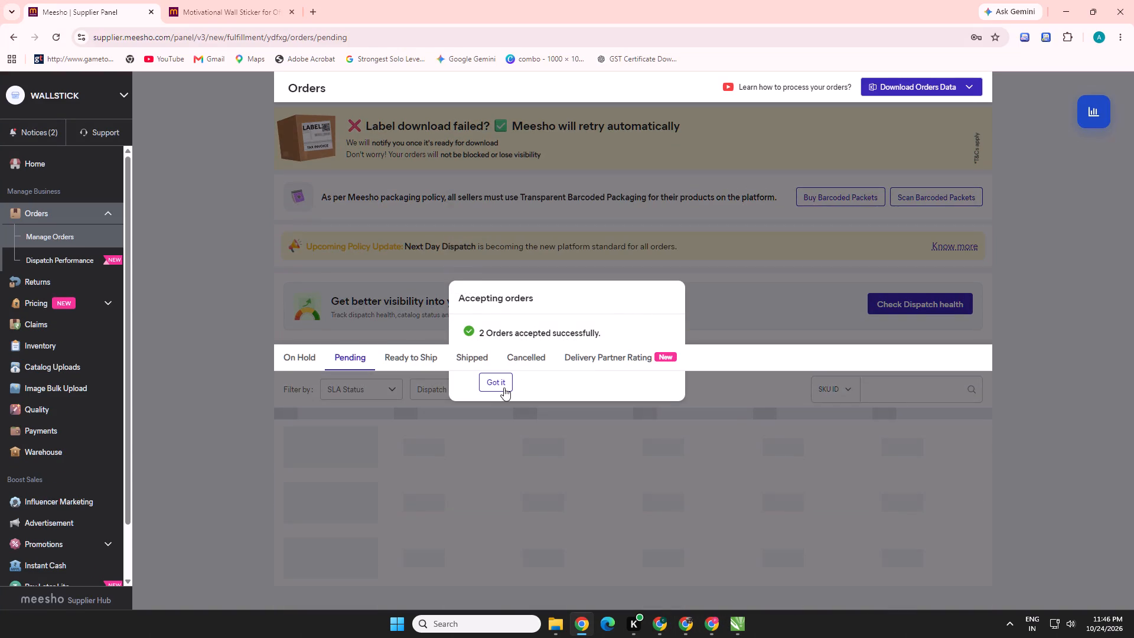
Look through the remaining pending Meesho orders and select the product picture of the Radha Krishna selfie sticker.
scroll(502, 395, "down", 3)
scroll(502, 419, "up", 1)
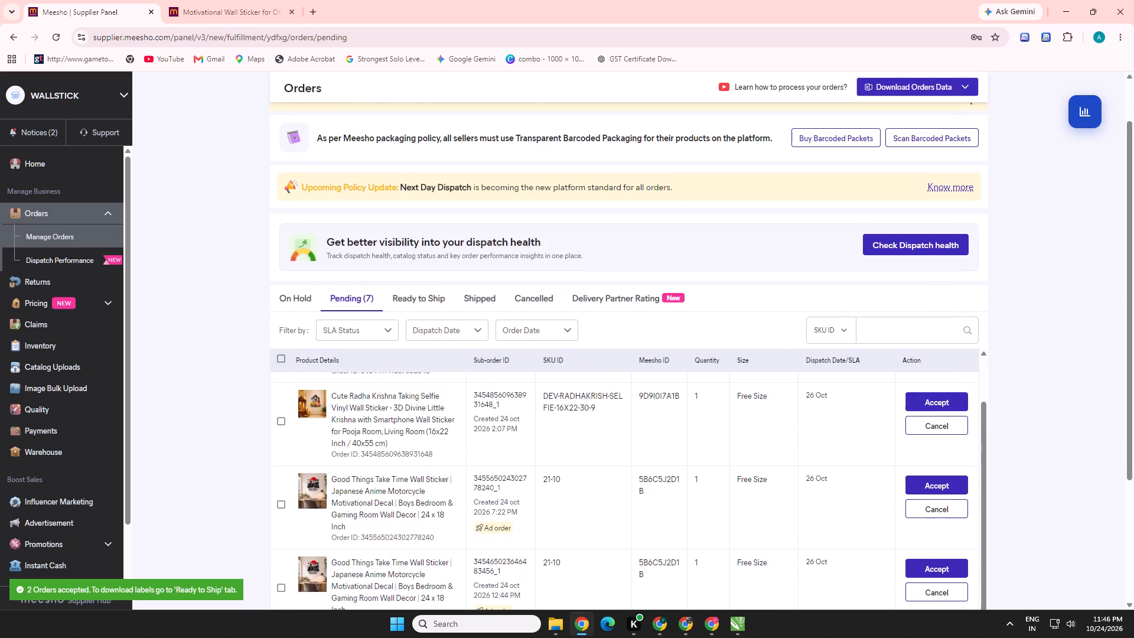
scroll(507, 424, "down", 1)
scroll(547, 327, "down", 2)
scroll(524, 374, "down", 2)
scroll(397, 415, "down", 4)
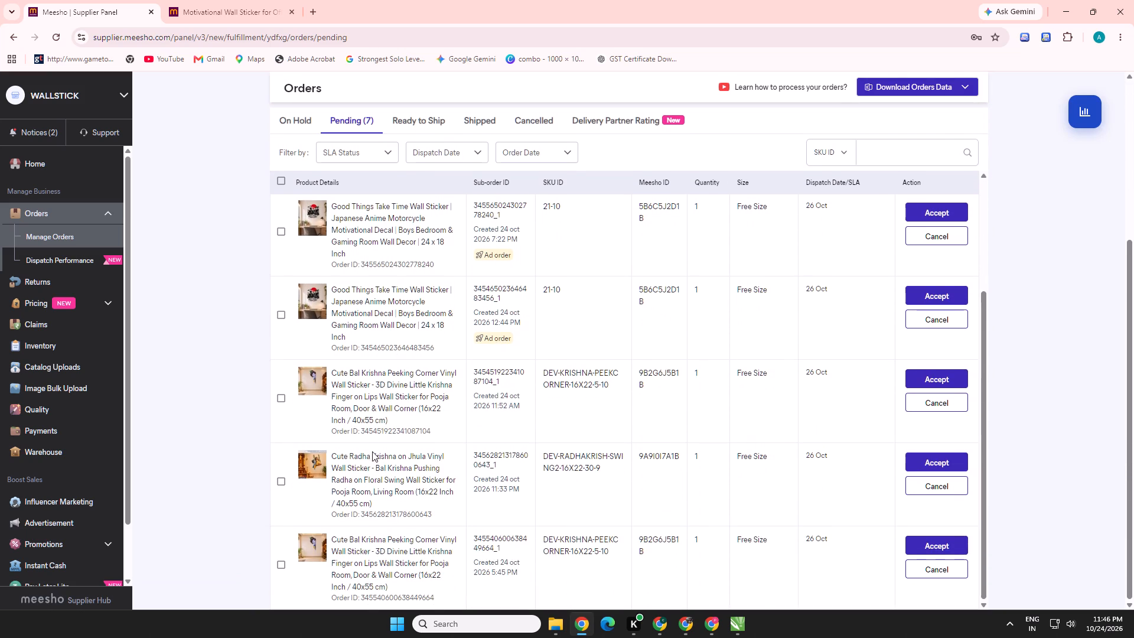
scroll(378, 473, "up", 2)
scroll(351, 332, "up", 2)
left_click(317, 287)
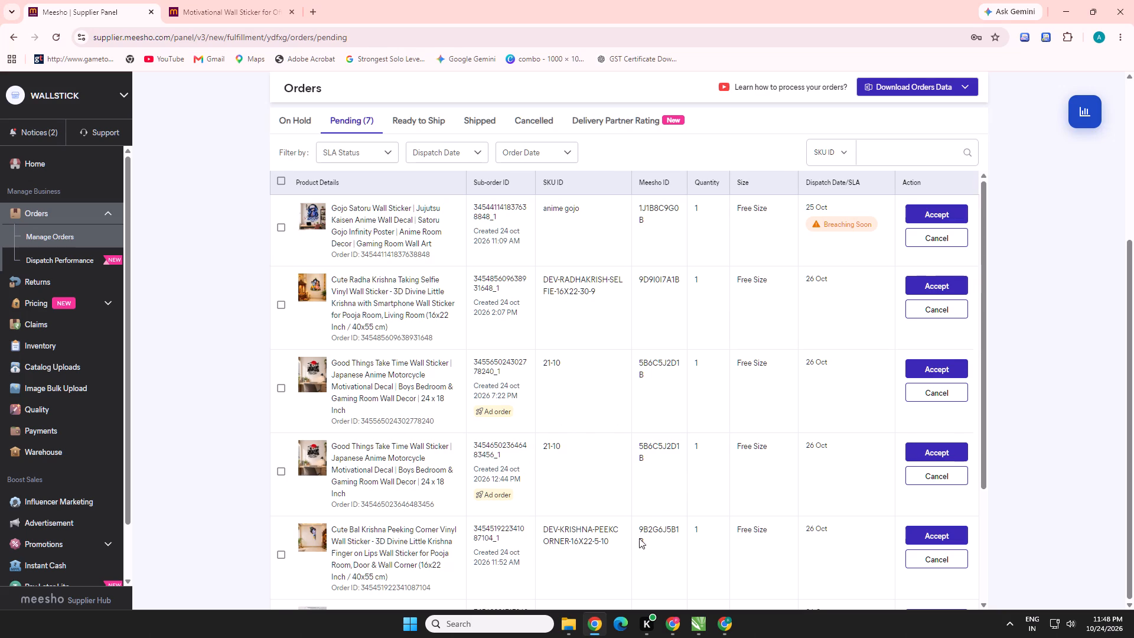
triple_click(574, 537)
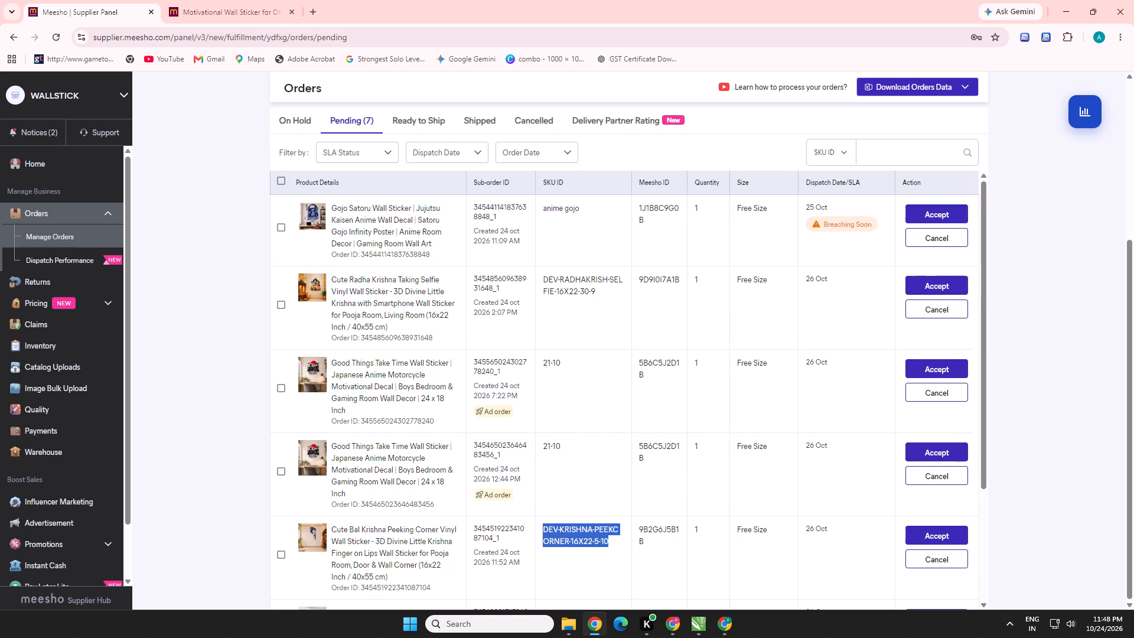
key("ctrl+c")
left_click(875, 151, "ctrl")
key("ctrl+v")
key("Return")
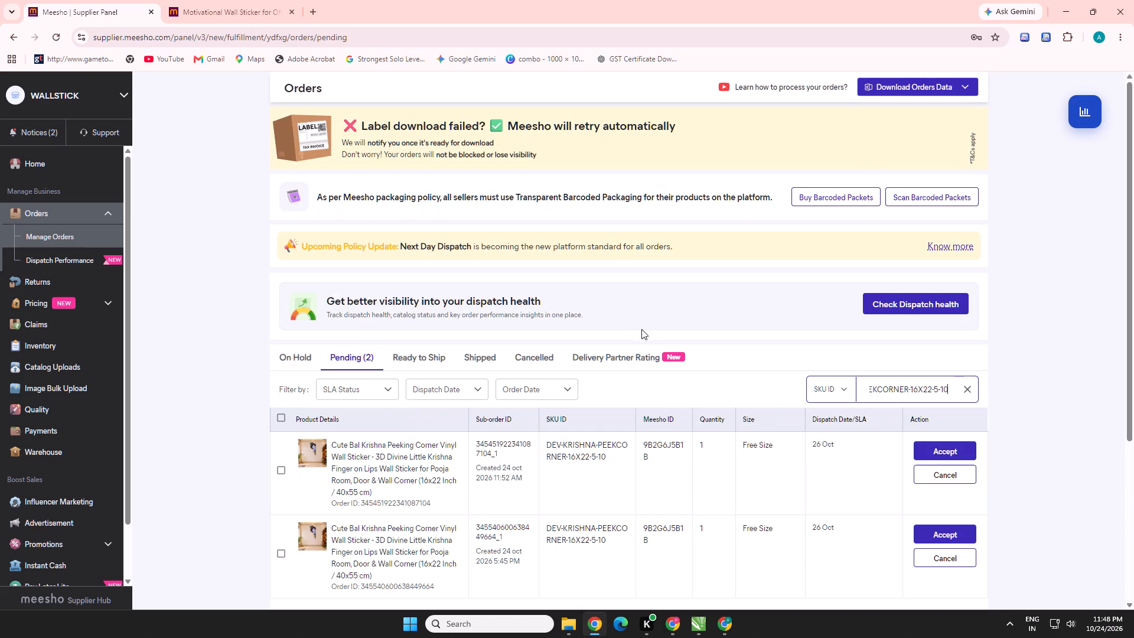
middle_click_drag(641, 329, 654, 243)
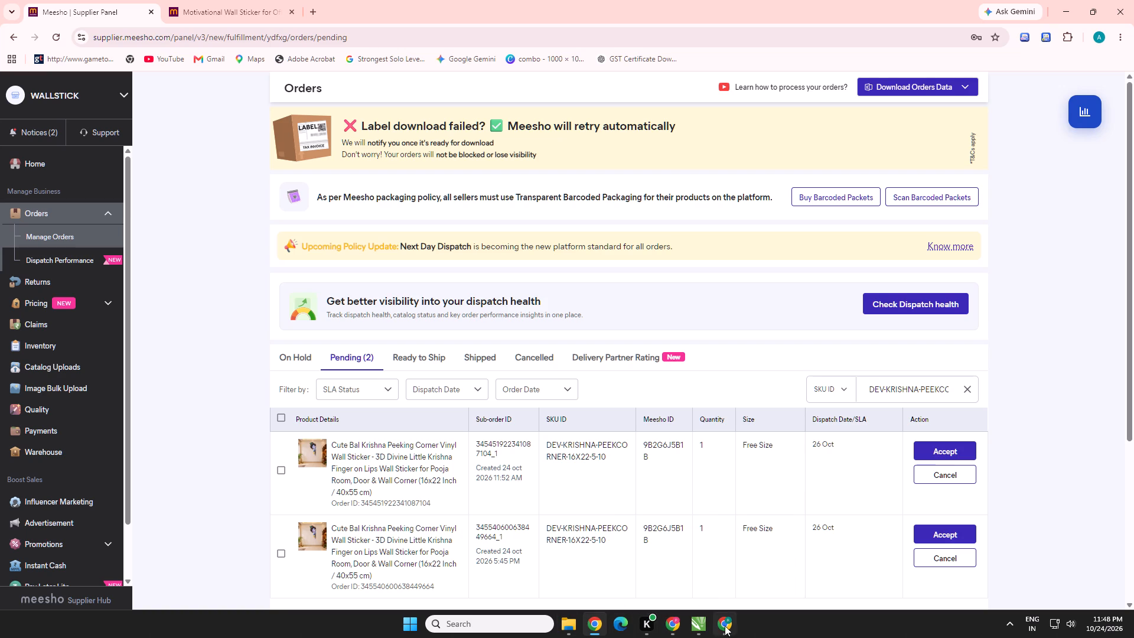
Copy two adjacent peeking Krishna stickers with their frames and cut lines from 23 oct.cdr into 24 oct.cdr.
left_click(703, 617)
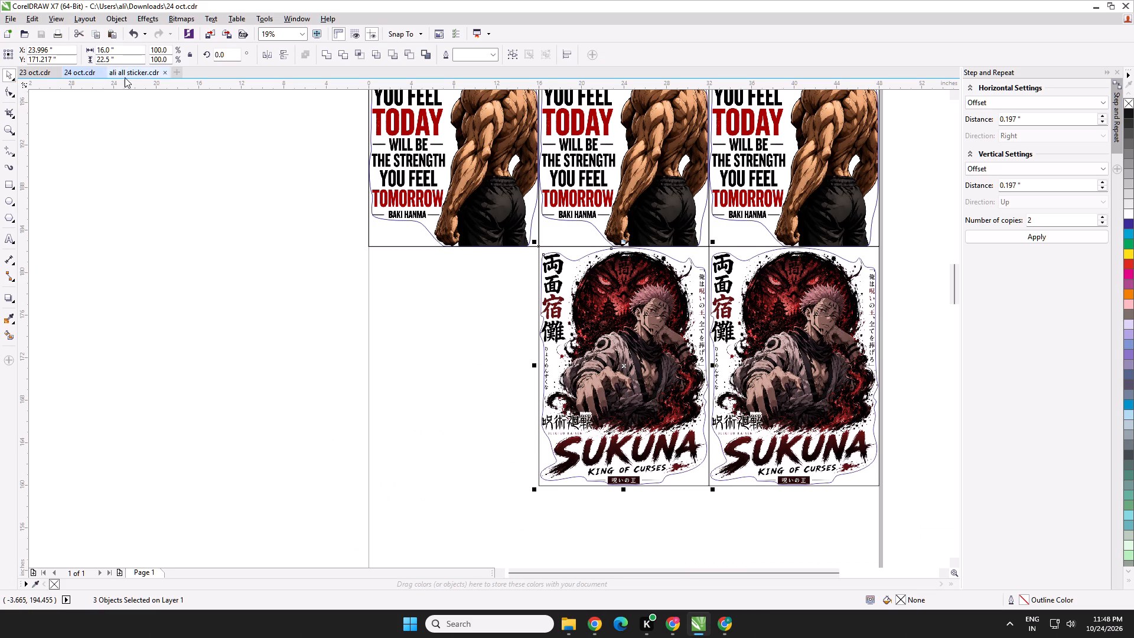
left_click(43, 71)
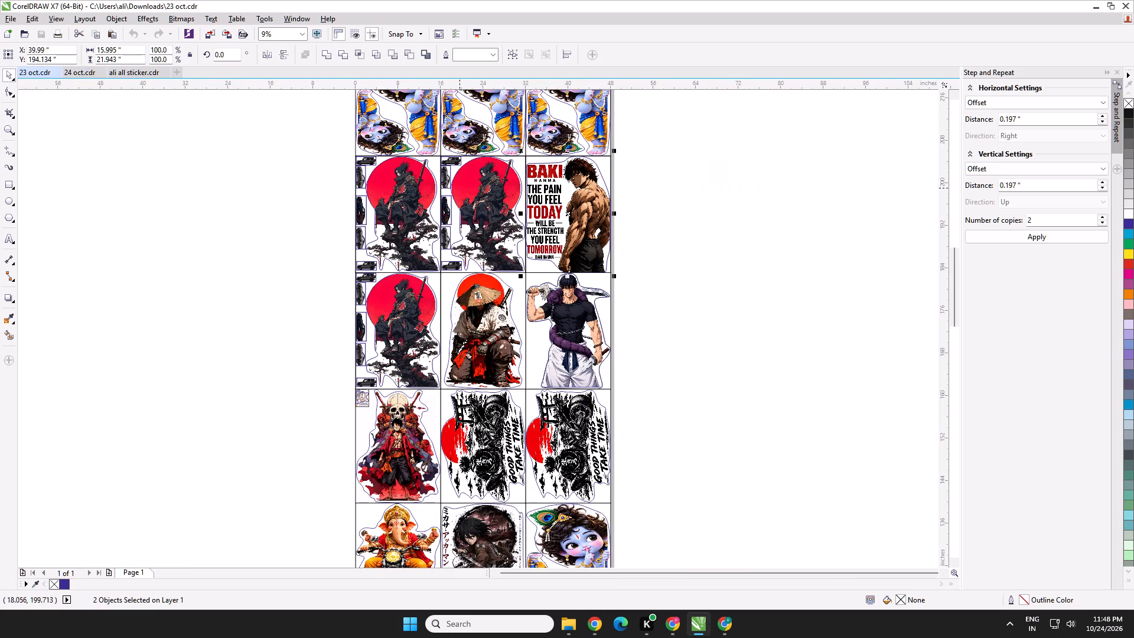
middle_click_drag(466, 206, 500, 289)
left_click_drag(660, 115, 453, 256)
left_click(689, 202)
left_click_drag(663, 119, 445, 242)
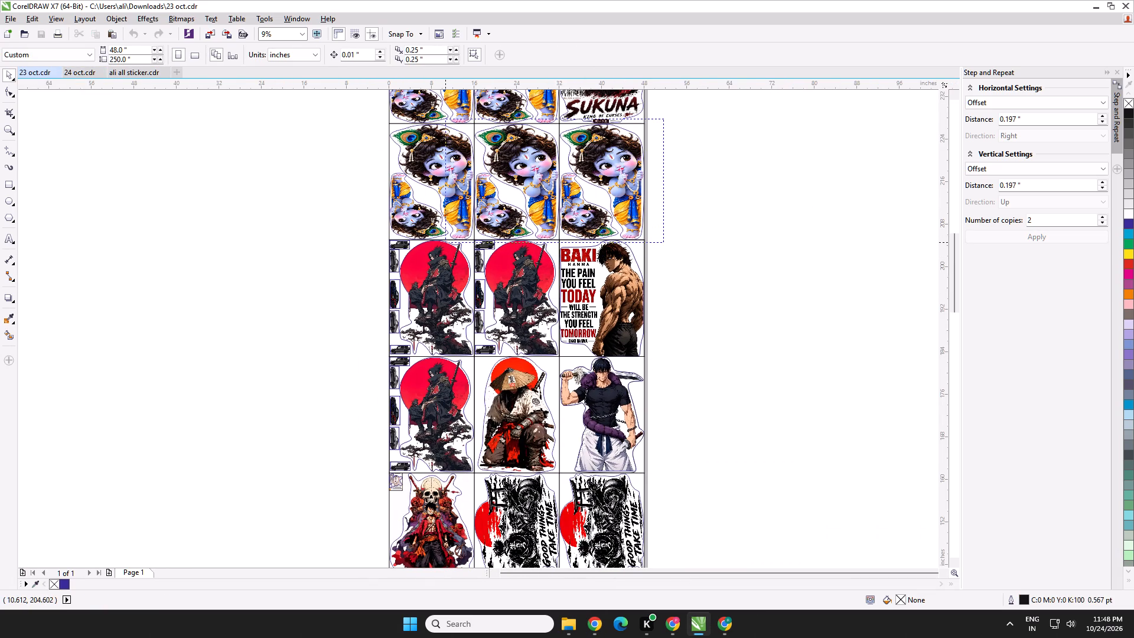
left_click_drag(445, 242, 451, 241)
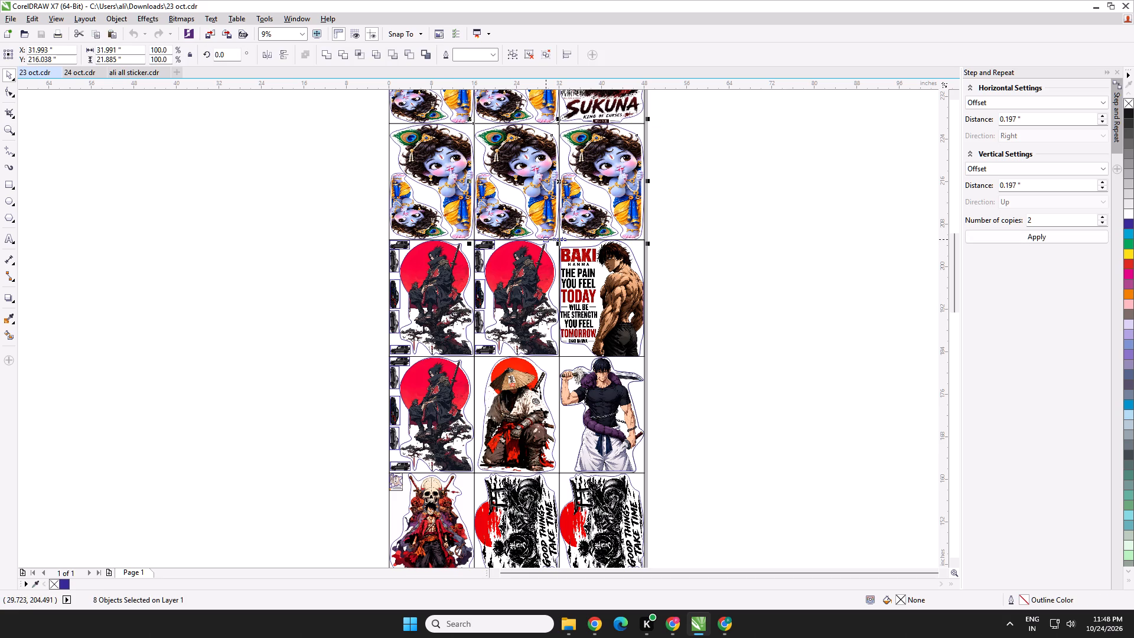
key("ctrl+c")
left_click(80, 75)
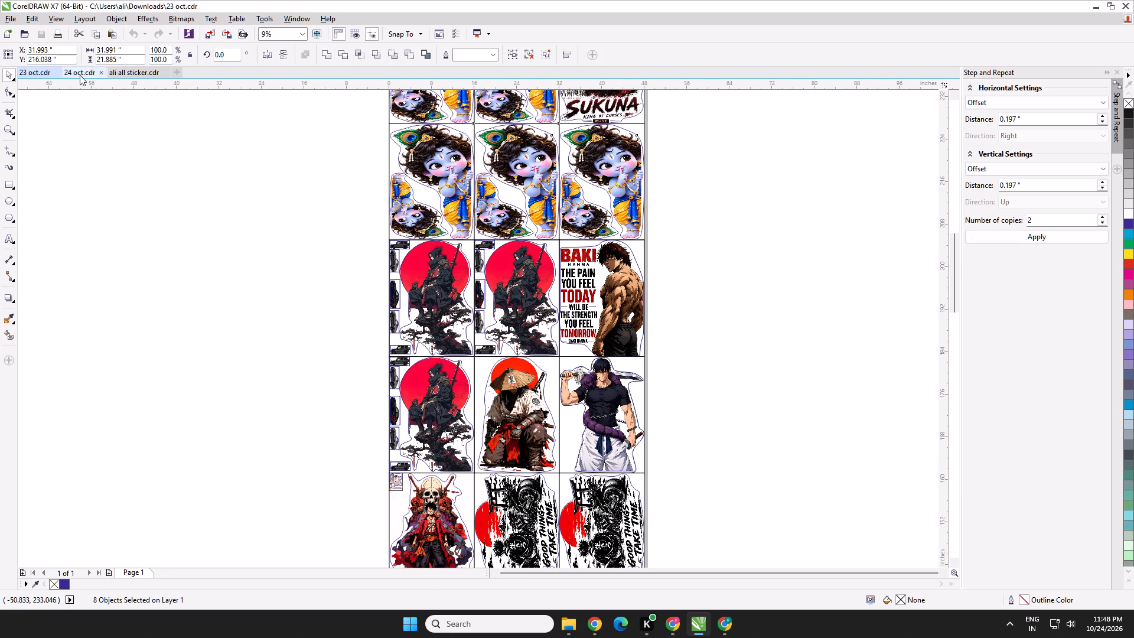
key("ctrl+v")
scroll(125, 87, "down", 2)
middle_click_drag(206, 216, 209, 186)
Resize the pasted pair of Krishna stickers to 32 inches wide by 22.5 inches high.
double_click(103, 47)
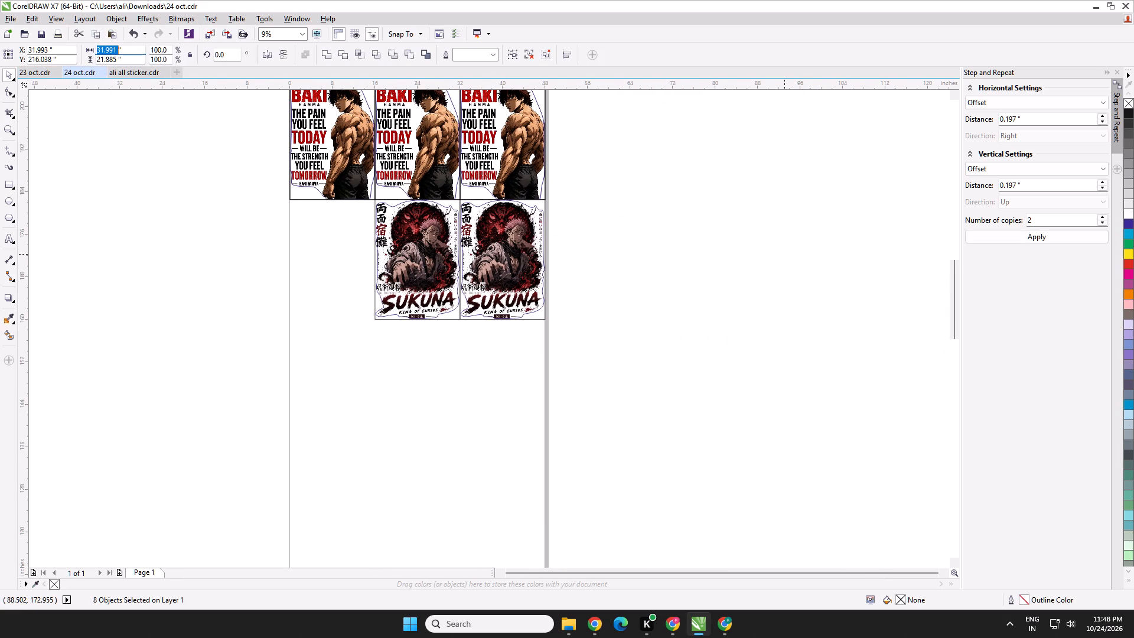
type("32")
key("Tab")
key("1")
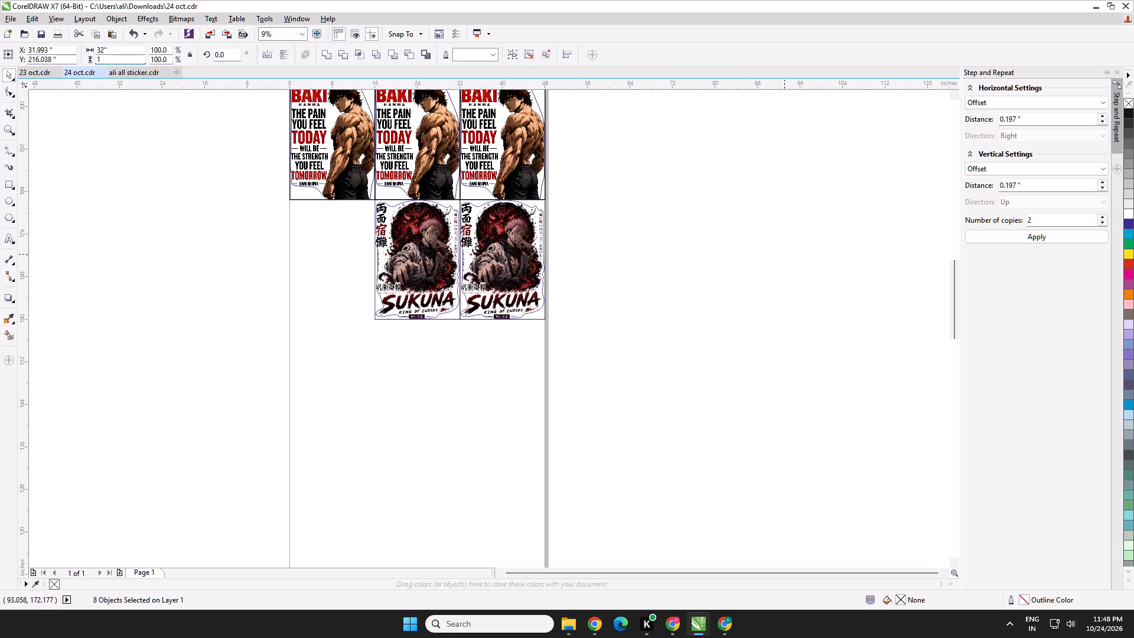
key("BackSpace")
type("22.5")
key("Return")
Move the Krishna pair directly below the two Sukuna stickers, centred at about X 31.98 and Y 149.0 inches.
scroll(775, 271, "down", 1)
middle_click_drag(701, 258, 695, 292)
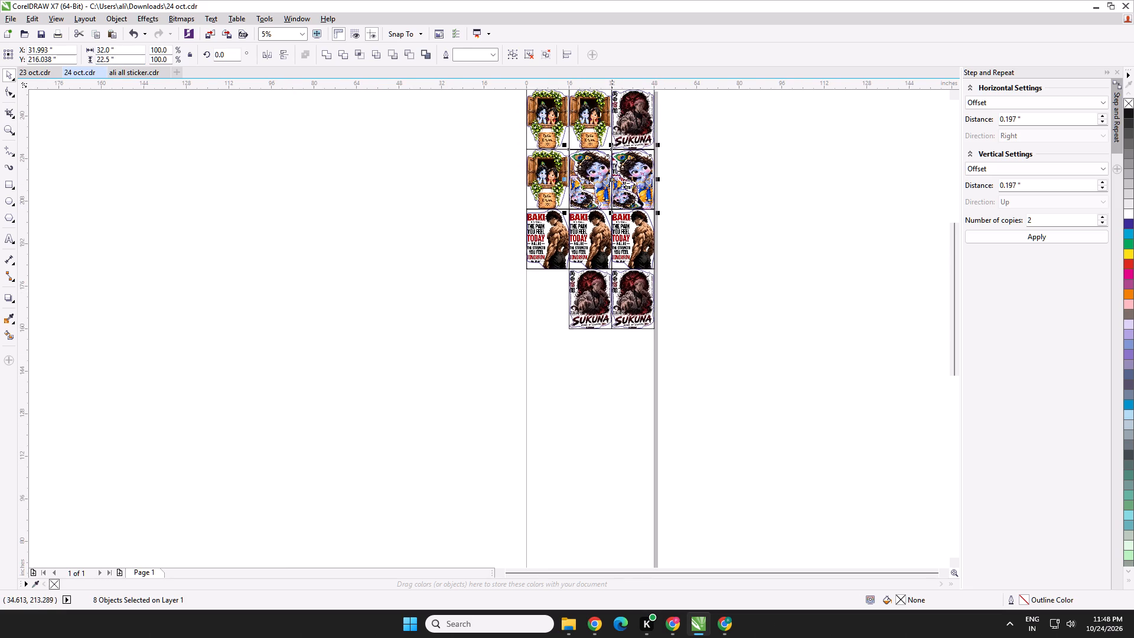
left_click_drag(617, 185, 613, 362)
scroll(618, 330, "up", 2)
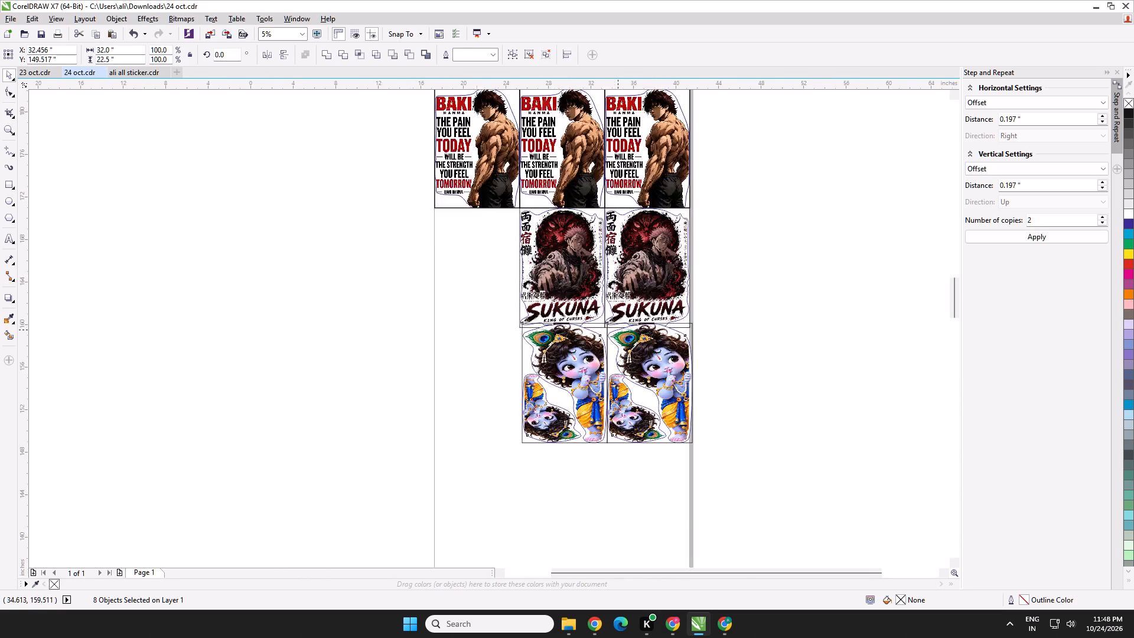
scroll(618, 330, "up", 1)
key("Down")
key("Left")
key("Left")
key("Left")
key("Left")
key("Left")
key("Left")
key("Left")
key("Left")
key("Left")
key("Left")
key("Left")
key("Left")
scroll(576, 314, "up", 2)
left_click_drag(627, 379, 586, 406)
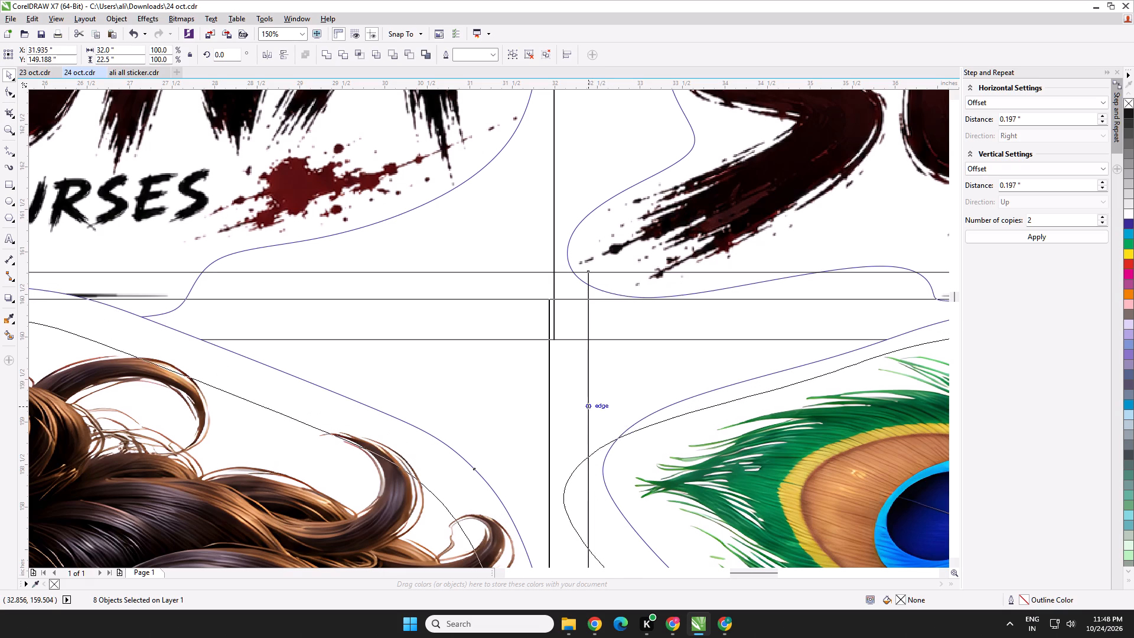
left_click_drag(586, 406, 592, 422)
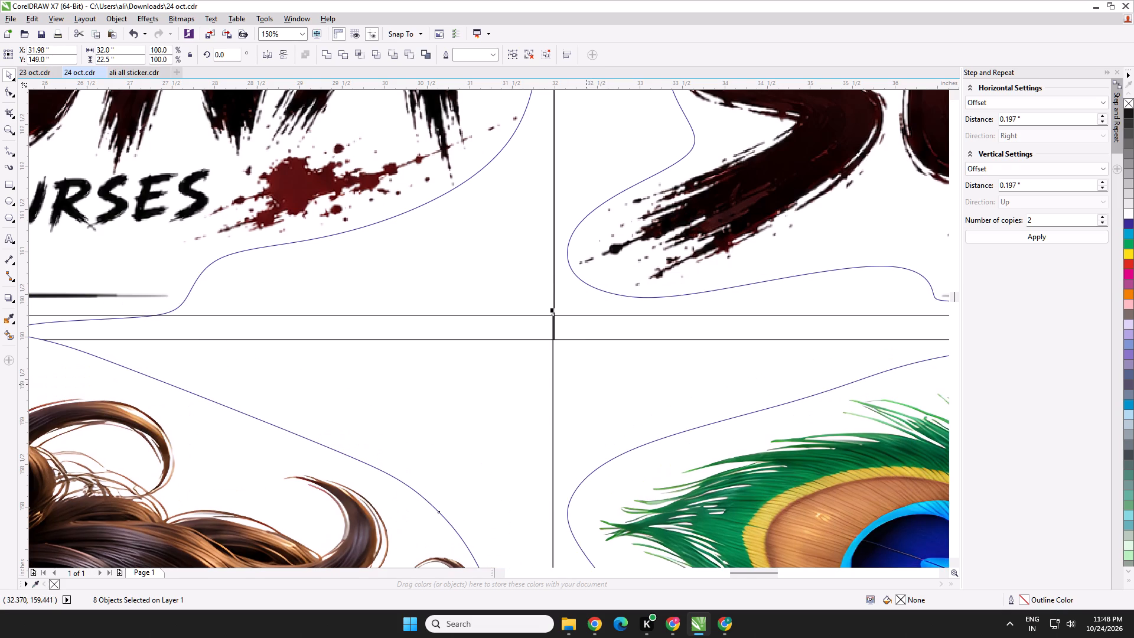
Align the Krishna pair's centre divider with the line between the Sukuna stickers, at about X 31.993 inches.
key("Right")
scroll(558, 319, "up", 1)
key("Down")
key("Down")
scroll(555, 324, "up", 1)
key("Right")
key("Left")
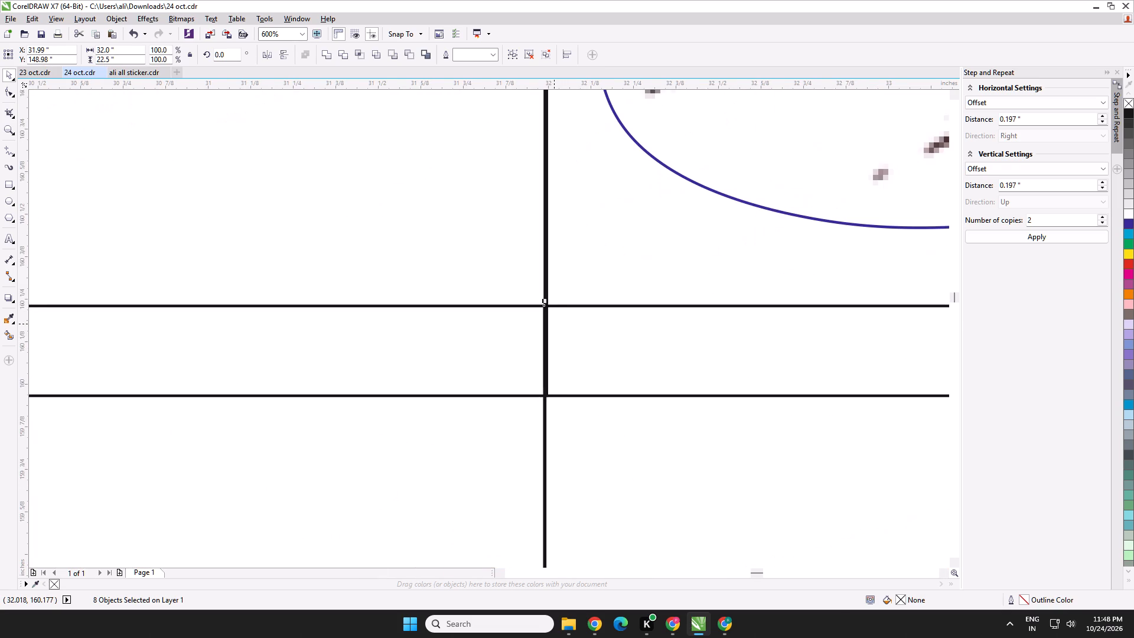
key("Left")
key("Right")
scroll(555, 345, "up", 1)
scroll(551, 364, "down", 2)
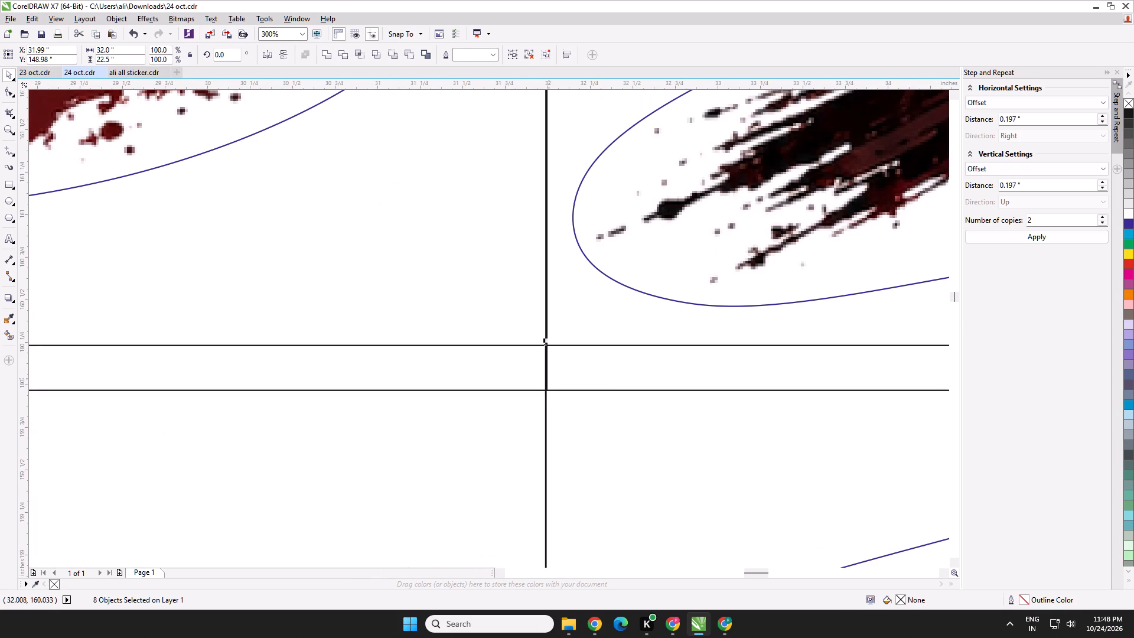
key("Down")
left_click_drag(549, 402, 545, 408)
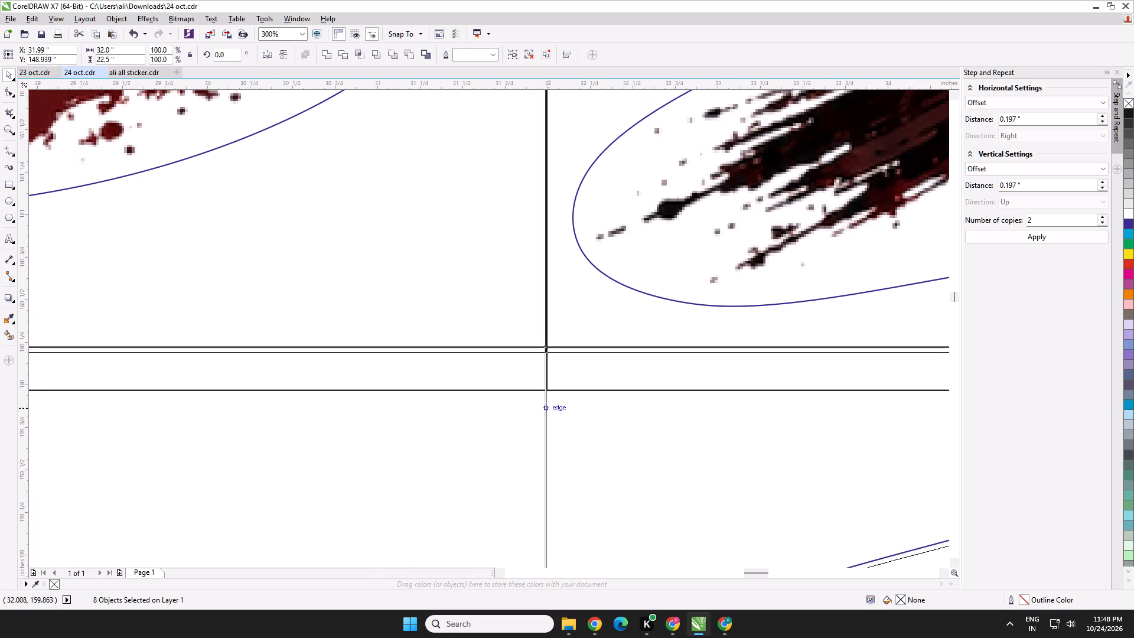
left_click_drag(545, 408, 549, 416)
Nudge the Krishna pair down until its top edge meets the Sukuna row's bottom edge, at about Y 148.717 inches.
scroll(552, 351, "up", 2)
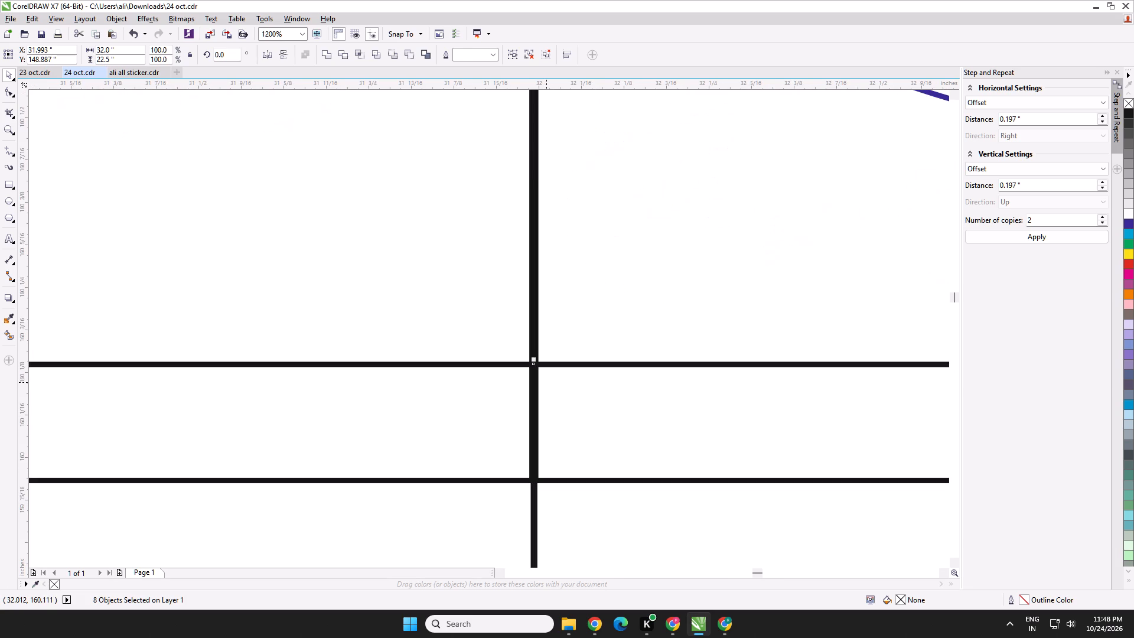
key("Down")
key("Down")
key("Down")
key("Down")
key("Down")
key("Down")
key("Down")
key("Down")
key("Down")
key("Down")
key("Down")
key("Down")
key("Down")
key("Down")
key("Down")
key("Down")
key("Down")
key("Down")
key("Down")
key("Down")
key("Up")
key("Up")
key("Up")
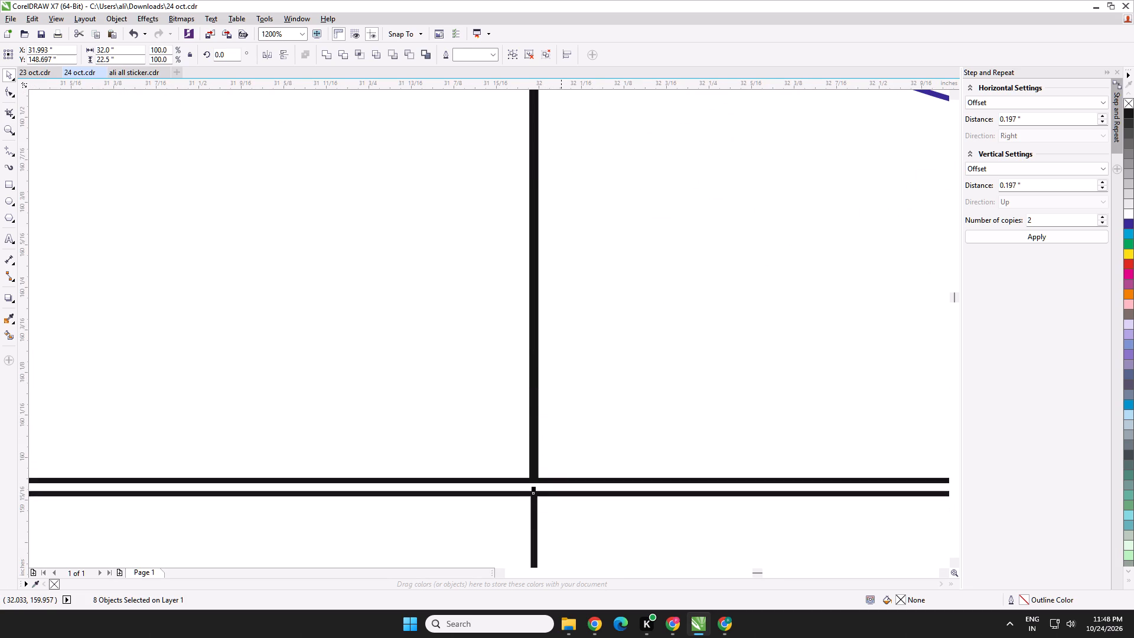
key("Up")
key("Up")
key("Up")
key("Down")
scroll(565, 493, "down", 4)
middle_click_drag(566, 500, 629, 343)
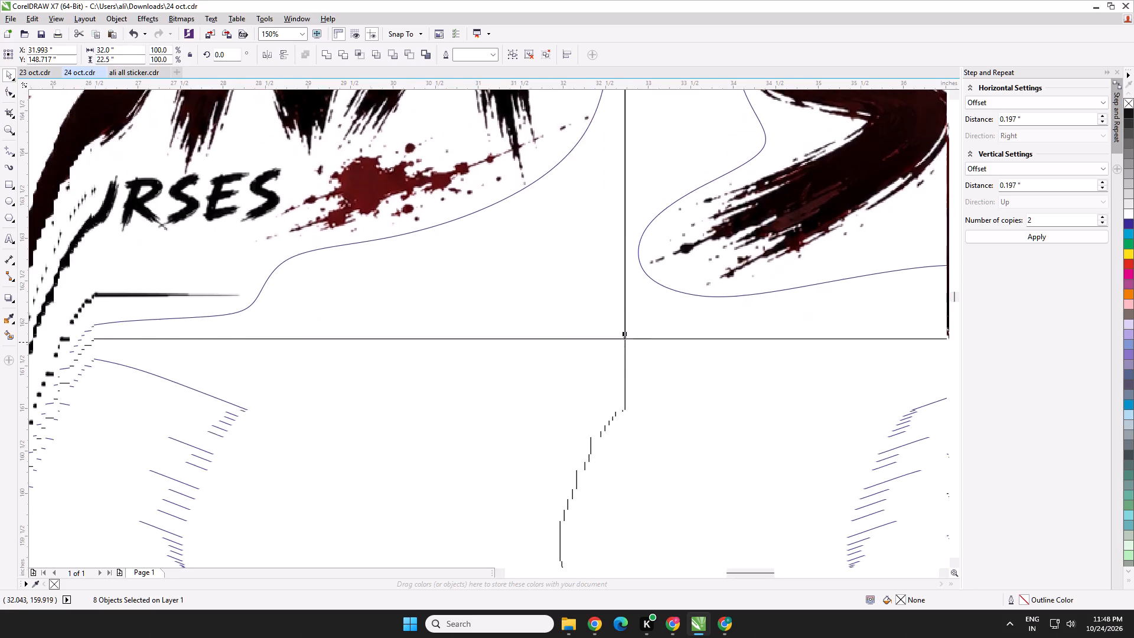
In Meesho, accept both pending DEV-KRISHNA-PEEKCORNER-16X22-5-10 orders and reload the orders page.
left_click(592, 620)
left_click(275, 416)
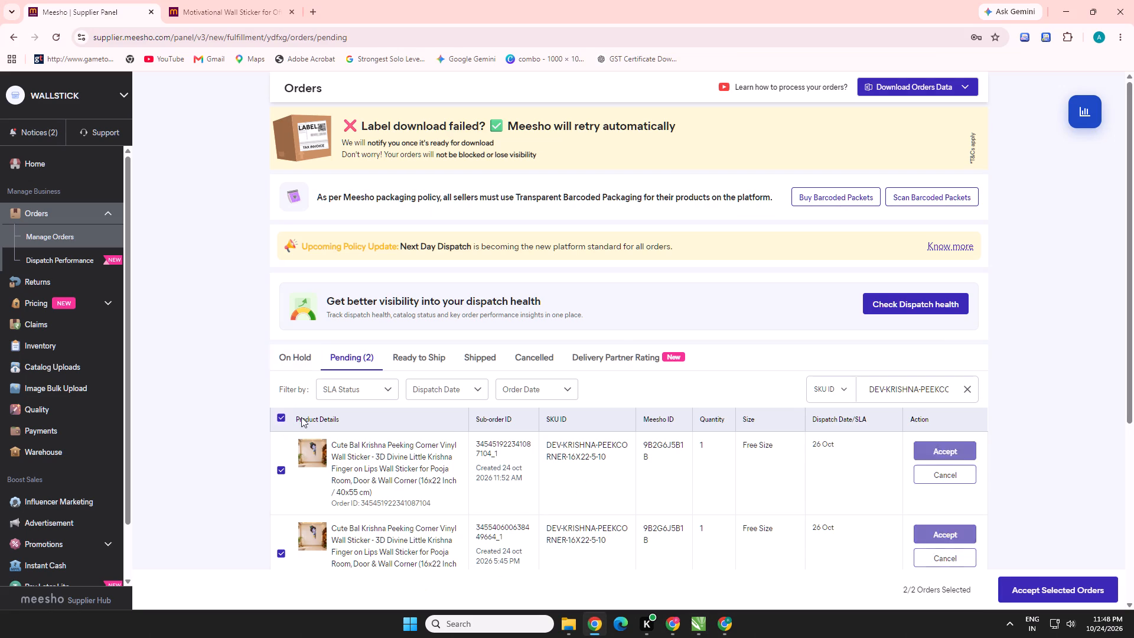
left_click(1009, 585)
left_click(471, 363)
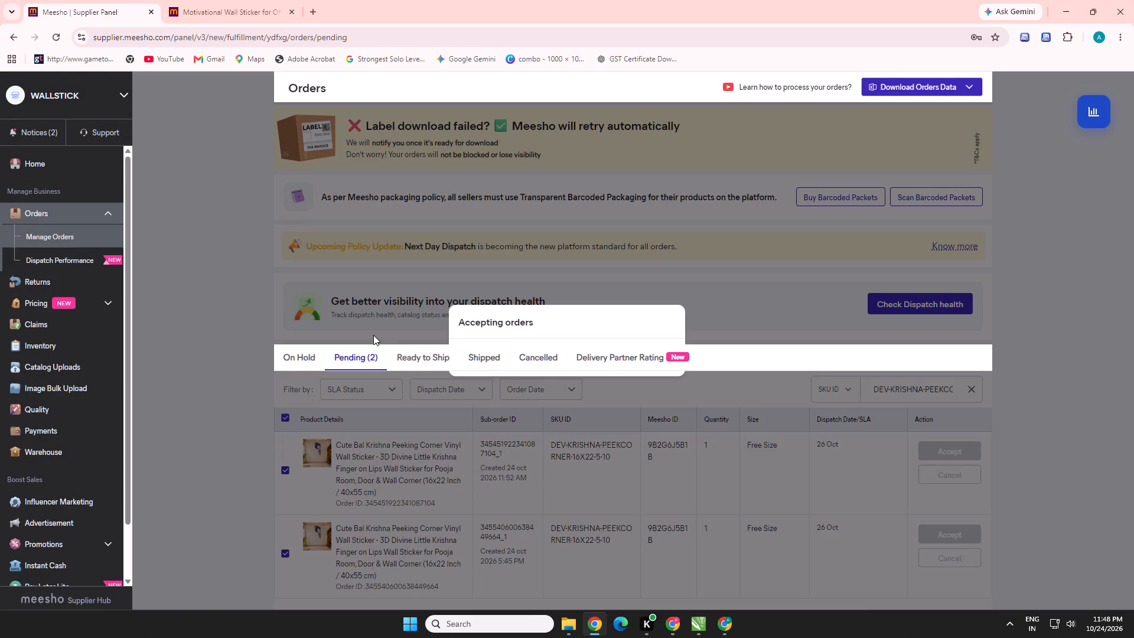
key("ctrl+r")
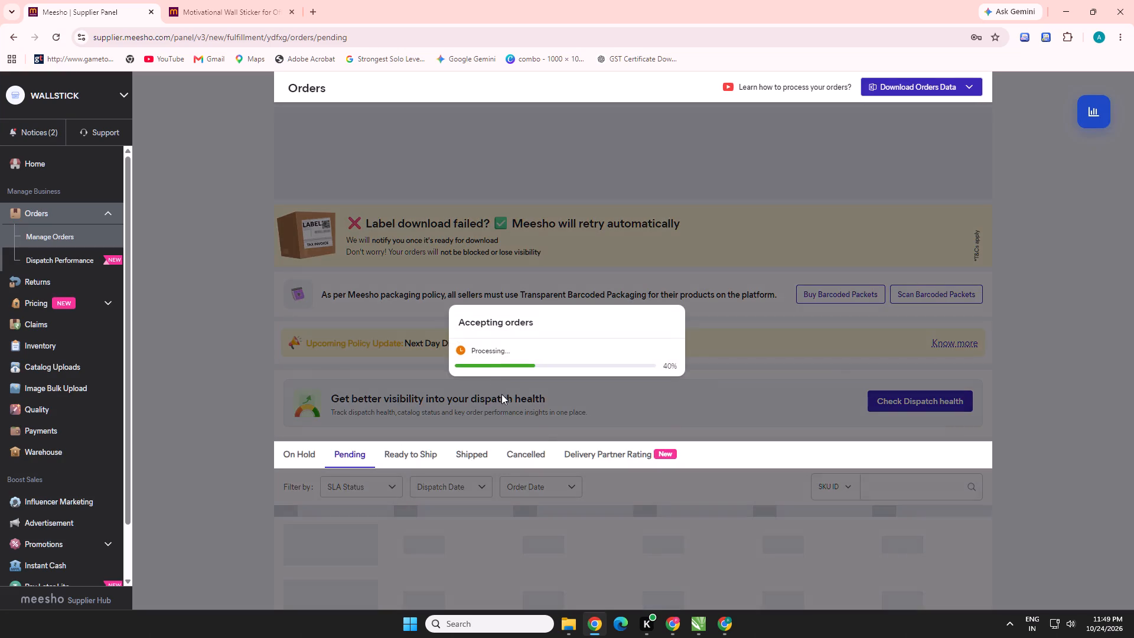
key("ctrl+r")
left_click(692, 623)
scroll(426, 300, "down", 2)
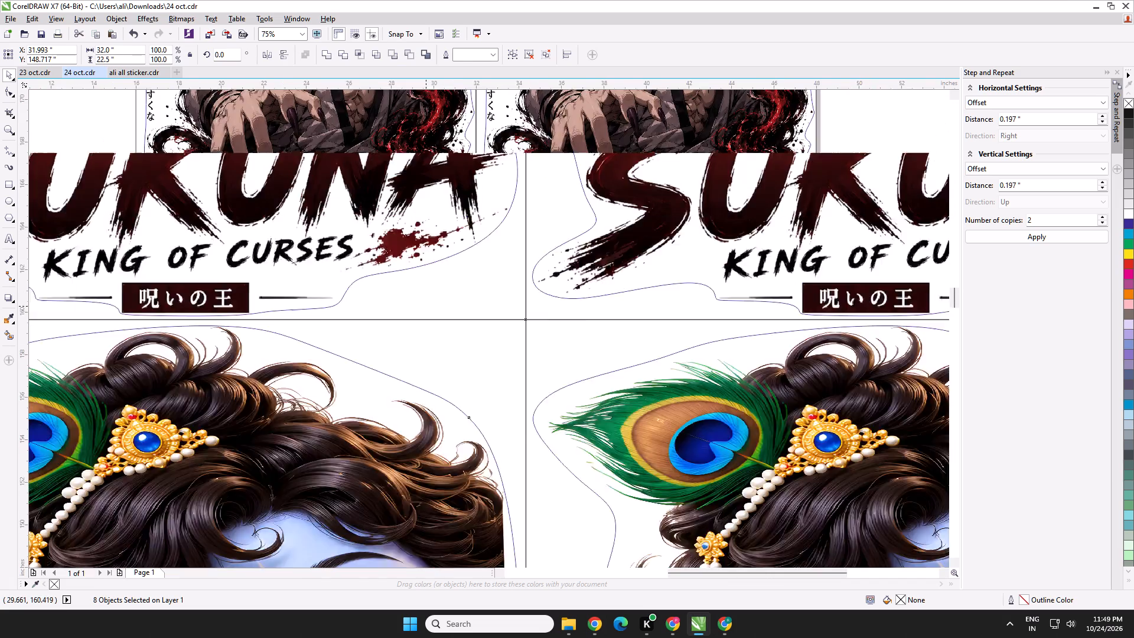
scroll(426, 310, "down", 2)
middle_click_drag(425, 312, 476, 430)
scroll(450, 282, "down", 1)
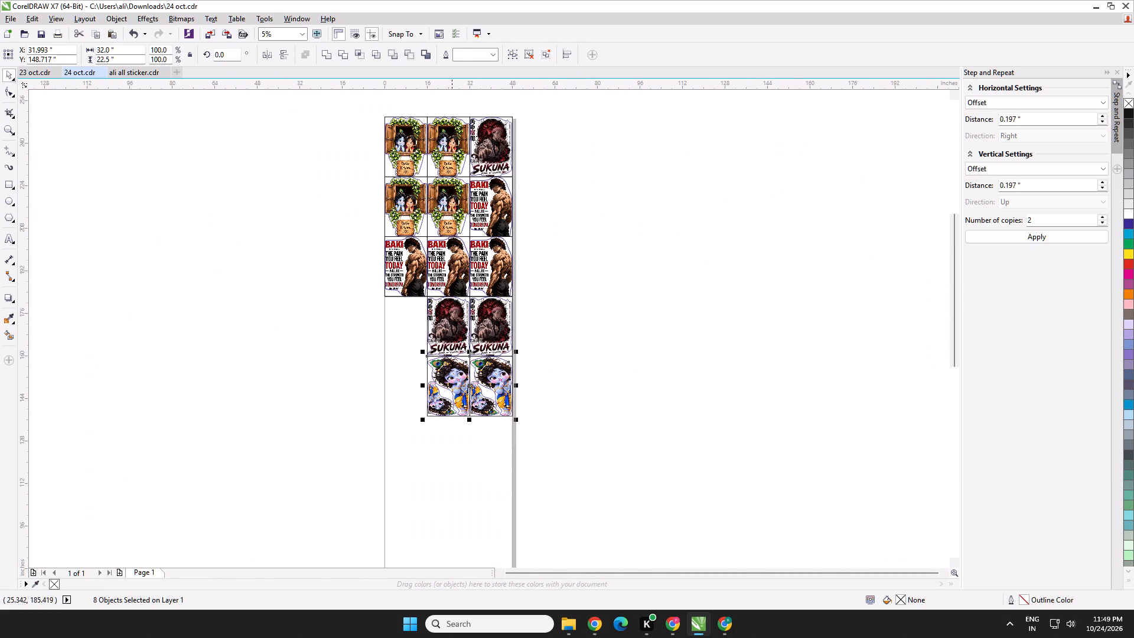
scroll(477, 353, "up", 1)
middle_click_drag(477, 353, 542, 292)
Reload the Meesho pending orders and review the remaining products and SKU IDs for stickers still needed.
left_click(594, 620)
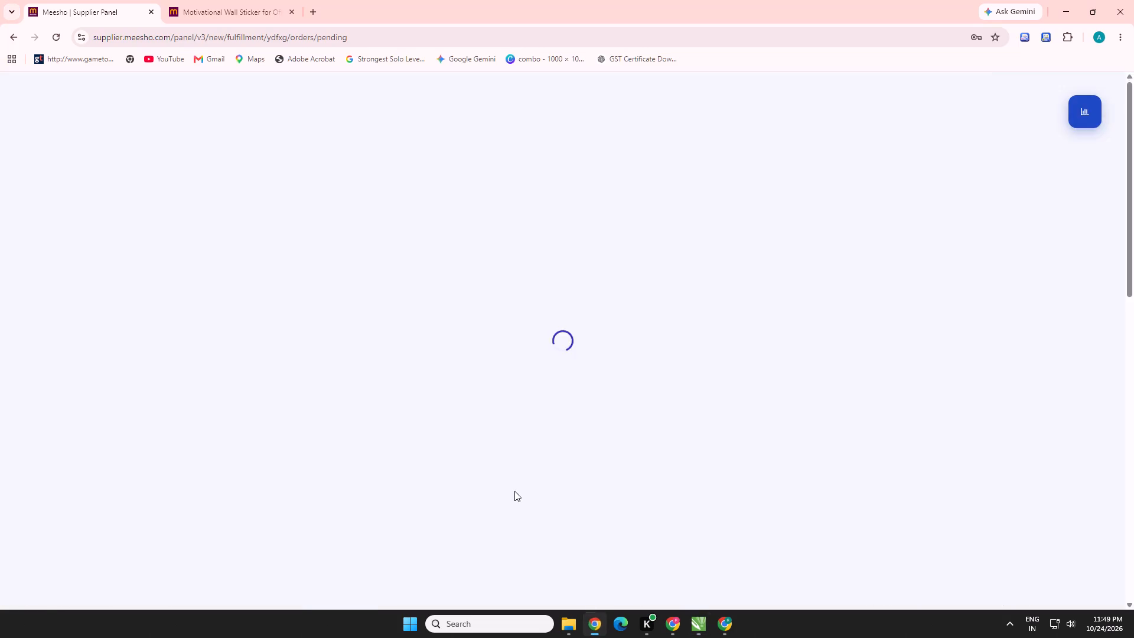
left_click(491, 383)
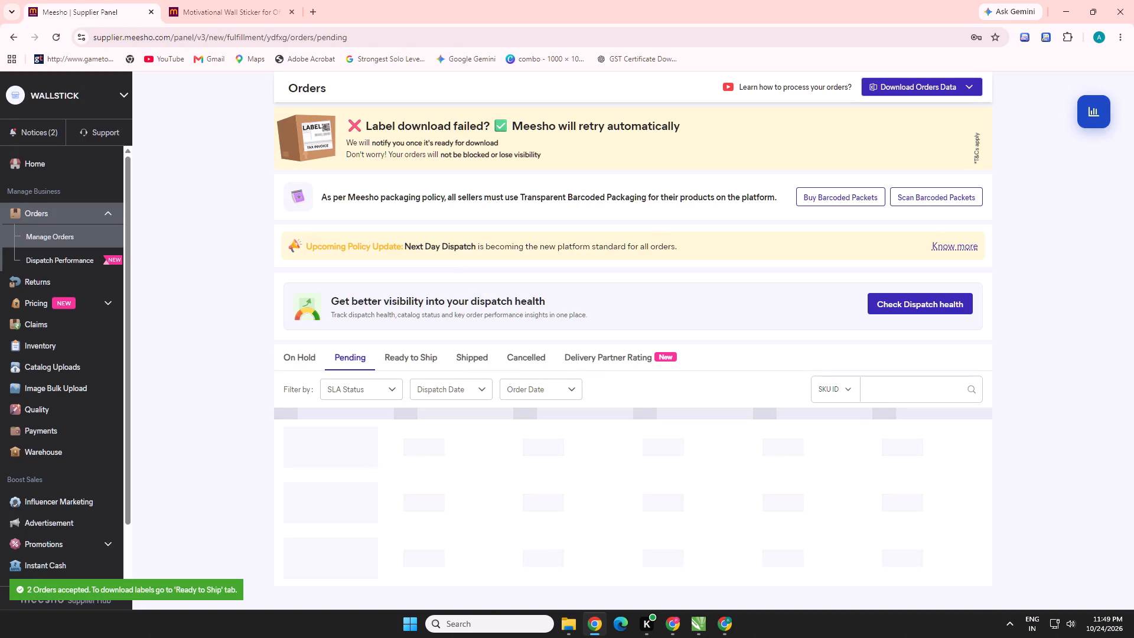
scroll(485, 311, "down", 5)
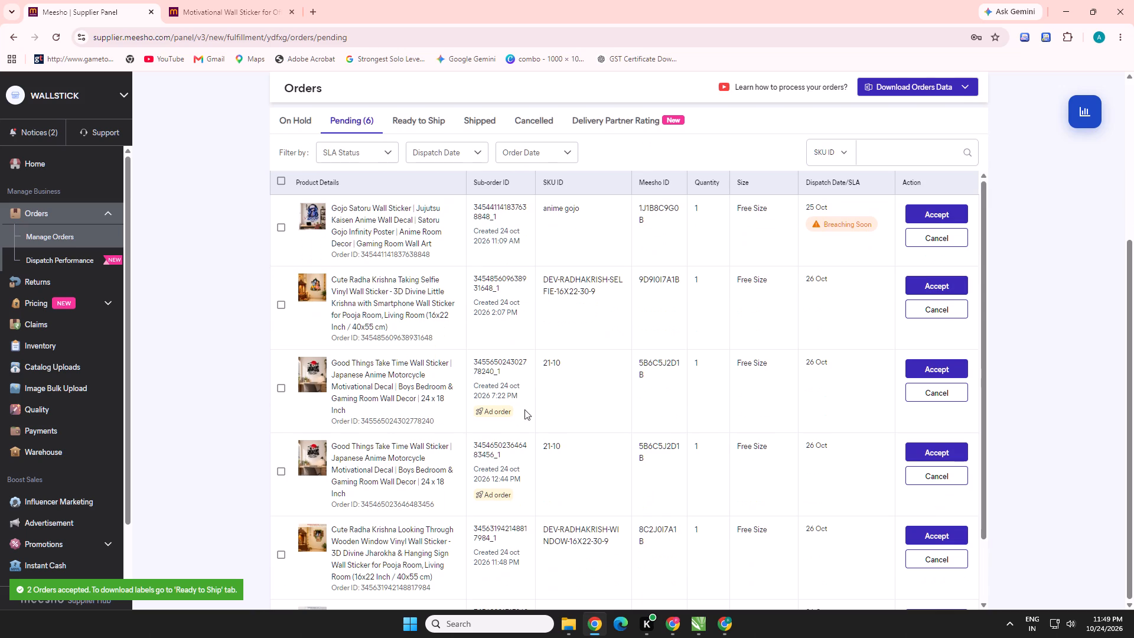
scroll(556, 513, "down", 2)
scroll(384, 428, "down", 4)
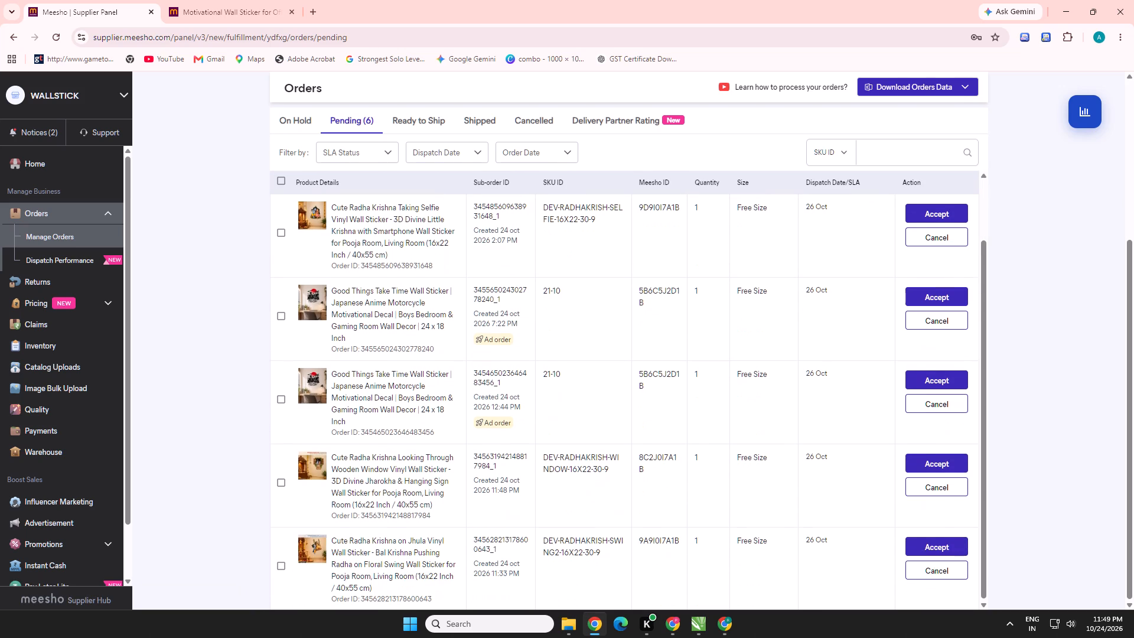
key("ctrl+r")
key("ctrl+r")
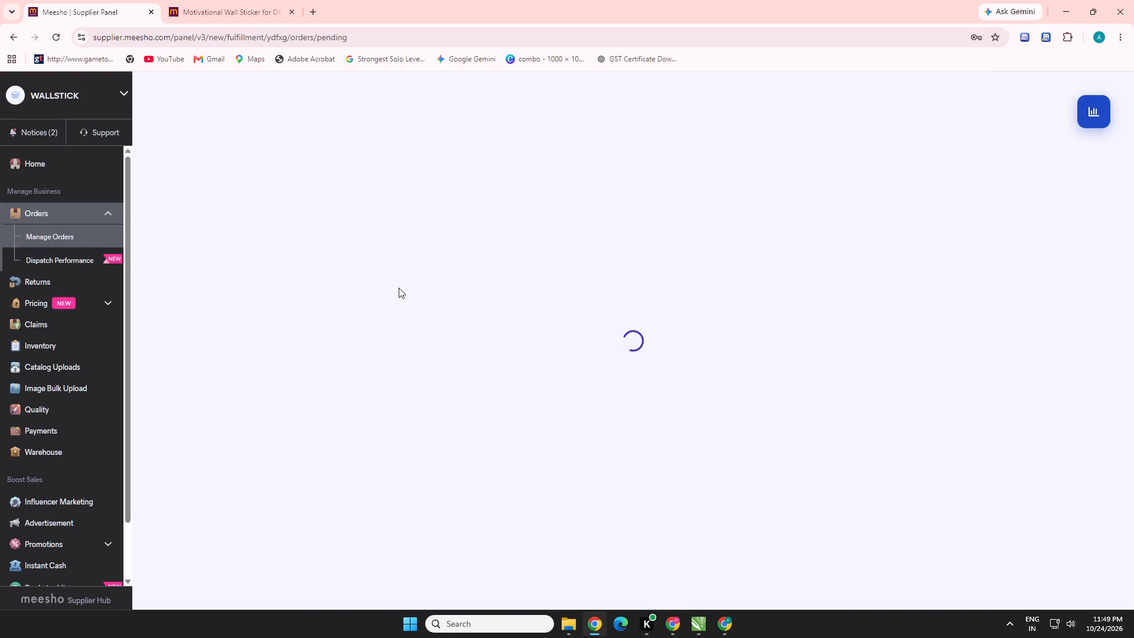
scroll(401, 353, "down", 5)
scroll(414, 428, "down", 4)
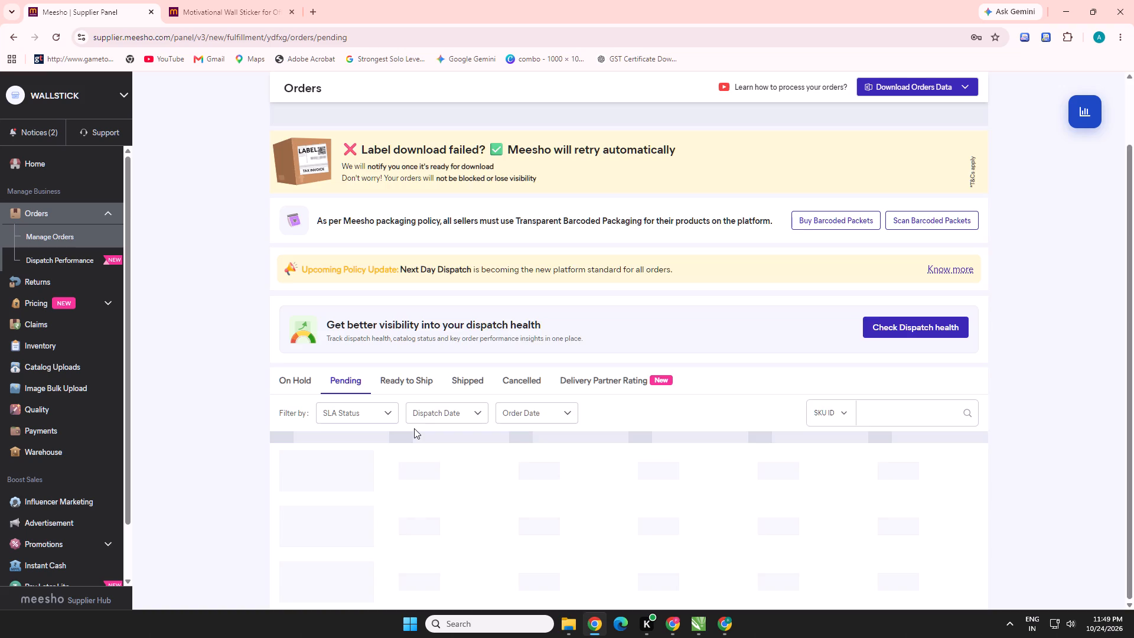
scroll(414, 428, "down", 5)
scroll(468, 470, "down", 1)
scroll(501, 531, "down", 1)
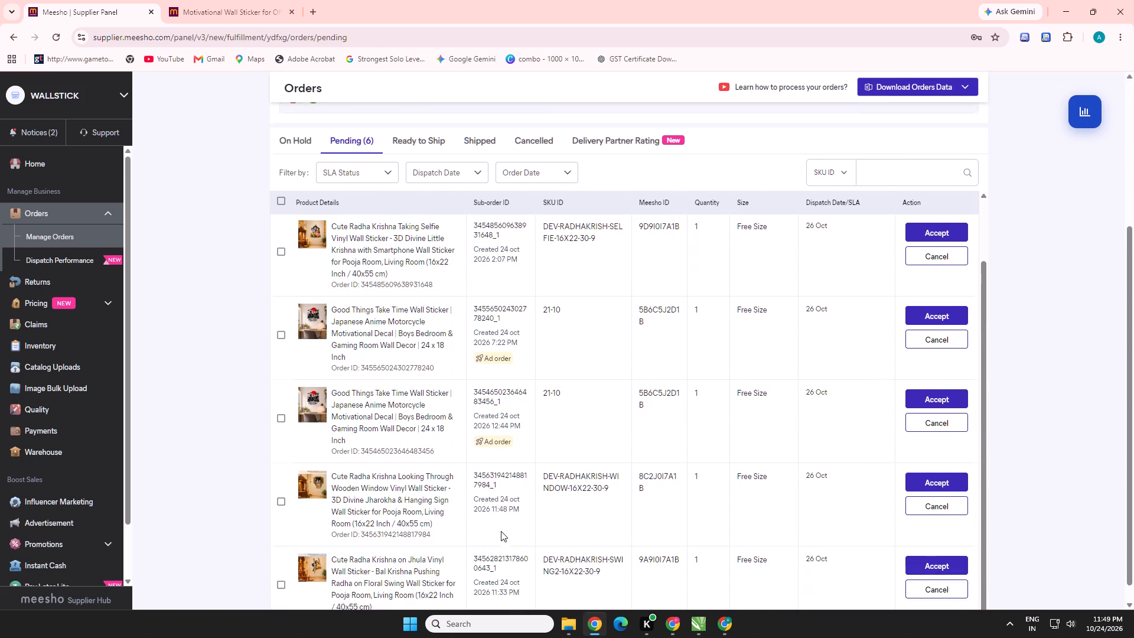
scroll(498, 515, "down", 1)
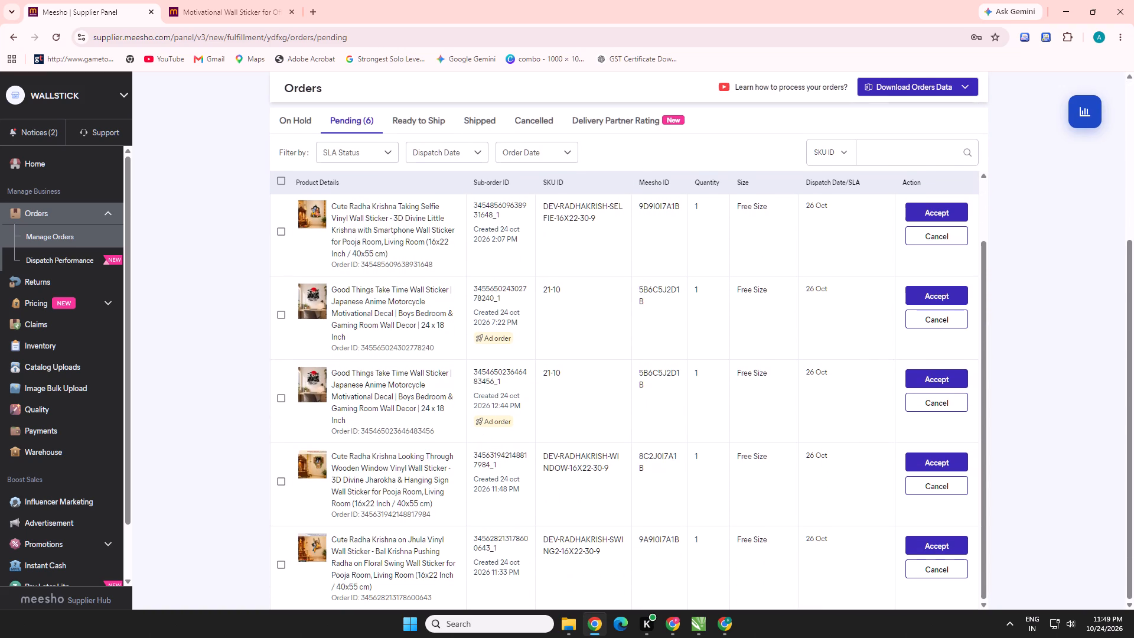
In CorelDRAW, duplicate the upper-left Radhe Krishna window sticker and place the copy below the Baki row, beside the Sukuna pair.
left_click(709, 619)
scroll(423, 343, "down", 1)
middle_click_drag(421, 343, 451, 421)
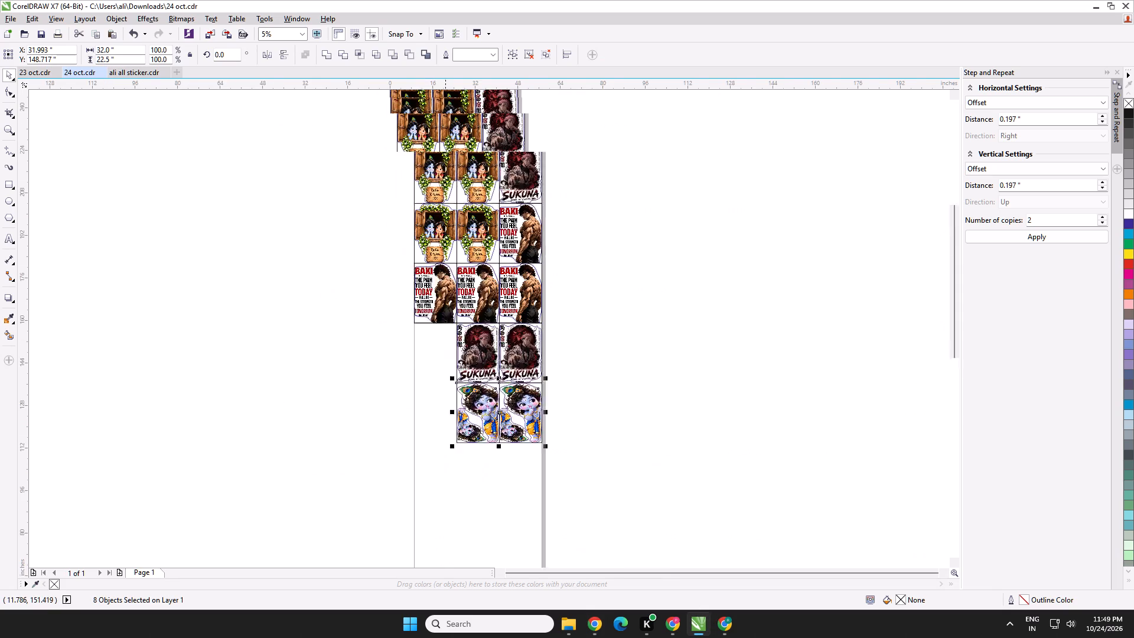
middle_click_drag(451, 421, 475, 486)
left_click_drag(413, 178, 494, 291)
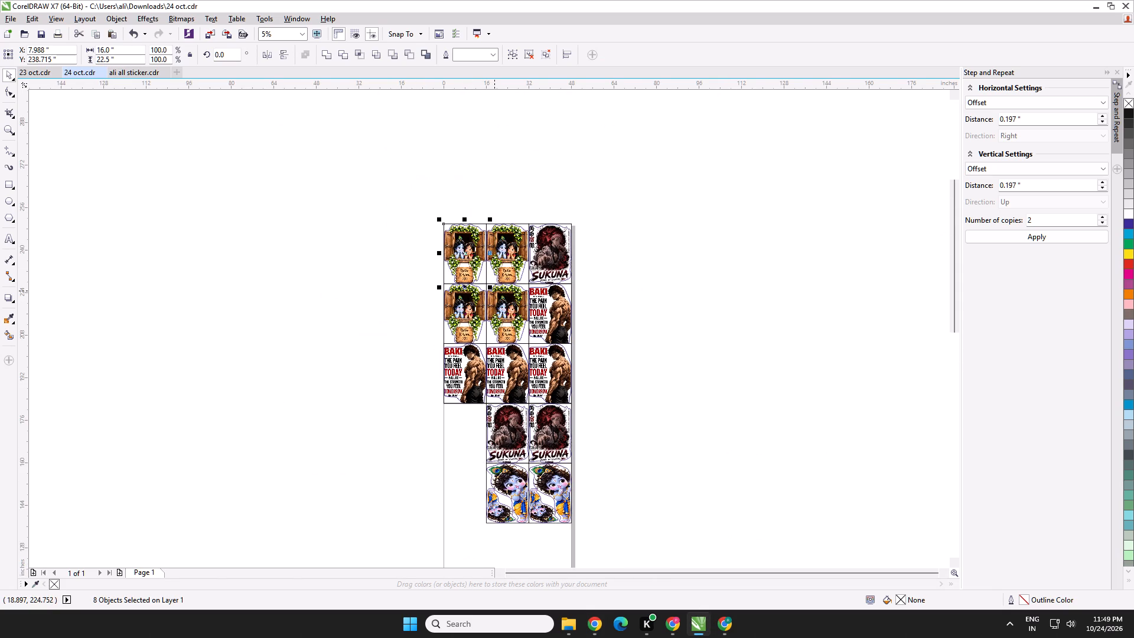
key("ctrl+c")
key("ctrl+v")
left_click_drag(461, 253, 462, 255)
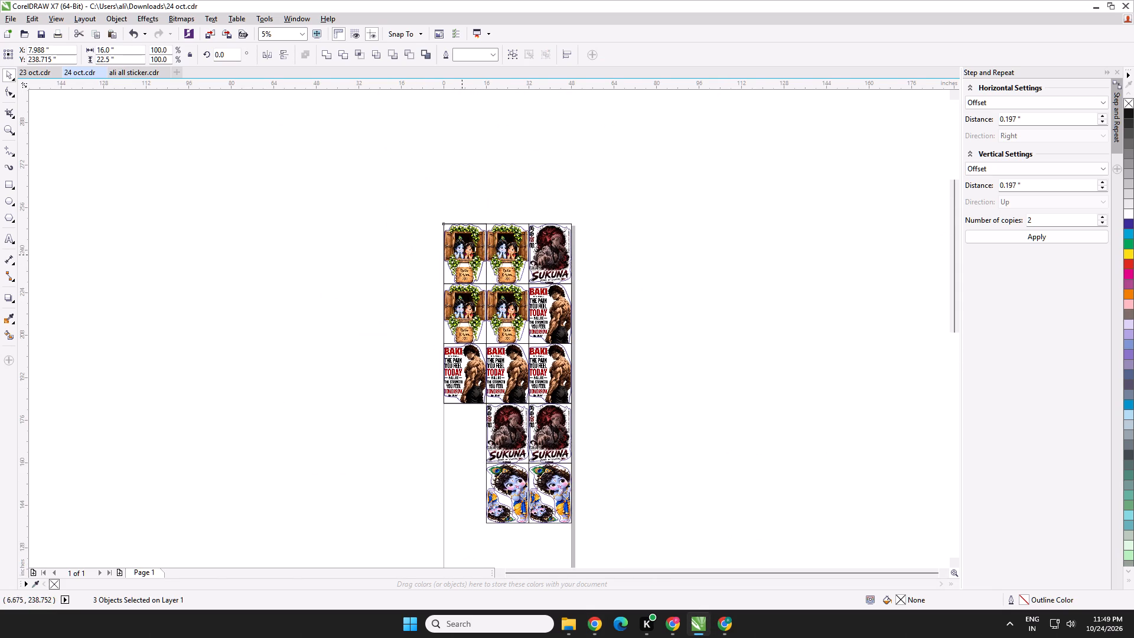
left_click_drag(462, 255, 464, 434)
Nudge the copied window sticker up until its top edge meets the Baki row's bottom edge, at about Y 171.212 inches.
scroll(472, 390, "up", 2)
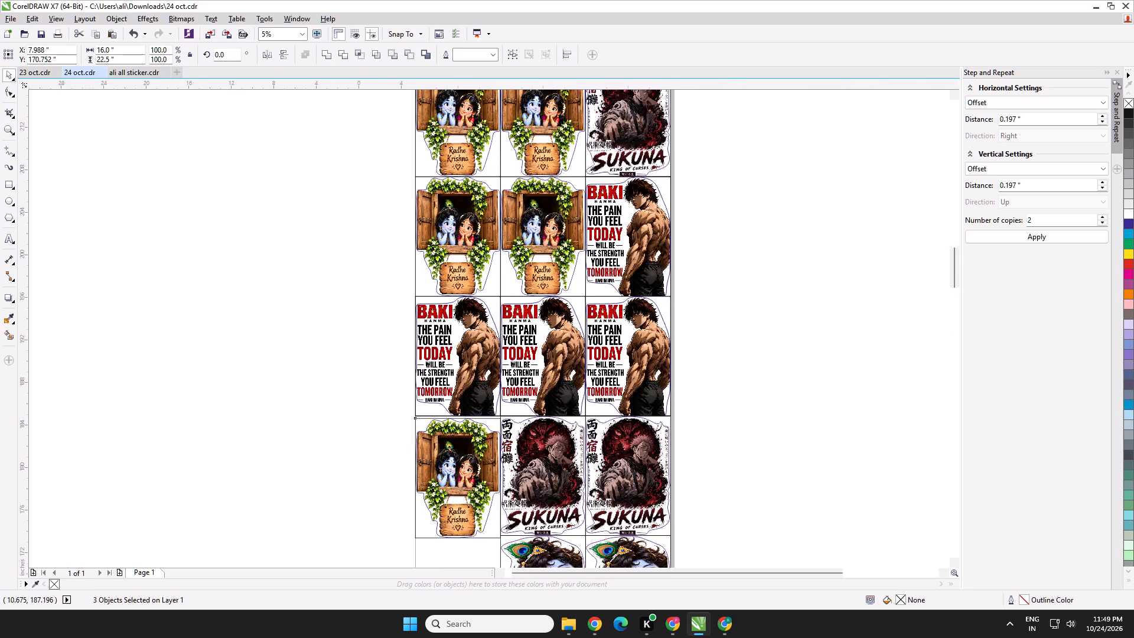
scroll(472, 390, "up", 2)
key("Up")
key("Up")
key("Up")
key("Up")
key("Up")
key("Up")
key("Up")
key("Up")
key("Up")
key("Up")
key("Up")
key("Up")
key("Up")
key("Up")
key("Up")
key("Up")
key("Up")
key("Up")
middle_click_drag(532, 458, 533, 347)
scroll(532, 350, "up", 1)
key("Up")
key("Up")
key("Up")
key("Up")
key("Up")
key("Up")
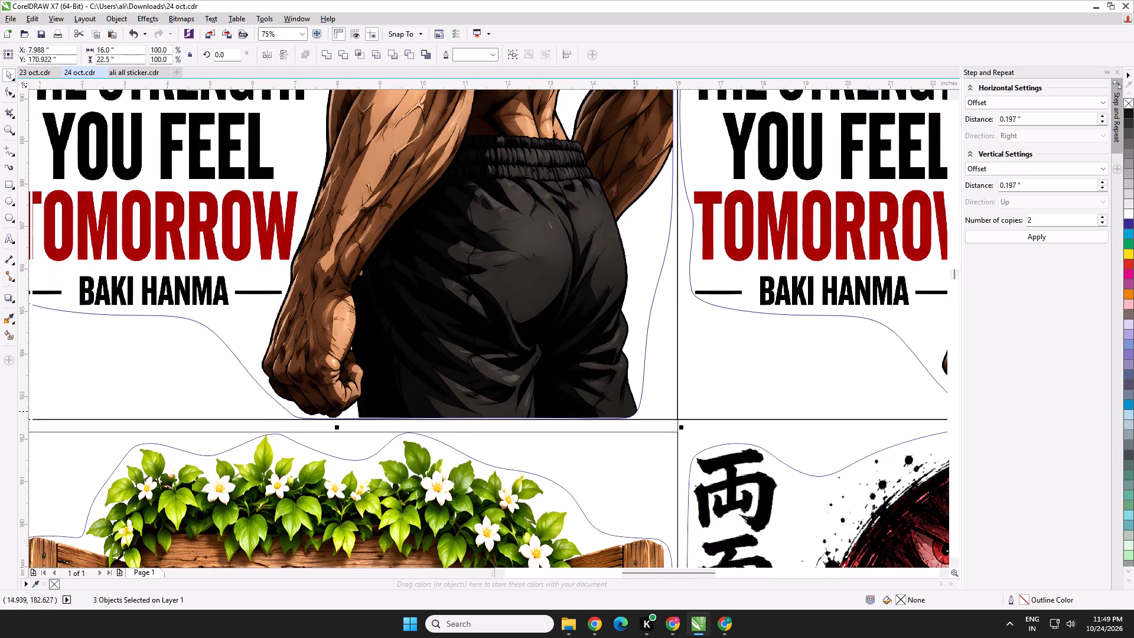
scroll(634, 411, "up", 1)
key("Up")
key("Up")
key("Up")
key("Up")
key("Up")
key("Up")
key("Up")
key("Up")
key("Up")
key("Up")
key("Up")
key("Up")
key("Up")
key("Up")
key("Up")
key("Up")
key("Up")
scroll(695, 414, "up", 1)
key("Up")
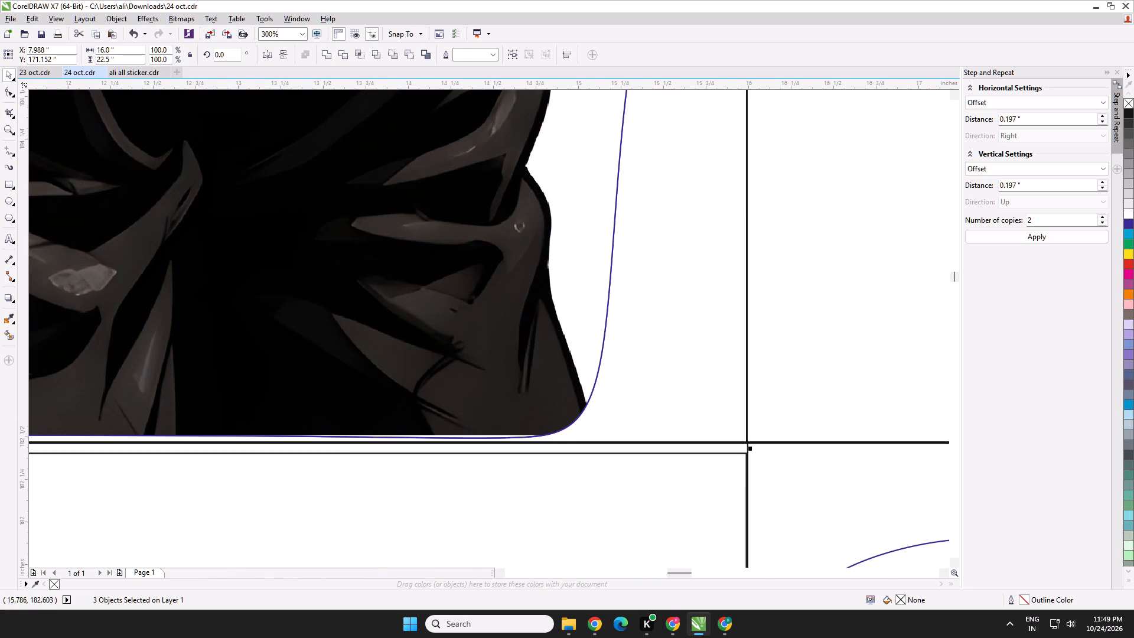
scroll(712, 419, "up", 1)
key("Up")
key("Up")
key("Up")
key("Up")
key("Up")
key("Up")
scroll(712, 419, "down", 3)
middle_click_drag(715, 407, 745, 181)
scroll(774, 445, "down", 2)
middle_click_drag(771, 442, 757, 304)
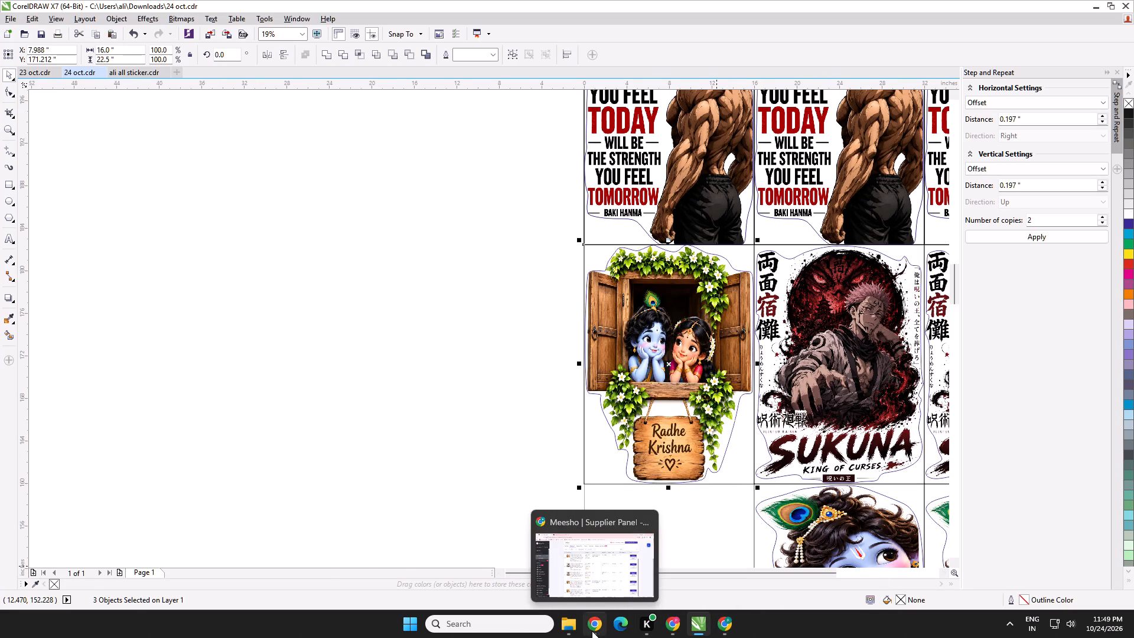
In Meesho, select and accept the pending DEV-RADHAKRISH-WINDOW-16X22-30-9 order.
left_click(588, 593)
left_click(286, 474)
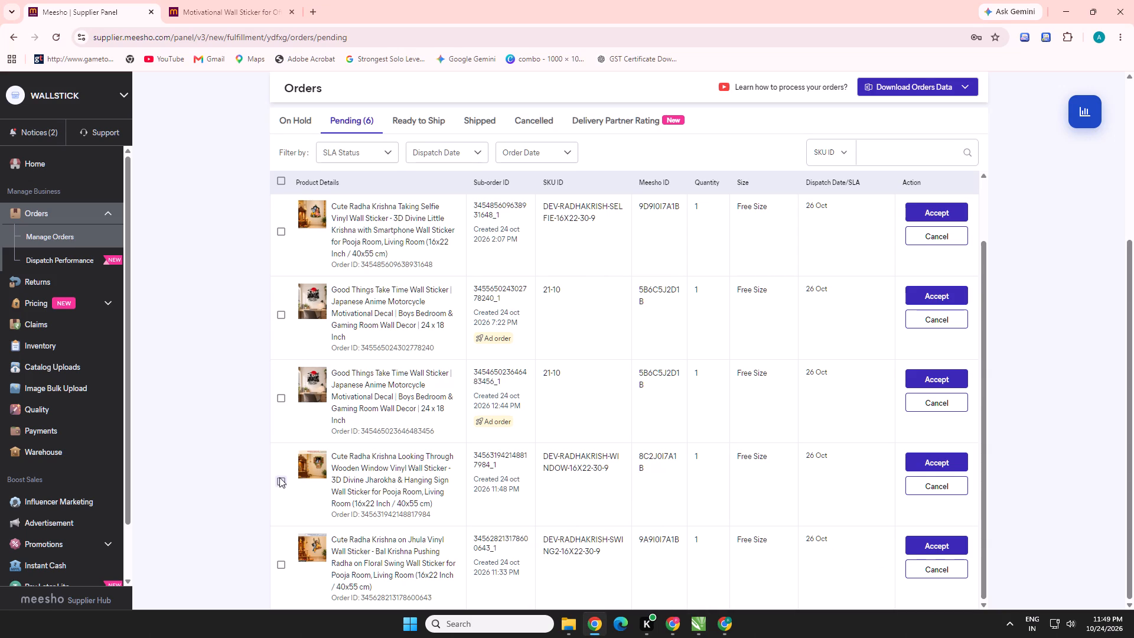
left_click(279, 477)
left_click(1039, 588)
left_click(488, 376)
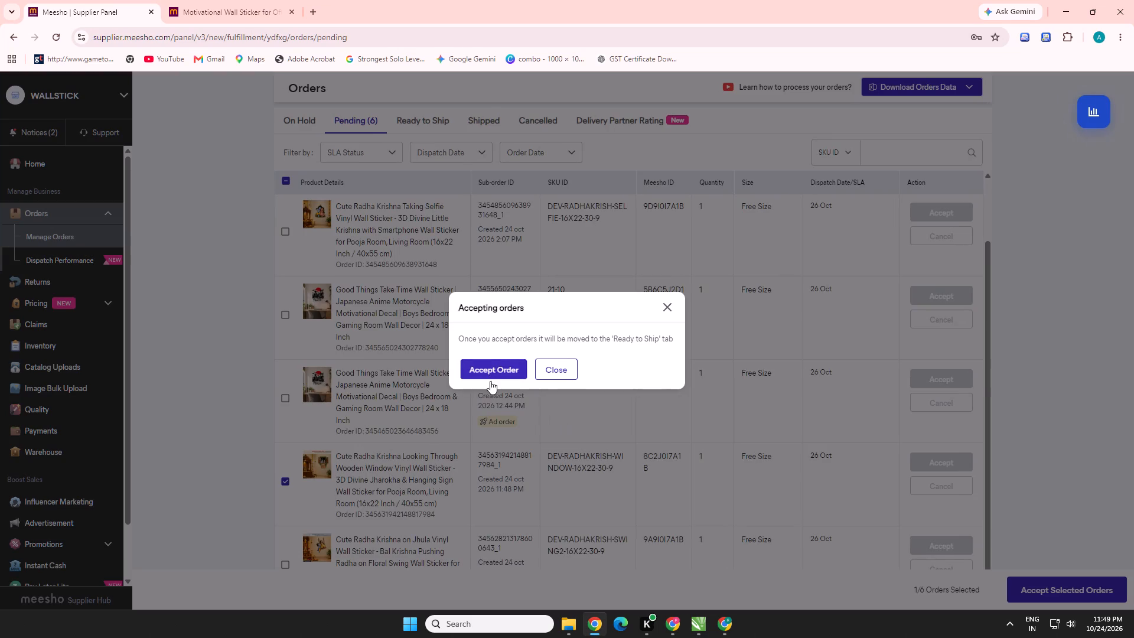
Copy the Radha Krishna swing sticker with the small sideways Krishna from ali all sticker.cdr in CorelDRAW and paste it into 24 oct.cdr.
left_click(702, 622)
left_click(22, 73)
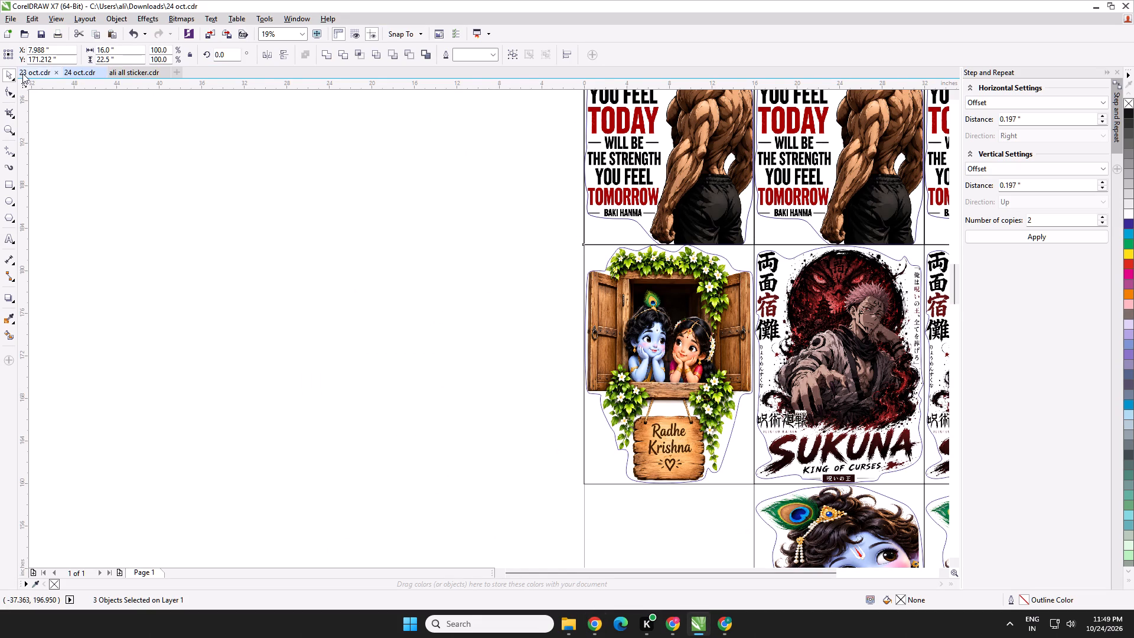
scroll(442, 305, "down", 1)
middle_click_drag(440, 294, 438, 281)
left_click(123, 69)
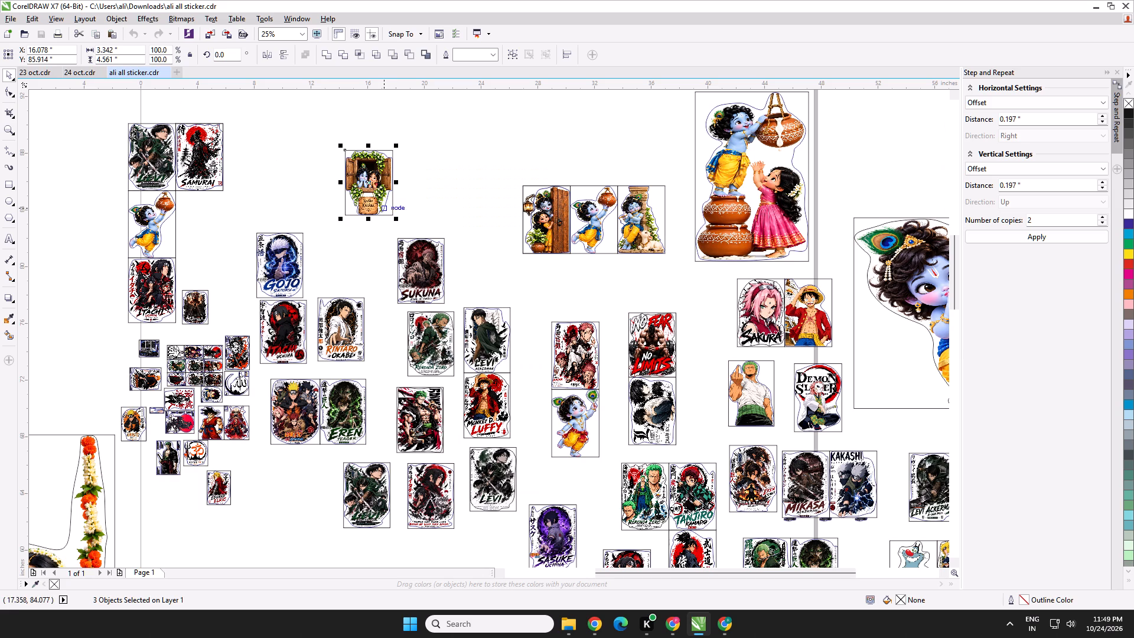
middle_click_drag(511, 202, 519, 253)
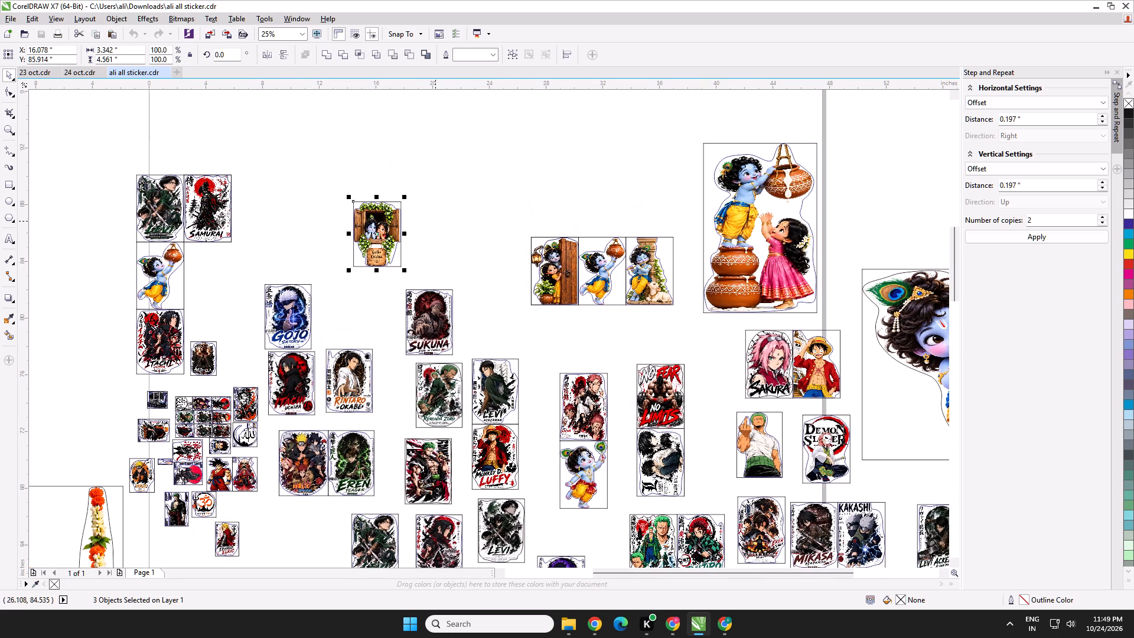
middle_click_drag(435, 221, 431, 178)
scroll(475, 307, "down", 1)
middle_click_drag(475, 307, 484, 279)
middle_click_drag(319, 288, 394, 161)
middle_click_drag(283, 314, 318, 209)
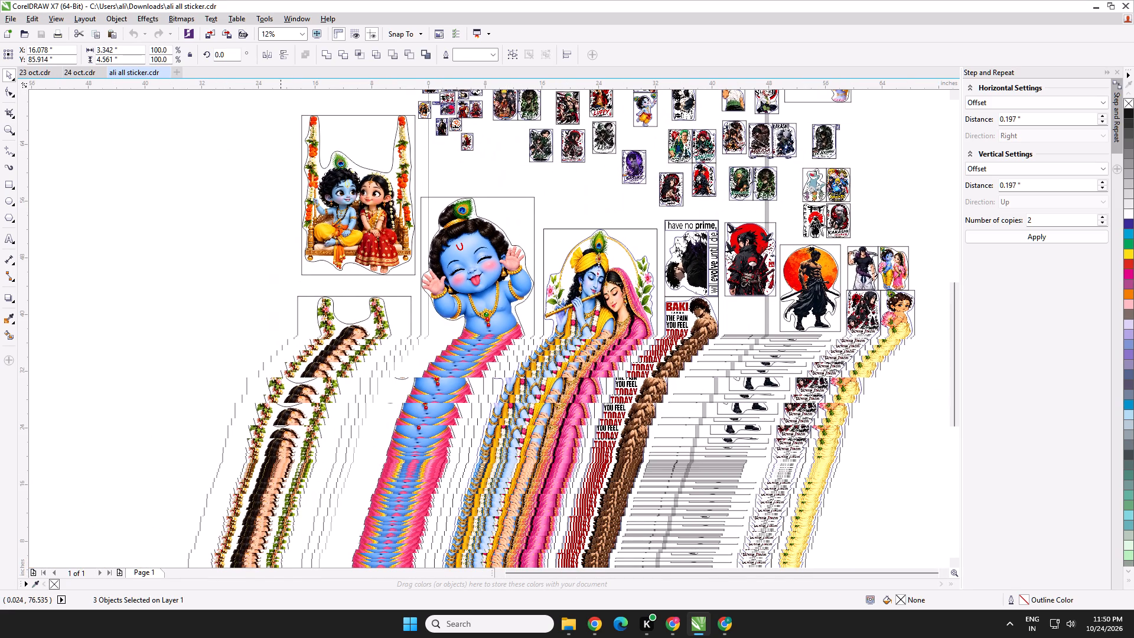
left_click_drag(266, 490, 416, 291)
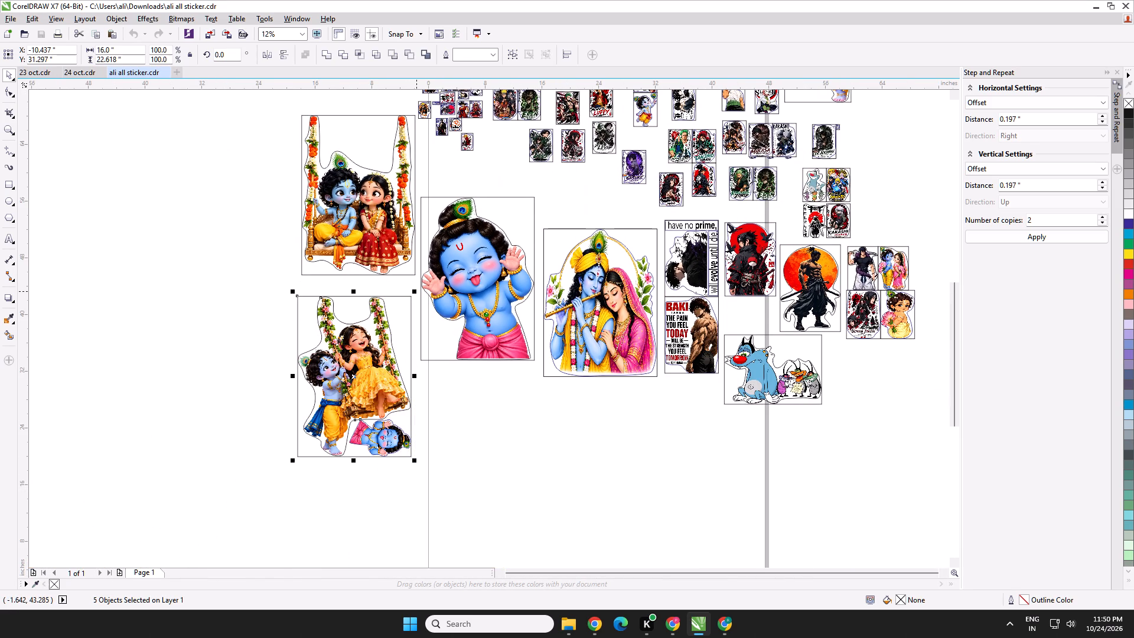
key("ctrl+c")
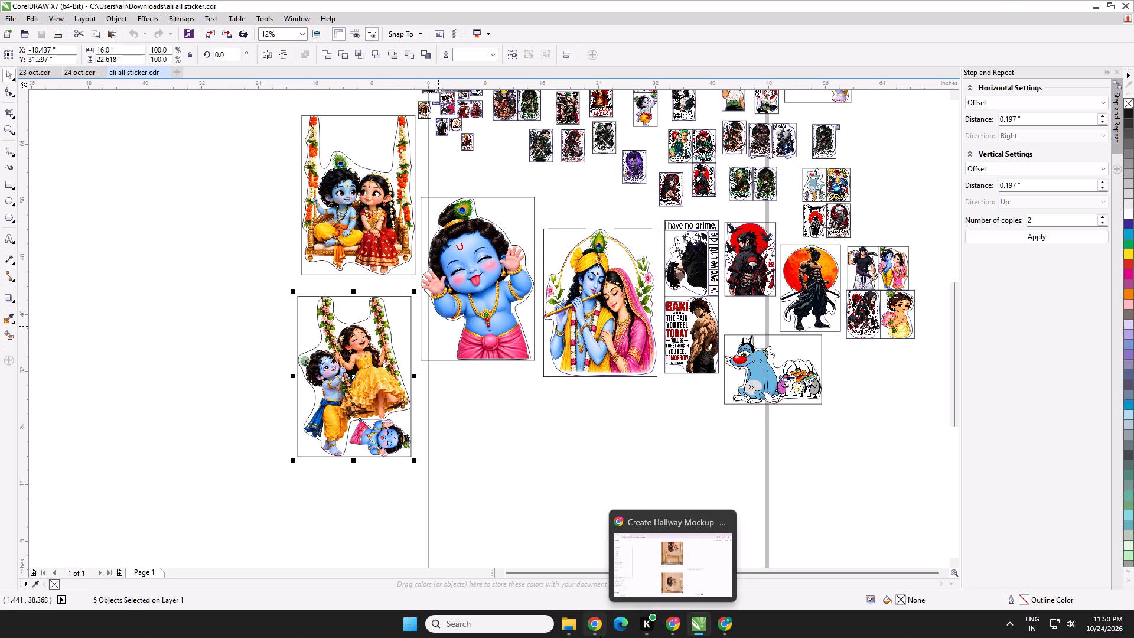
left_click(600, 636)
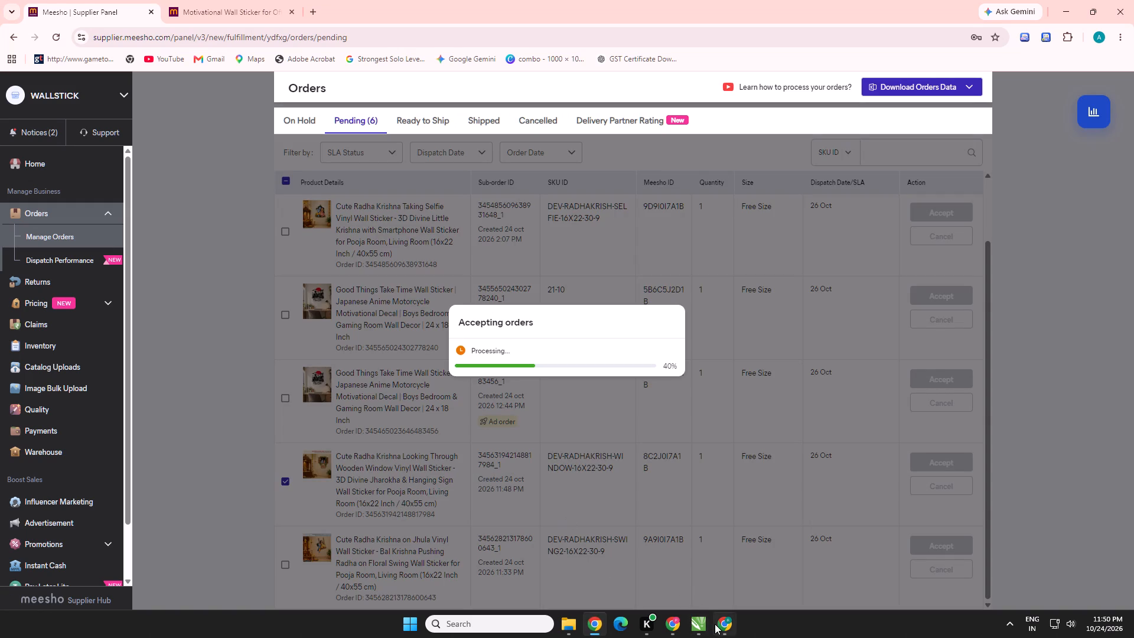
left_click(696, 626)
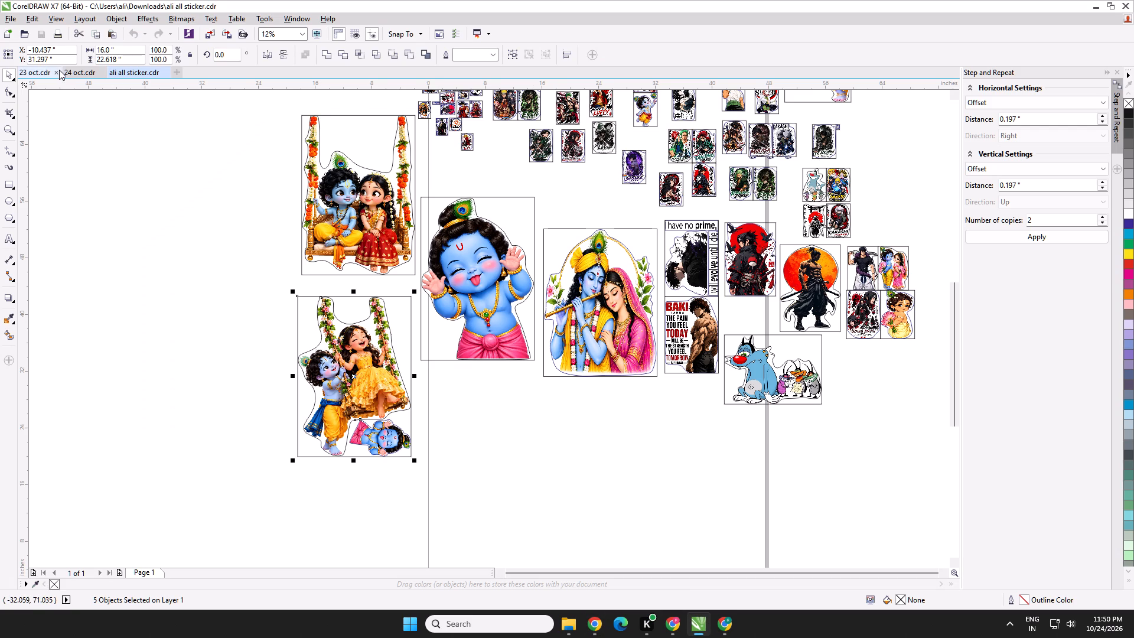
left_click(82, 67)
key("ctrl+v")
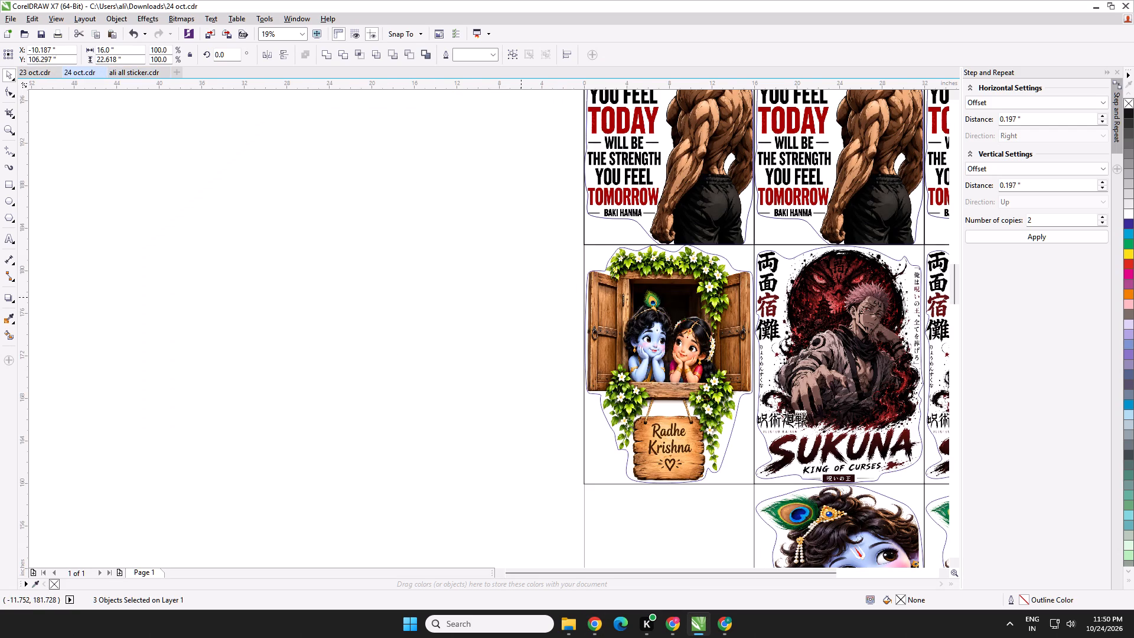
Set the pasted swing sticker's height to 22.5 inches.
scroll(526, 307, "down", 2)
middle_click_drag(537, 322, 530, 214)
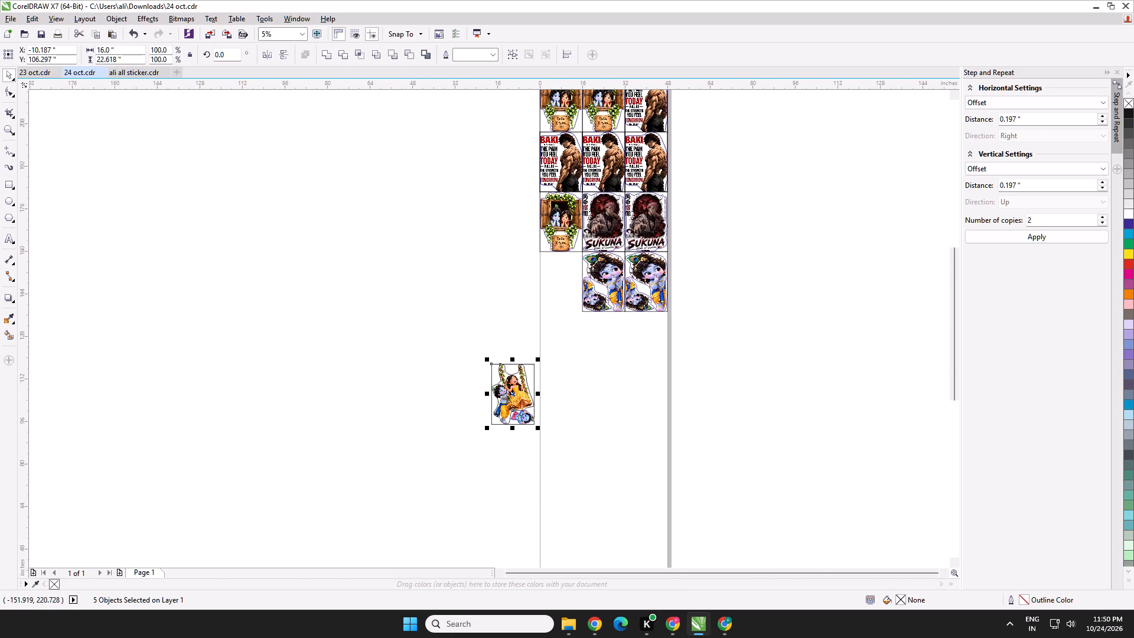
double_click(104, 60)
type("22.5")
key("Return")
Move the swing sticker into the empty slot below the Radhe Krishna window sticker, beside the Krishna pair, at about X 7.988 inches.
left_click_drag(507, 389, 545, 278)
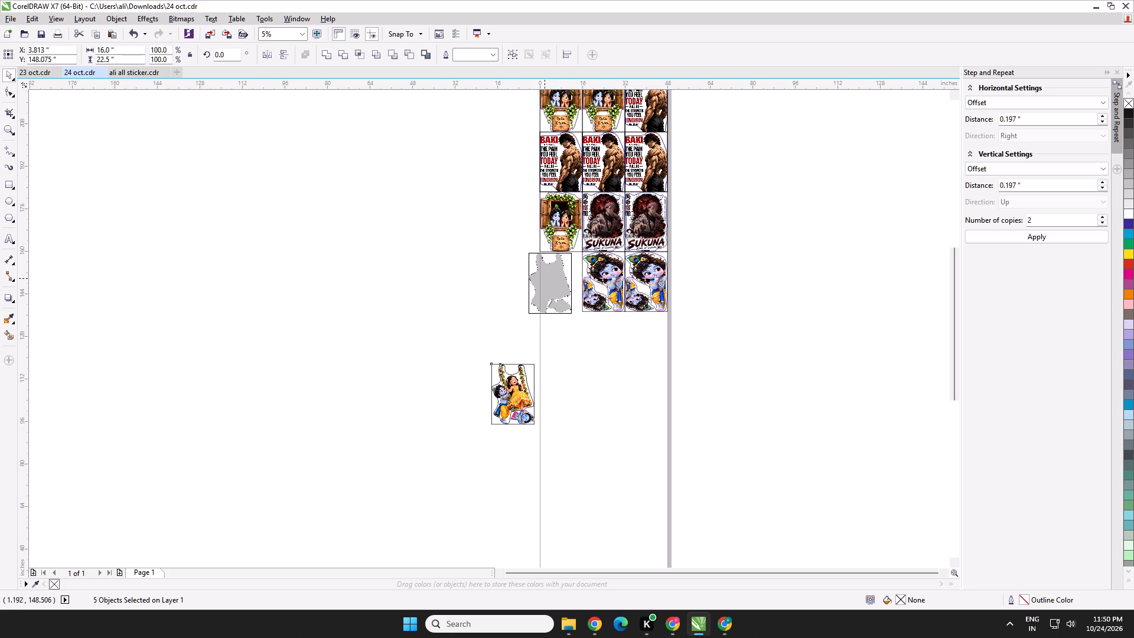
left_click_drag(545, 278, 547, 277)
key("Right")
key("Right")
key("Right")
key("Right")
key("Right")
key("Right")
key("Right")
key("Right")
key("Right")
key("Right")
key("Right")
key("Right")
key("Right")
key("Right")
key("Right")
key("Right")
key("Right")
key("Right")
key("Right")
key("Right")
scroll(584, 240, "up", 2)
scroll(546, 298, "up", 1)
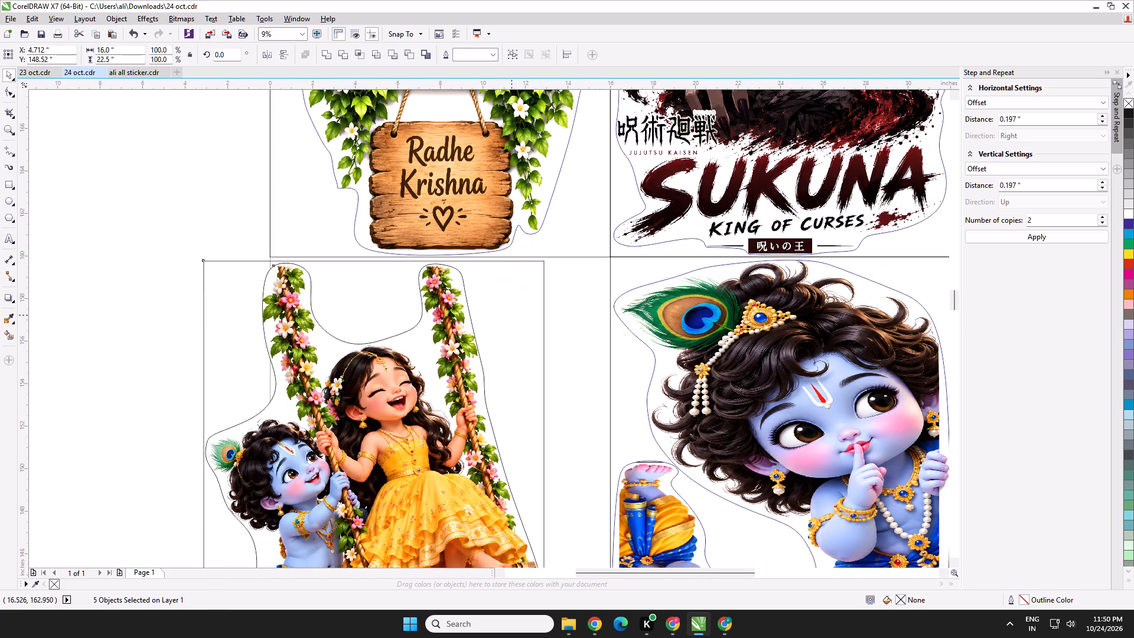
left_click_drag(508, 317, 573, 314)
Nudge the swing sticker up until its top edge meets the window sticker's bottom edge, at about Y 148.708 inches.
scroll(608, 246, "up", 1)
key("Up")
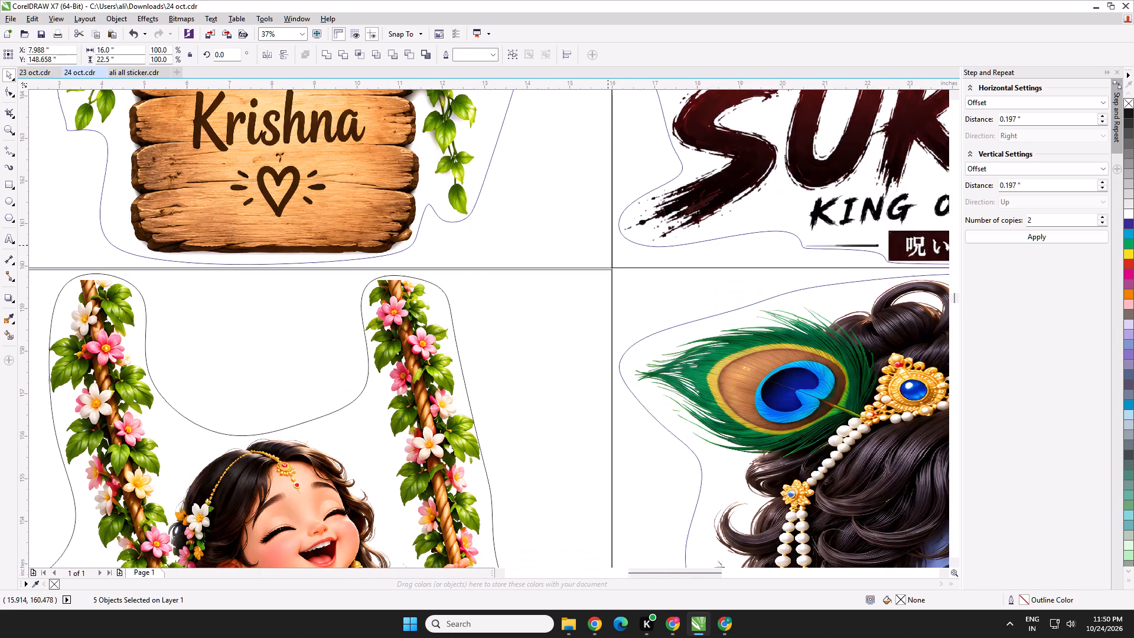
key("Up")
key("Up")
scroll(609, 271, "up", 2)
key("Up")
key("Right")
key("Up")
key("Left")
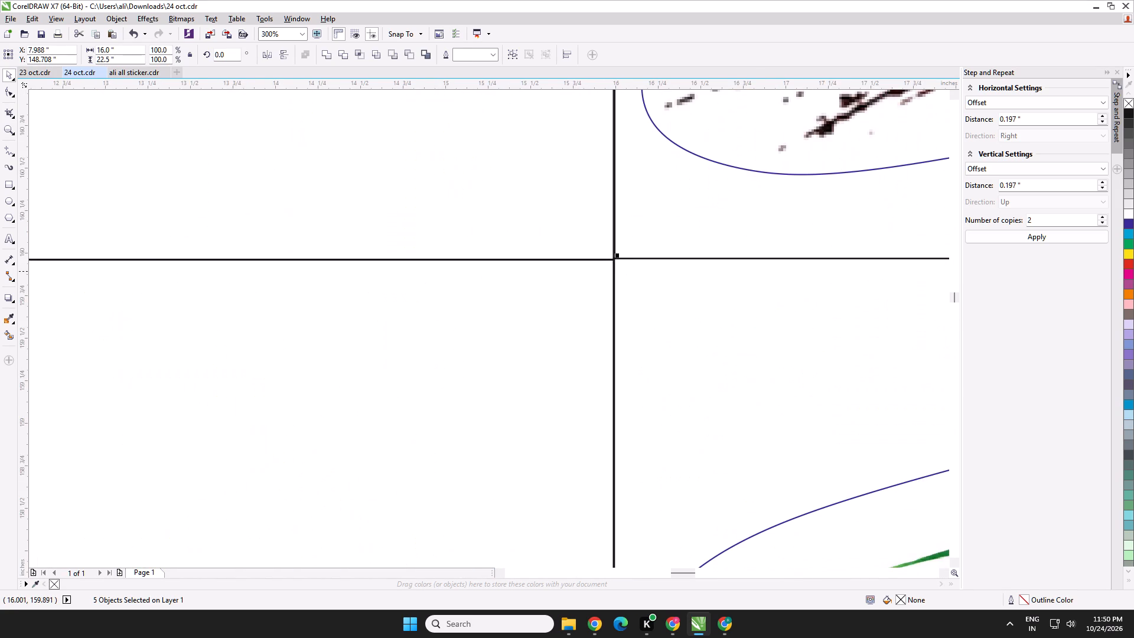
Copy the two Good Things Take Time stickers from 23 oct.cdr and paste them into 24 oct.cdr.
scroll(619, 271, "down", 6)
middle_click_drag(617, 331, 612, 154)
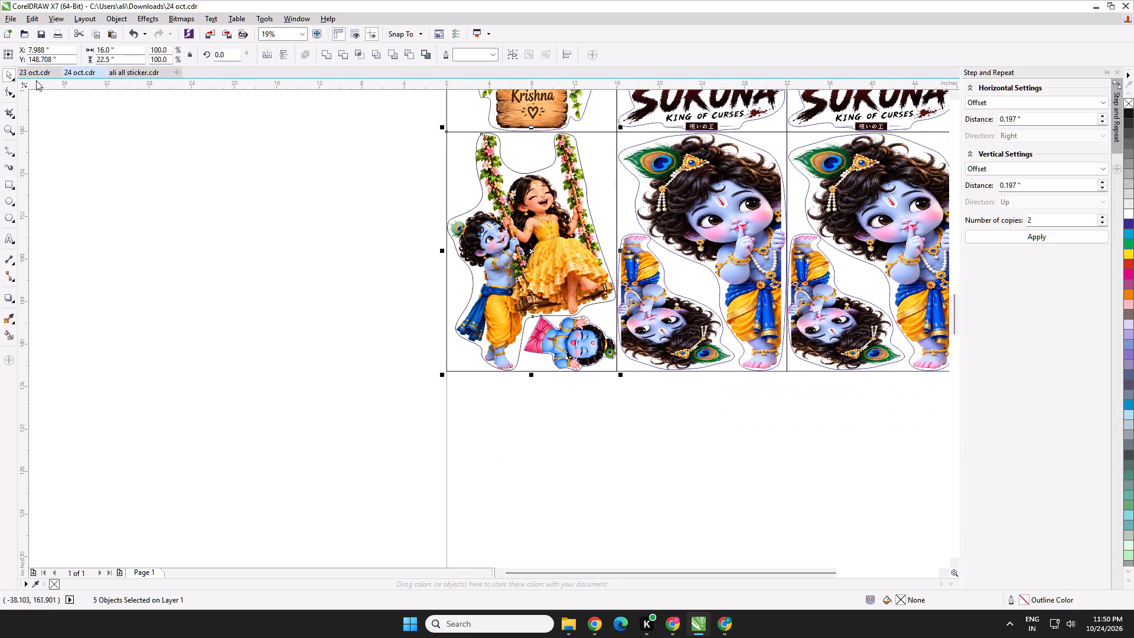
left_click(36, 76)
left_click_drag(581, 377, 487, 409)
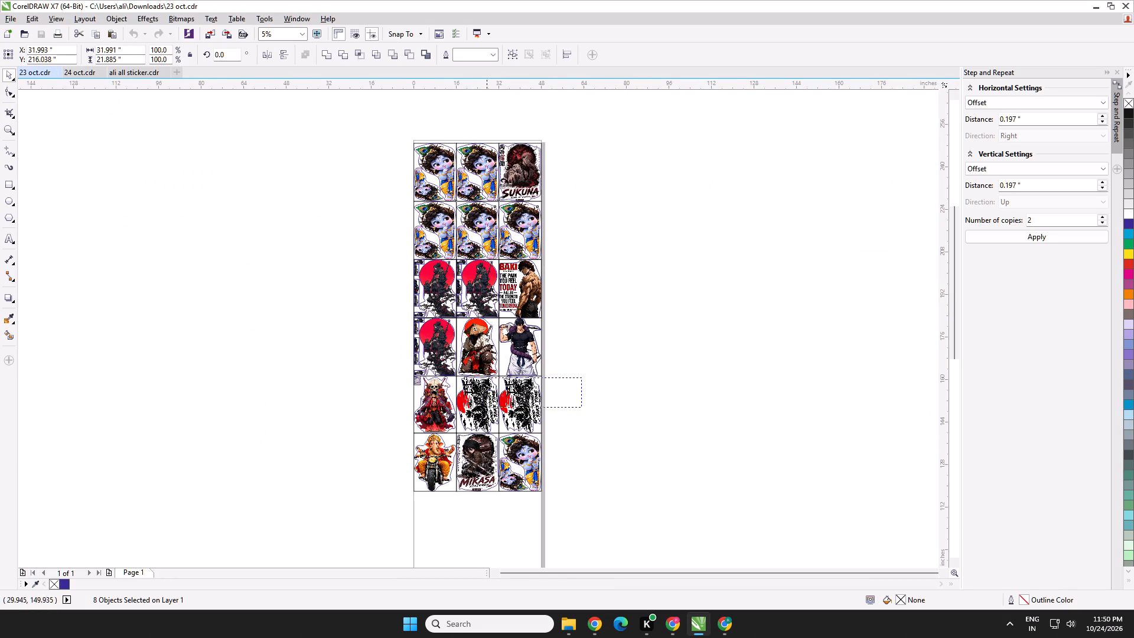
left_click_drag(487, 409, 450, 439)
left_click_drag(549, 360, 459, 442)
left_click(594, 369)
left_click_drag(567, 361, 449, 455)
key("ctrl+c")
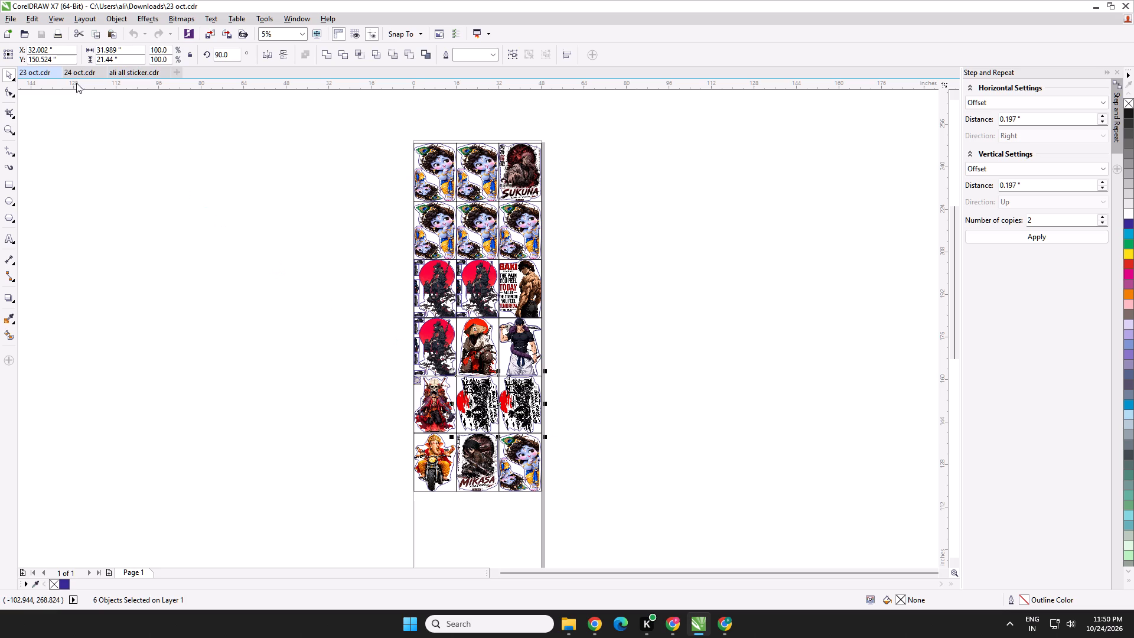
left_click(73, 73)
key("ctrl+v")
Move the pasted Good Things Take Time pair into the empty space below the Krishna pair, at about Y 126.547 inches.
scroll(520, 407, "down", 1)
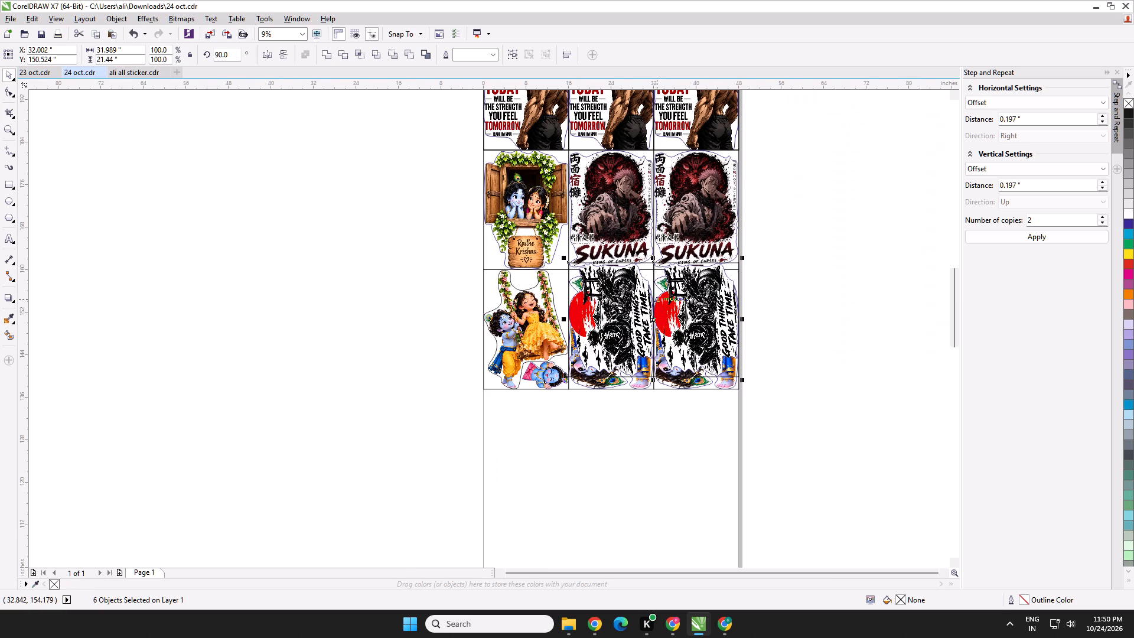
left_click_drag(658, 299, 651, 427)
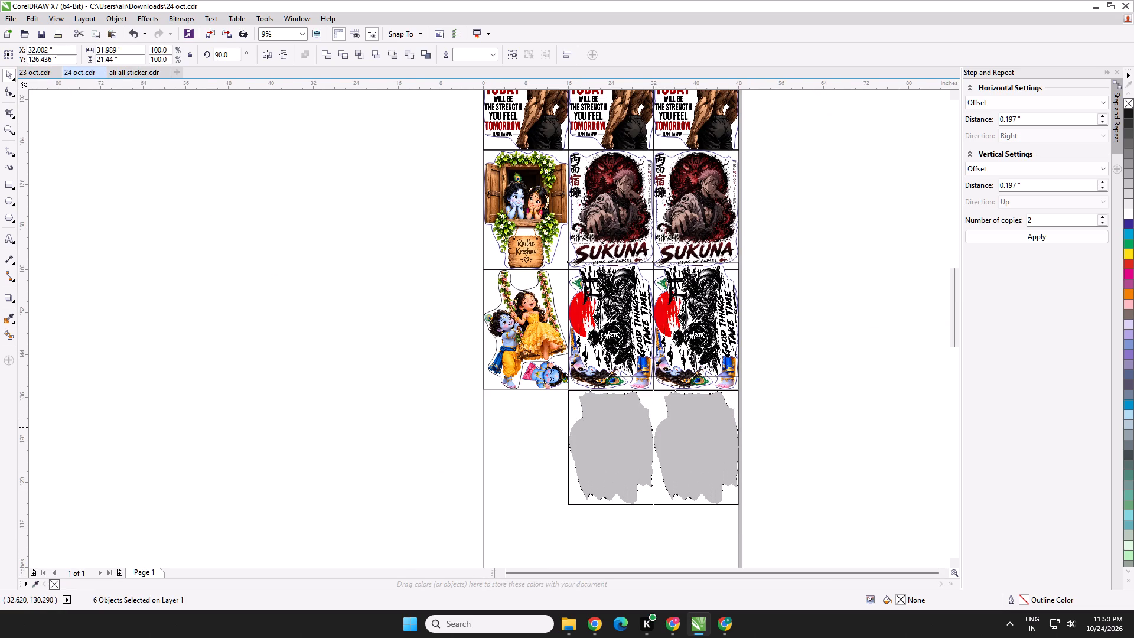
left_click_drag(651, 427, 651, 427)
Nudge the Good Things Take Time pair until its top edge and divider align with the Krishna pair, at X 31.992, Y 126.747 inches.
scroll(680, 365, "up", 3)
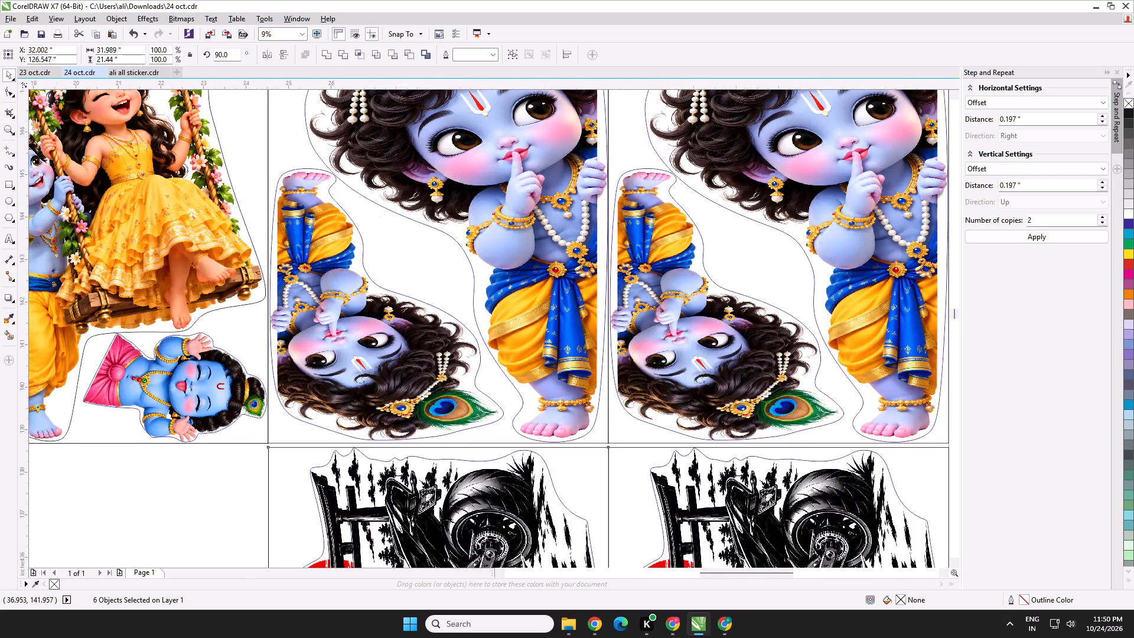
key("Up")
scroll(637, 434, "up", 2)
key("Up")
key("Up")
key("Up")
middle_click_drag(599, 476, 599, 225)
key("Up")
key("Up")
key("Up")
key("Up")
key("Up")
key("Up")
key("Up")
key("Up")
key("Up")
key("Up")
key("Up")
key("Up")
key("Up")
key("Up")
key("Up")
key("Up")
key("Up")
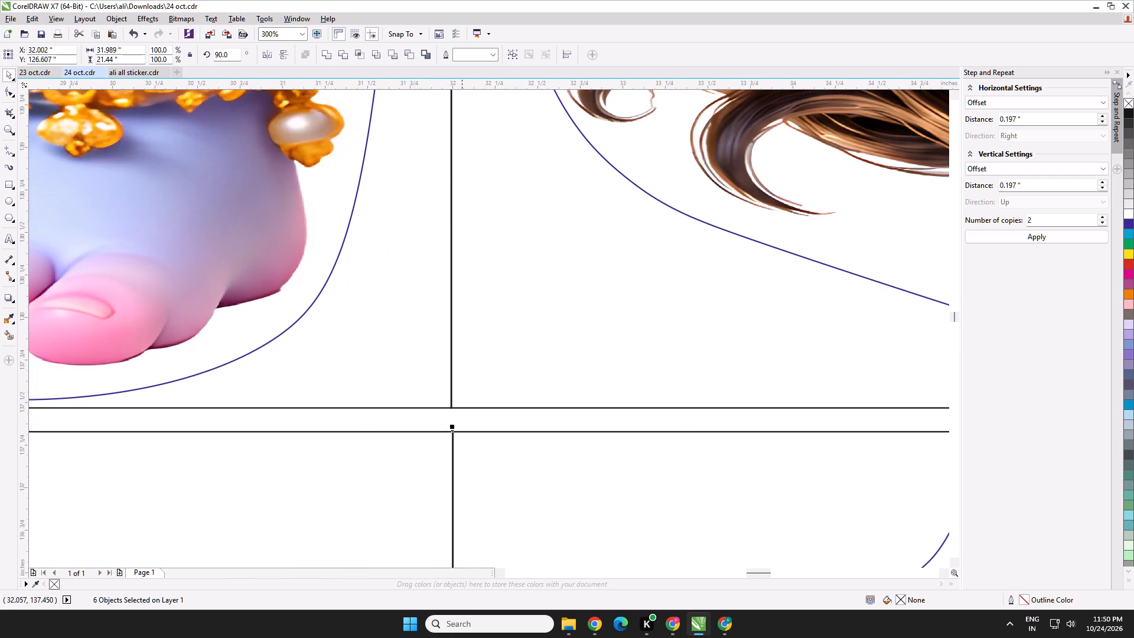
scroll(461, 415, "up", 1)
key("Left")
key("Left")
key("Up")
key("Right")
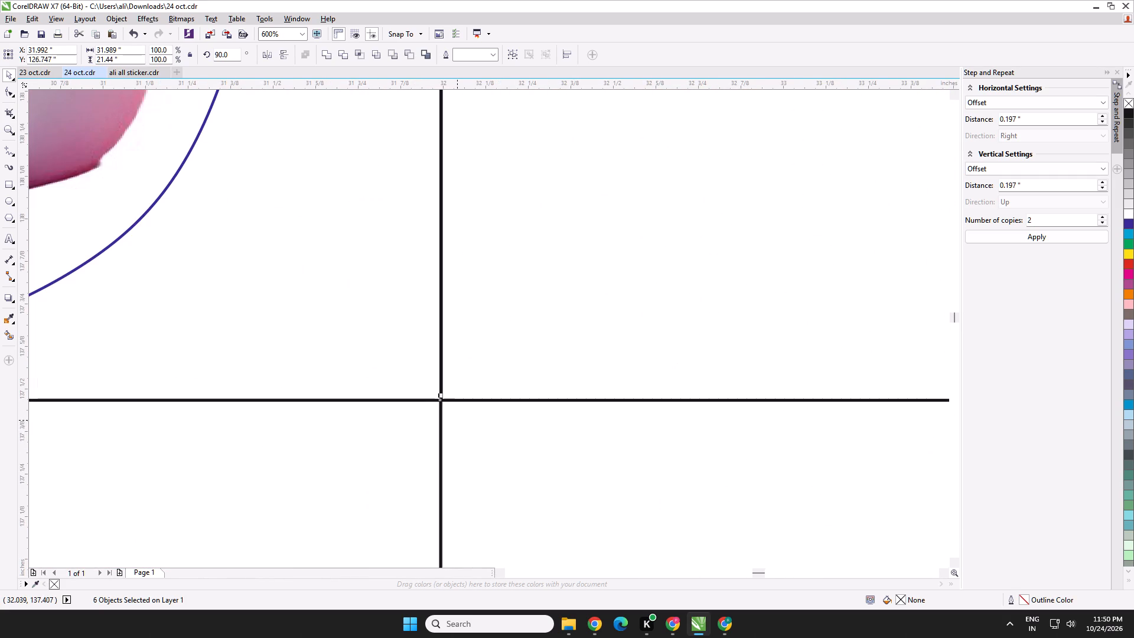
scroll(458, 419, "down", 4)
middle_click_drag(490, 380, 533, 241)
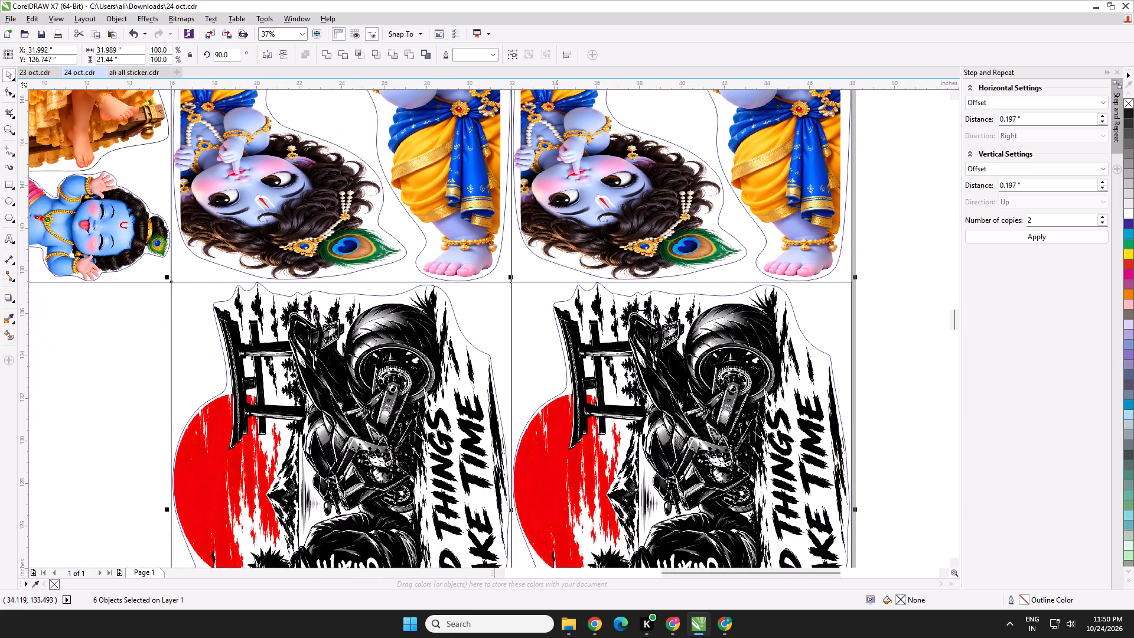
scroll(592, 496, "down", 1)
middle_click_drag(586, 493, 586, 438)
key("Up")
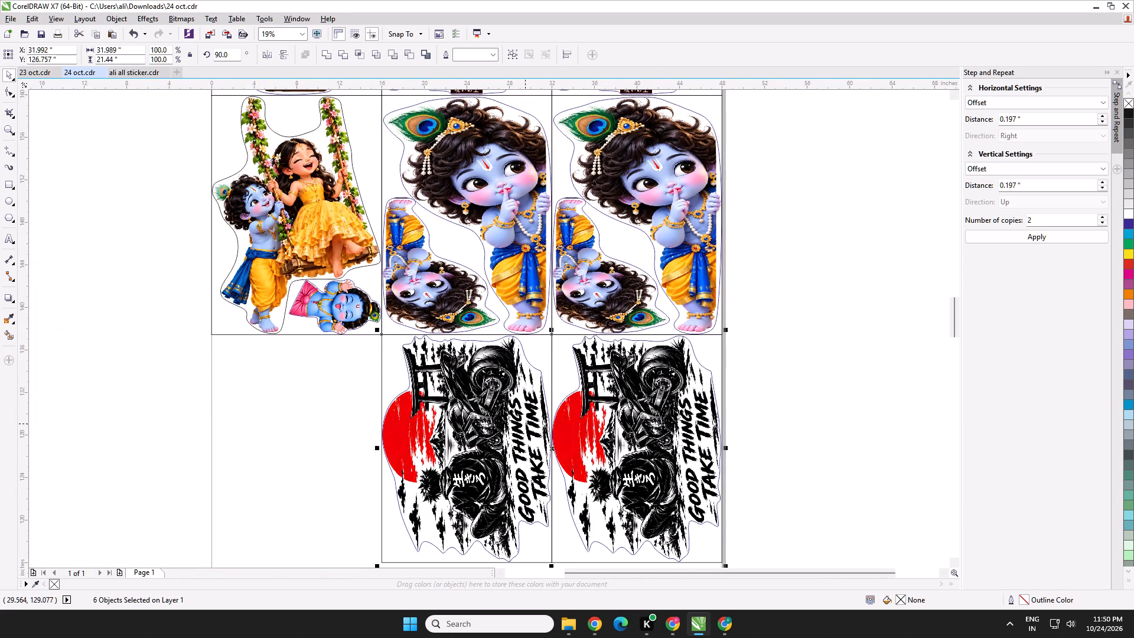
key("Down")
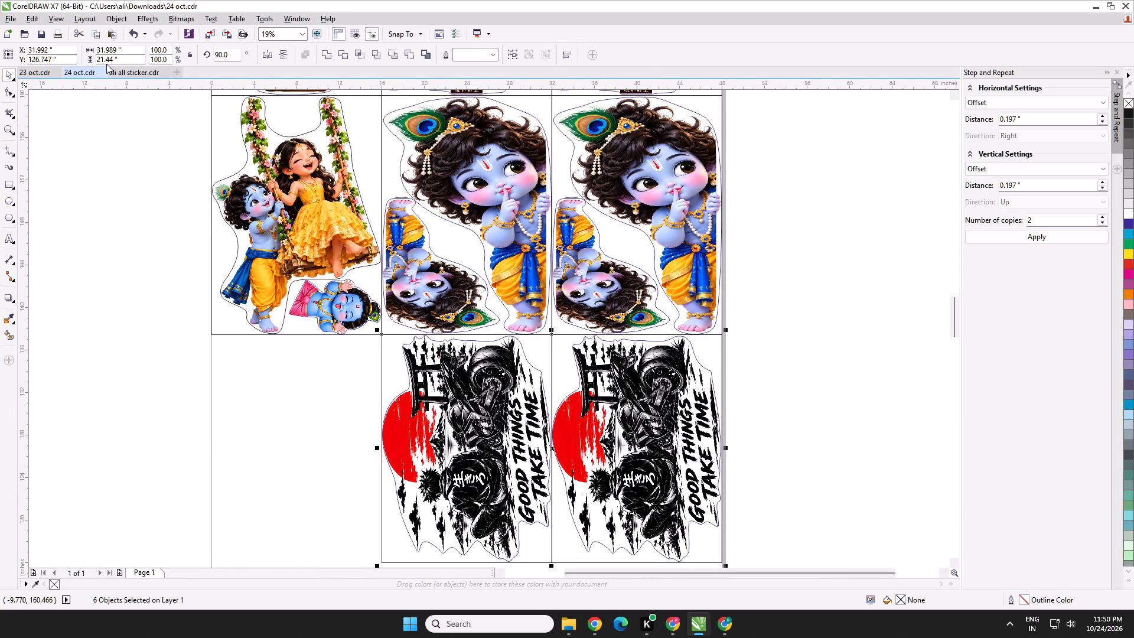
Set the Good Things Take Time pair's height to 22 inches.
double_click(106, 62)
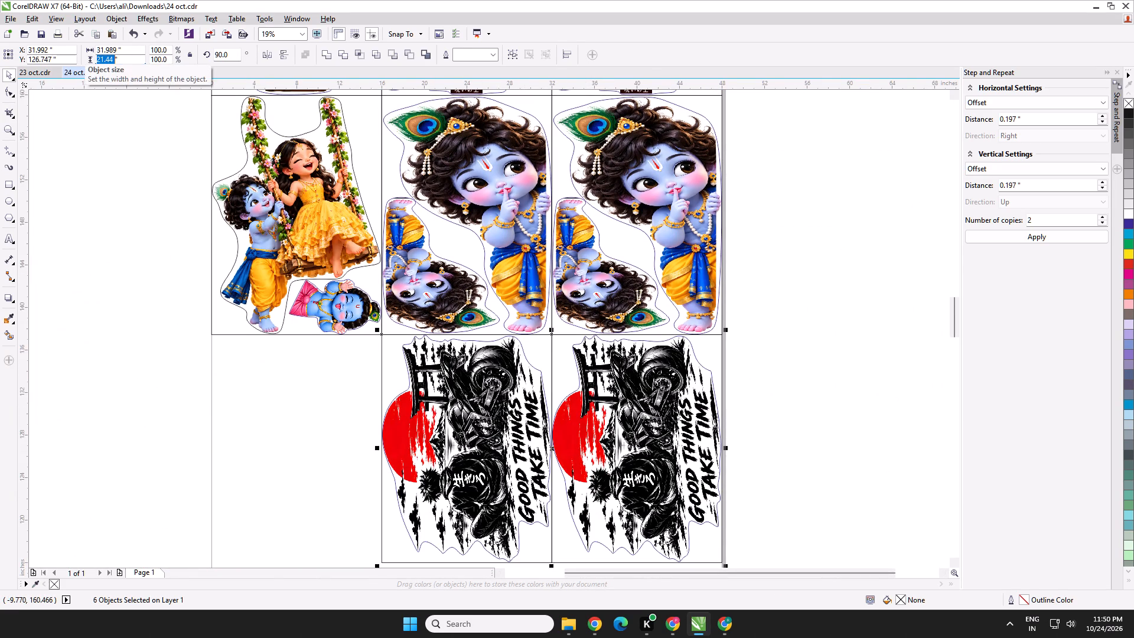
type("22")
key("Return")
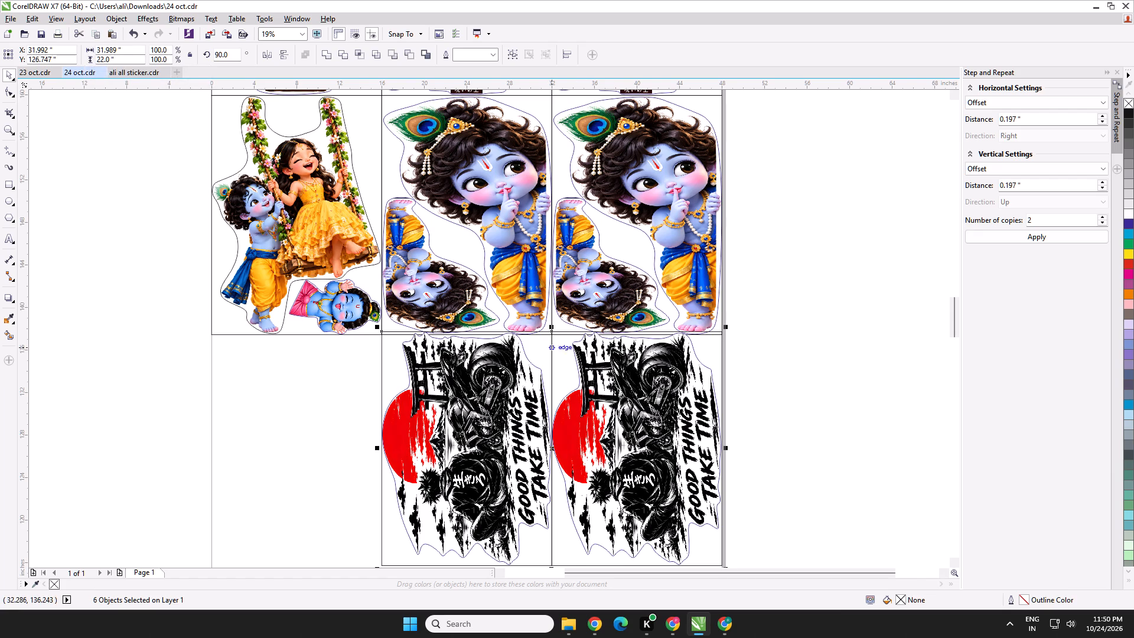
Nudge the resized pair down until its top edge meets the Krishna pair's bottom edge, at about Y 126.467 inches.
key("Down")
key("Down")
key("Down")
key("Down")
key("Down")
key("Down")
key("Down")
key("Down")
key("Down")
key("Down")
key("Down")
key("Down")
key("Down")
key("Down")
key("Down")
key("Down")
key("Down")
key("Down")
key("Down")
key("Down")
scroll(562, 342, "up", 2)
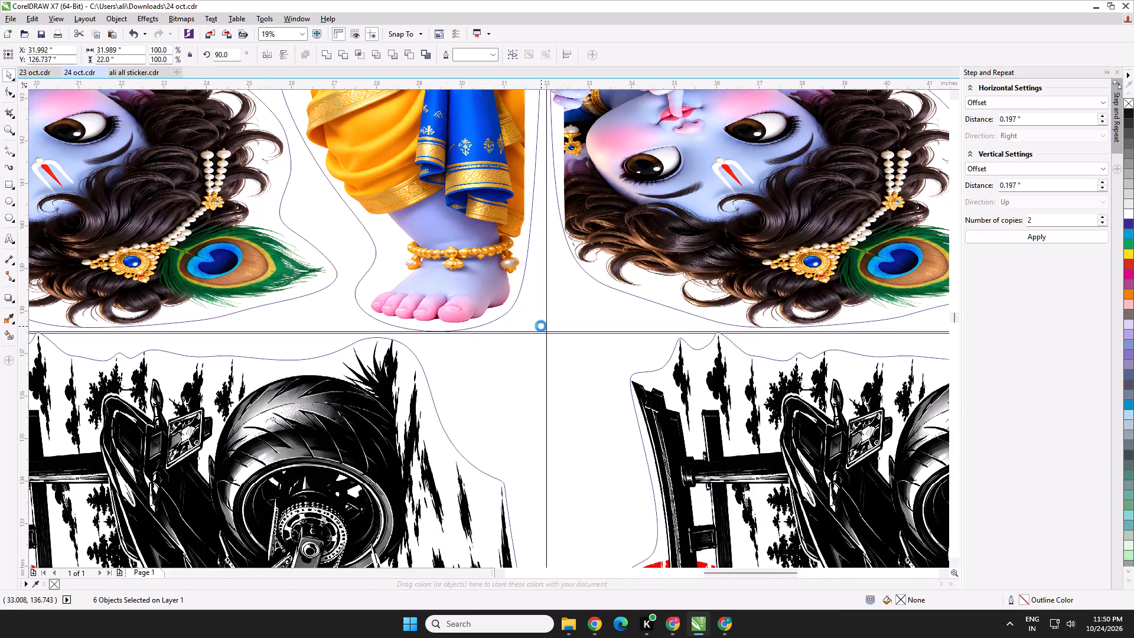
key("Down")
scroll(545, 331, "up", 1)
key("Up")
key("Up")
key("Down")
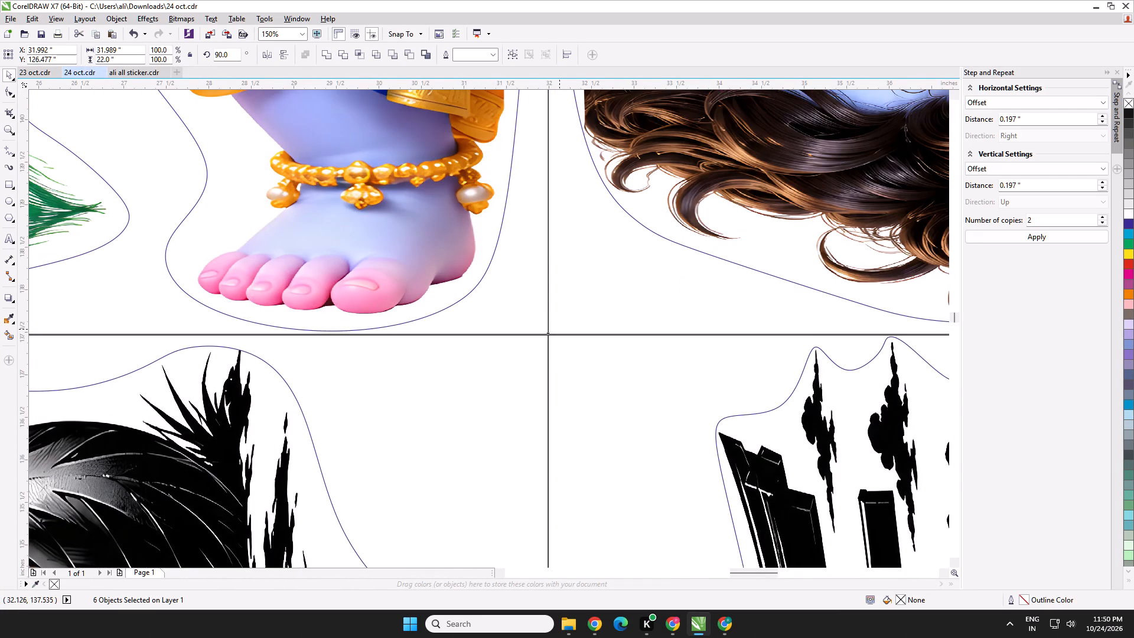
key("Down")
key("Up")
scroll(584, 369, "down", 1)
middle_click_drag(612, 408, 630, 274)
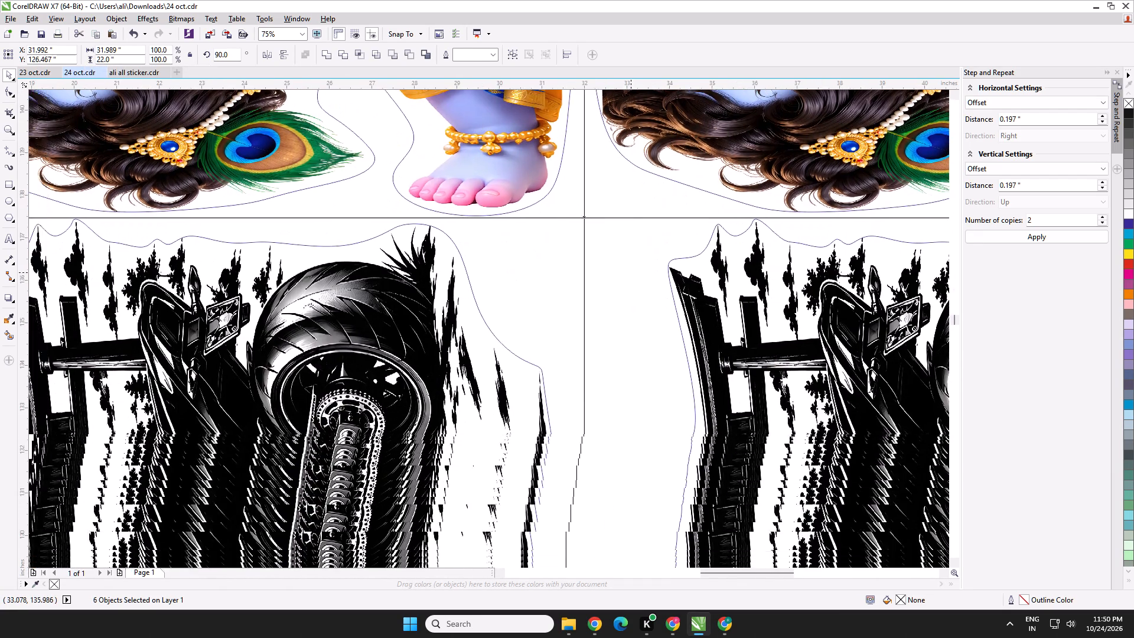
scroll(673, 499, "down", 1)
middle_click_drag(674, 467, 674, 351)
Switch to the Meesho supplier panel in Chrome and reload the pending orders page.
left_click(594, 621)
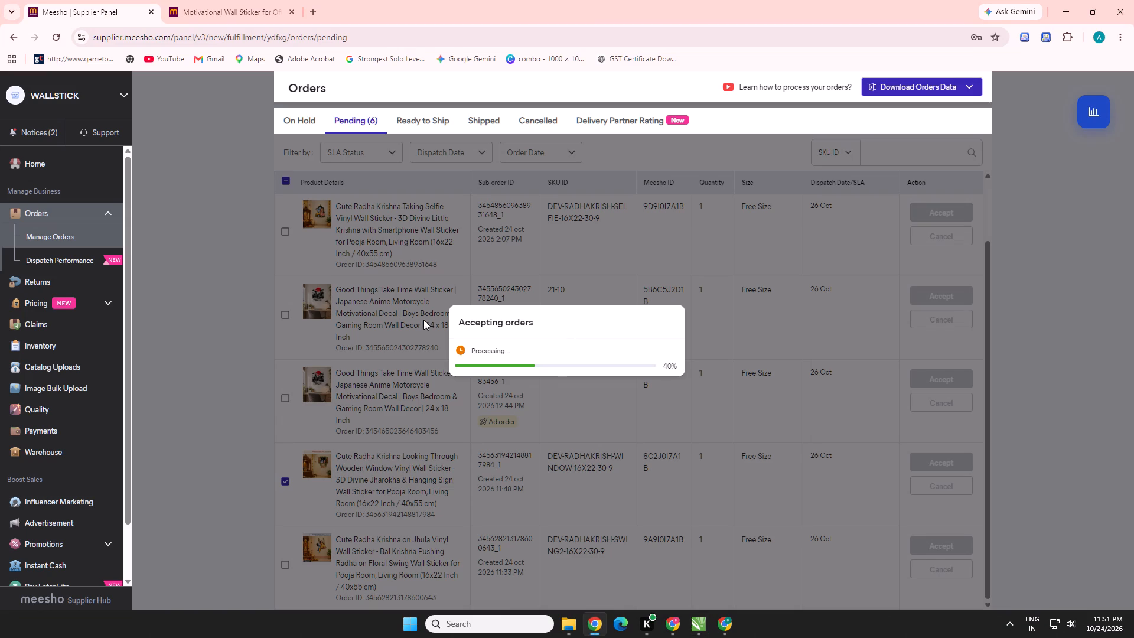
key("ctrl+r")
key("ctrl+r")
key("ctrl+r")
key("ctrl+r")
key("ctrl+r")
key("ctrl+r")
Open the enhanced white-background Radha Krishna selfie image at full size in its ChatGPT chat.
left_click(666, 631)
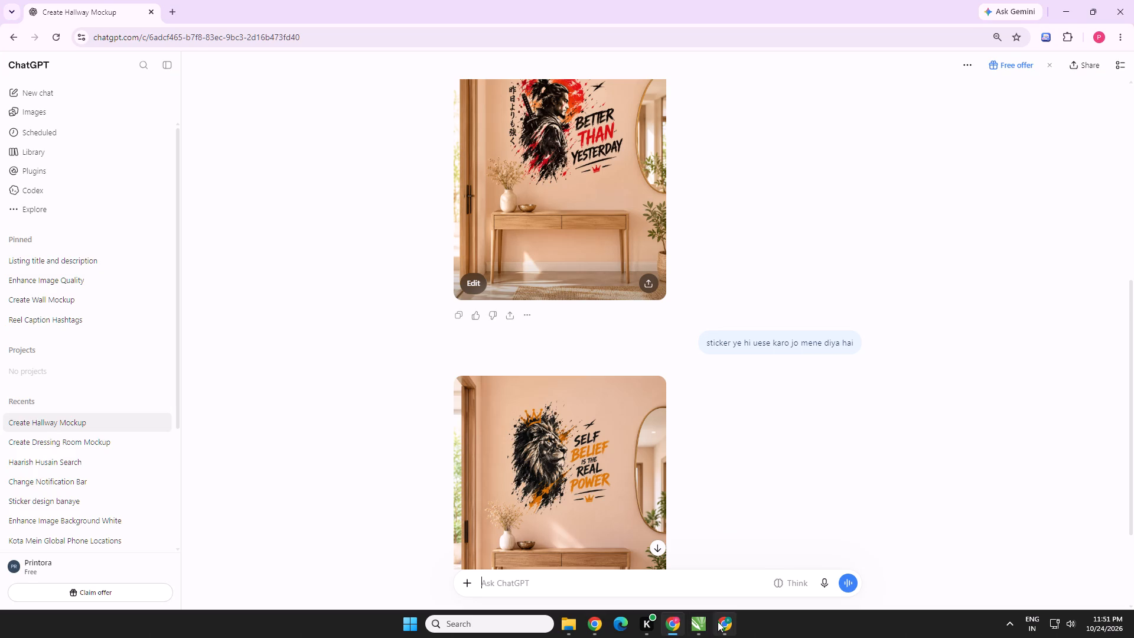
left_click(726, 622)
left_click(559, 324)
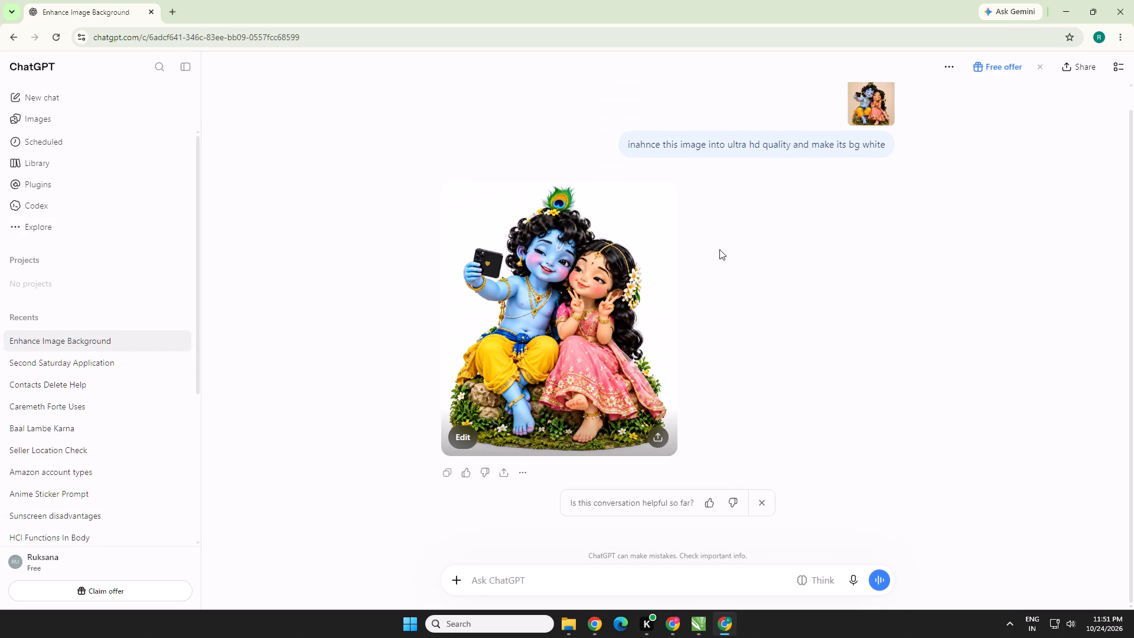
Download the Self Belief lion hallway mockup from the Create Hallway Mockup chat and close its viewer.
left_click(675, 623)
left_click(569, 462)
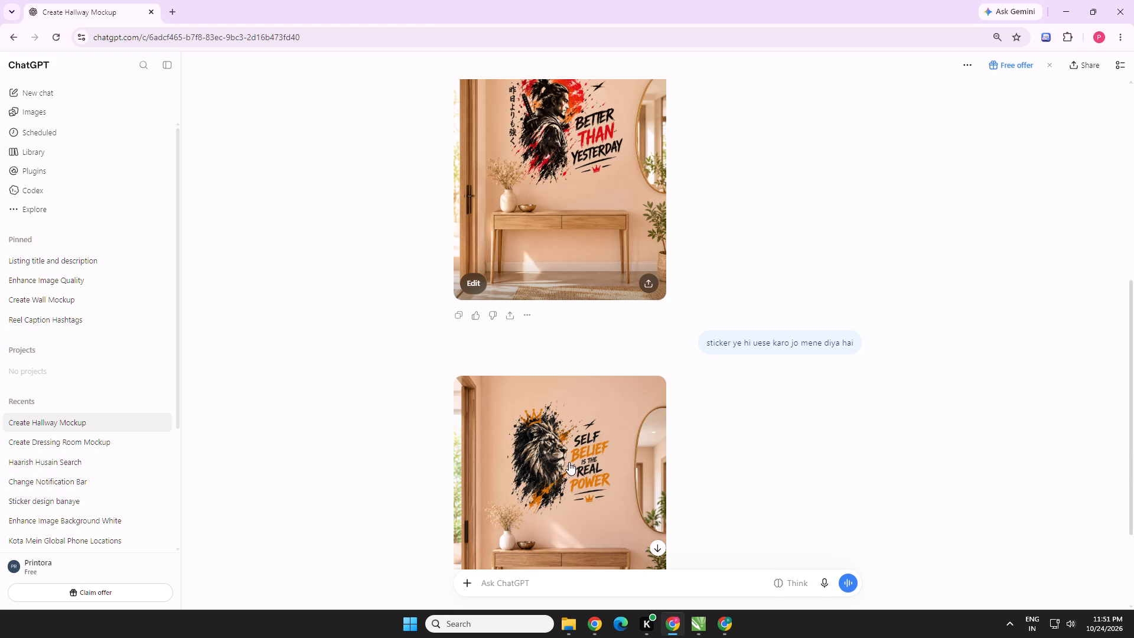
scroll(649, 357, "down", 1)
left_click(954, 73)
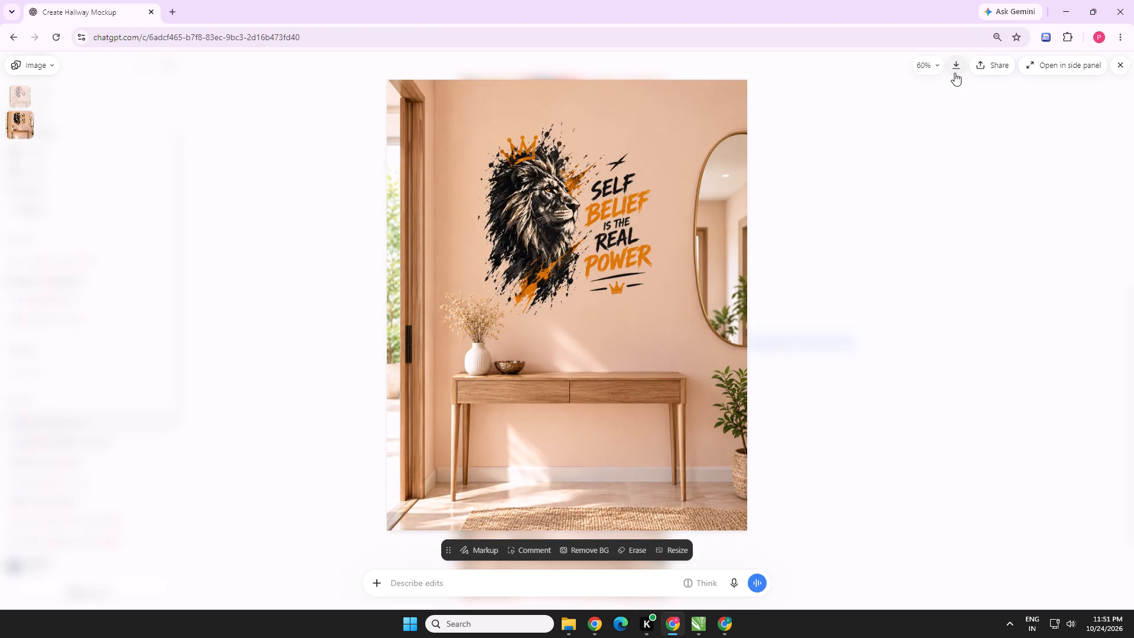
left_click(1112, 66)
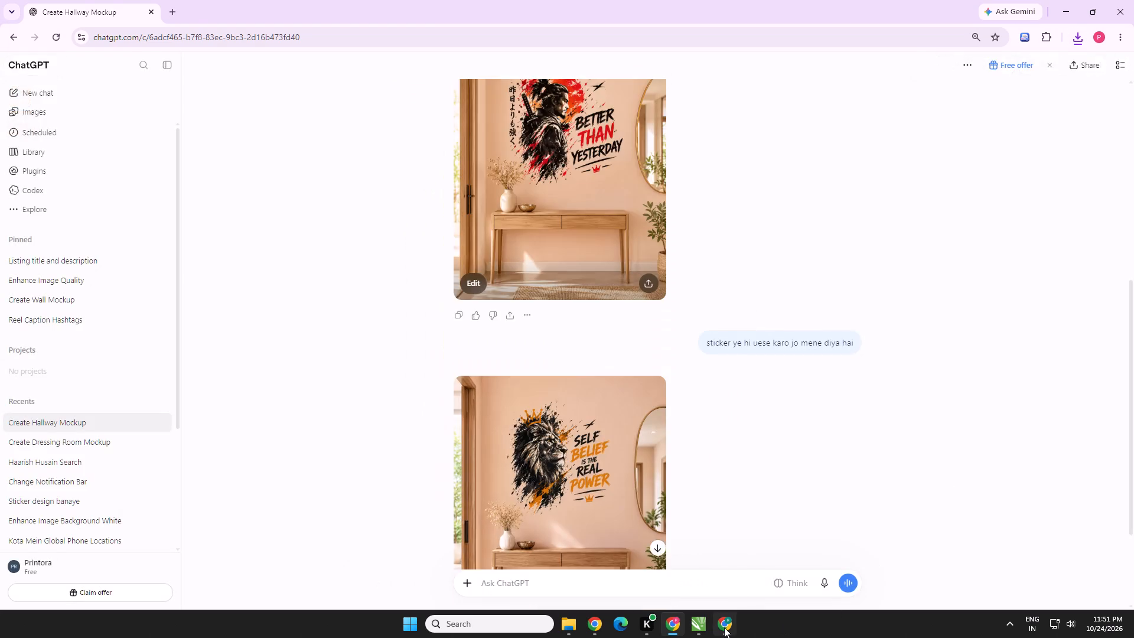
Download the Radha Krishna selfie image from the Enhance Image Background chat and close its viewer.
left_click(724, 627)
left_click(941, 76)
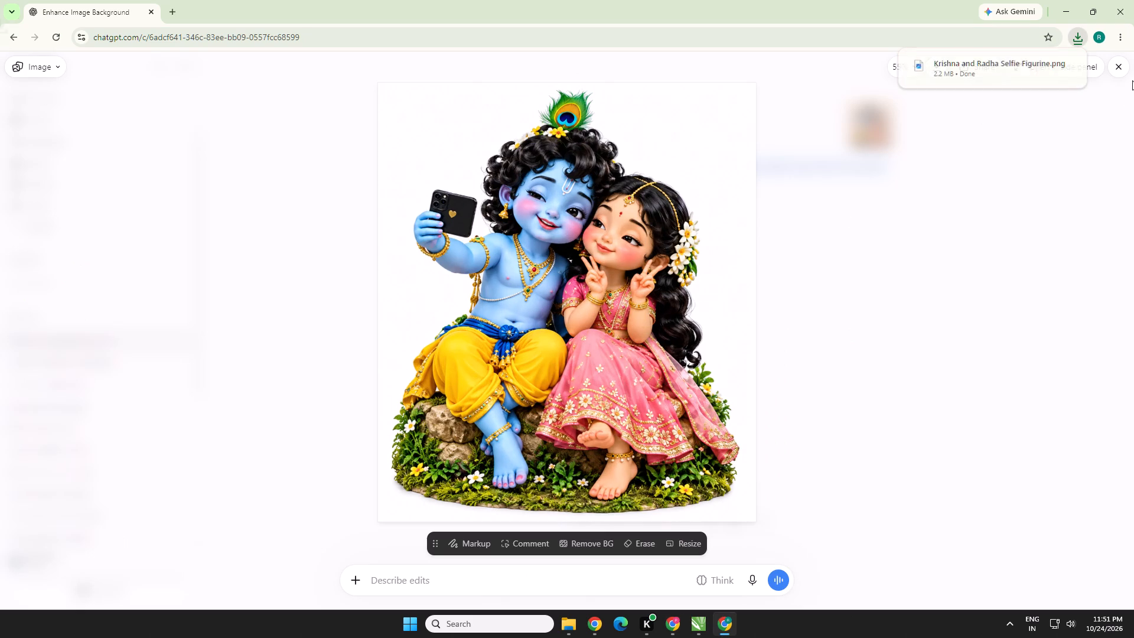
left_click(1125, 74)
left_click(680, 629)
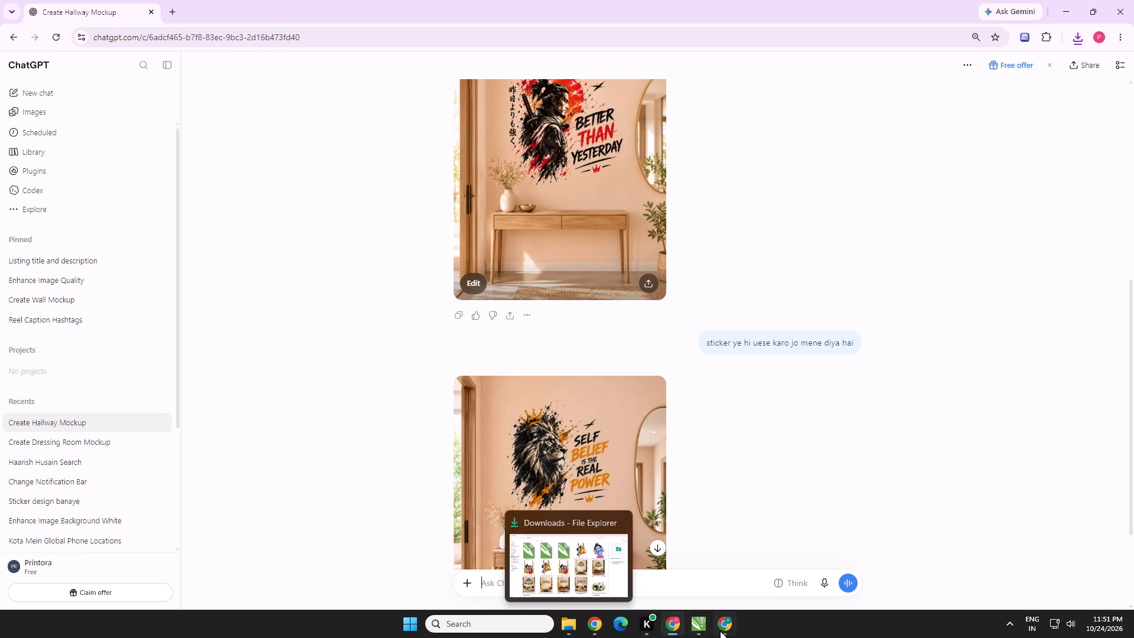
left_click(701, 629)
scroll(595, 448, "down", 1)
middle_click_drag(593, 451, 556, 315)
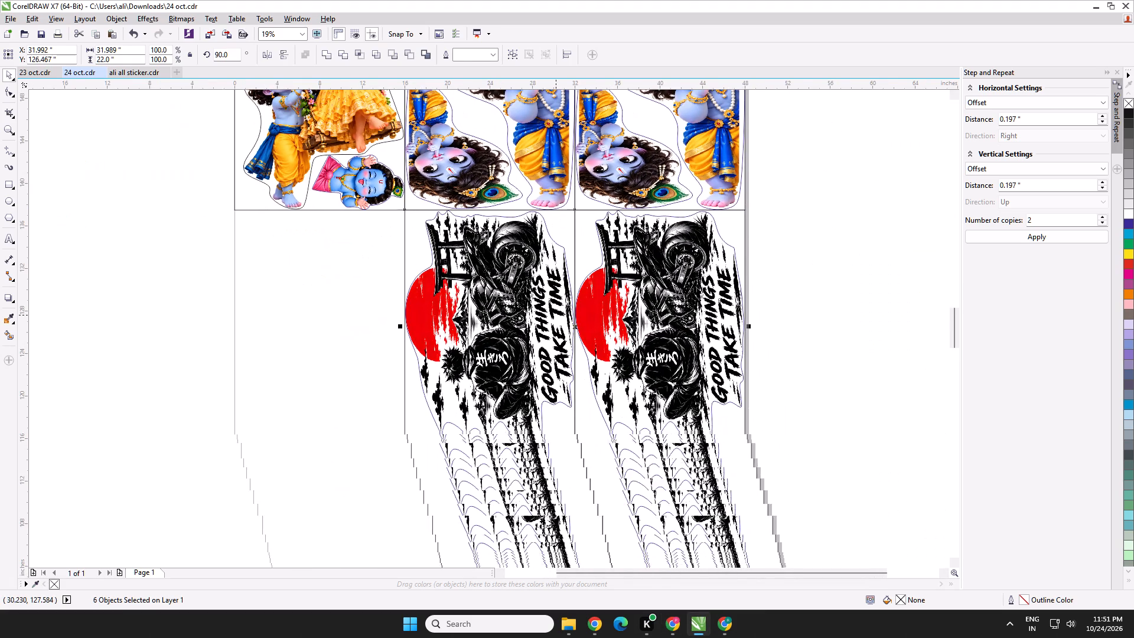
In Meesho, accept the two Good Things Take Time orders and the Radha Krishna on Jhula order together, and reload the page.
left_click(593, 626)
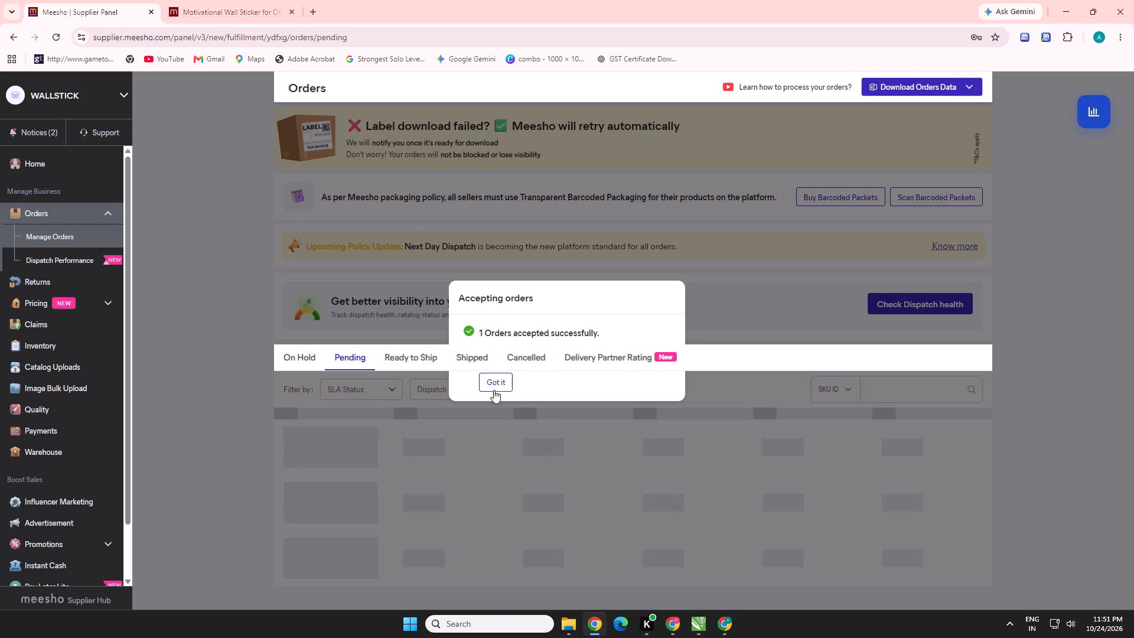
left_click(497, 380)
scroll(562, 313, "down", 3)
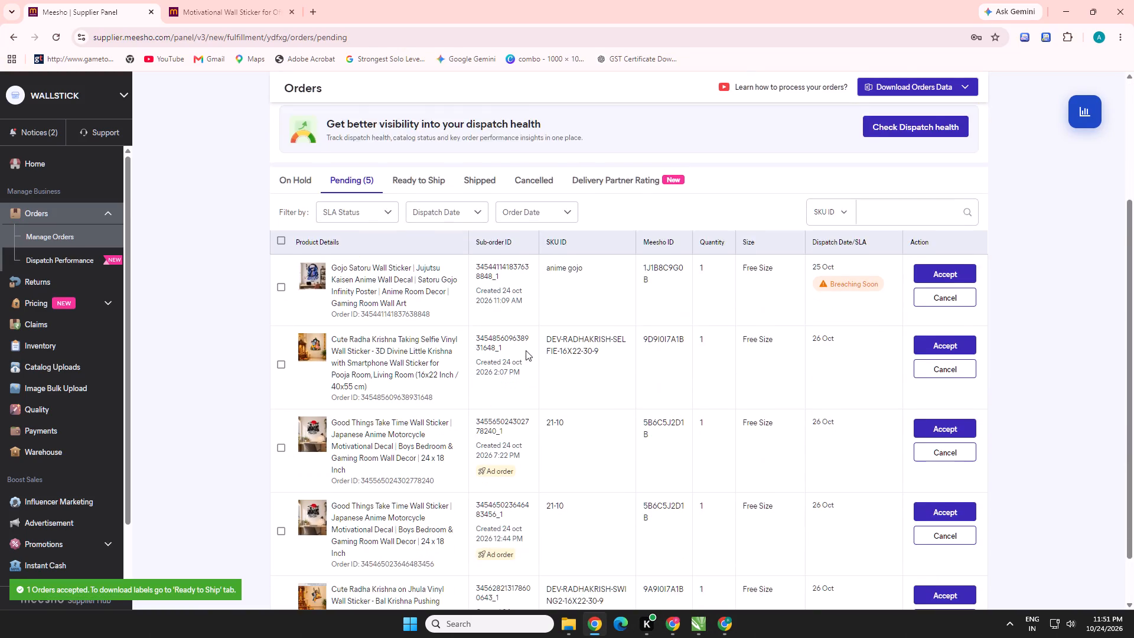
scroll(538, 360, "down", 3)
left_click(272, 545)
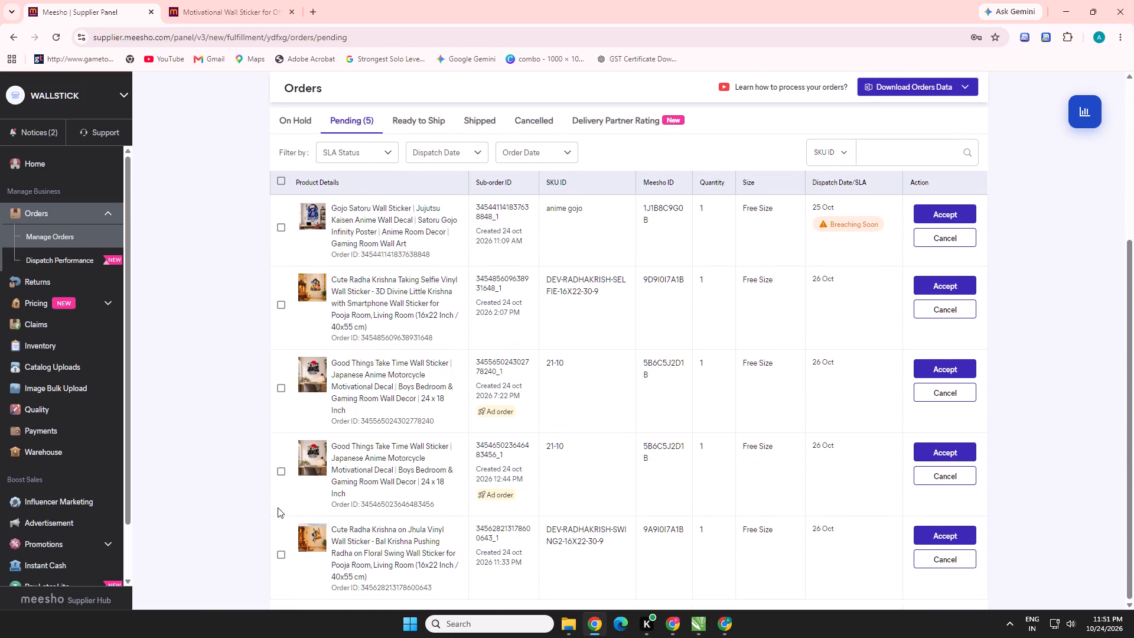
left_click(275, 554)
left_click(282, 471)
left_click(276, 393)
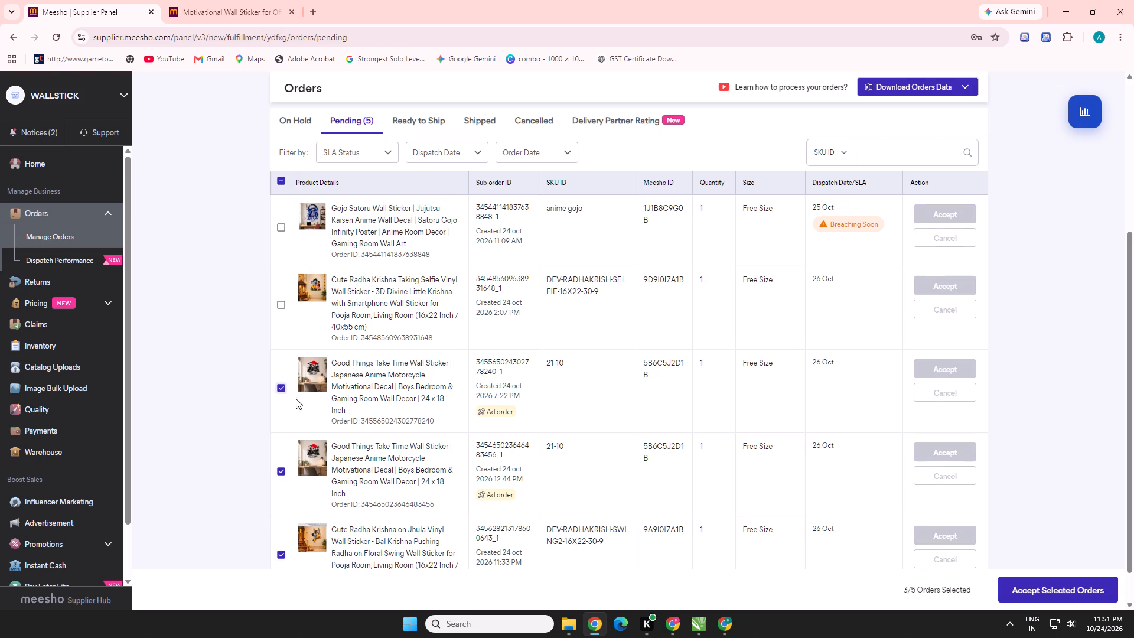
left_click(1035, 582)
left_click(481, 365)
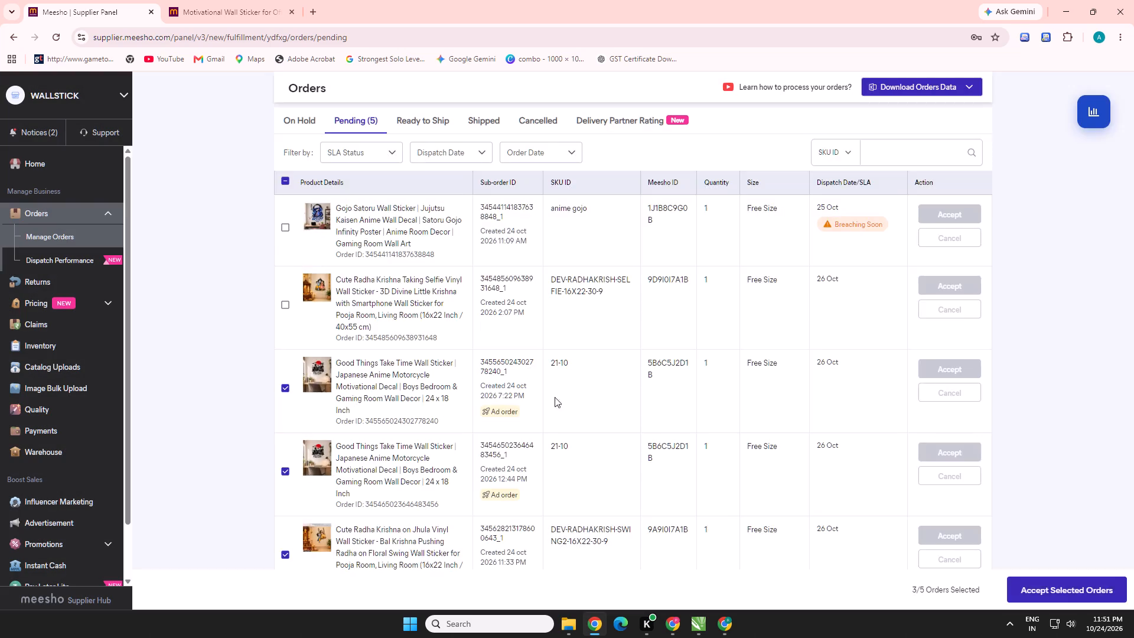
key("ctrl+r")
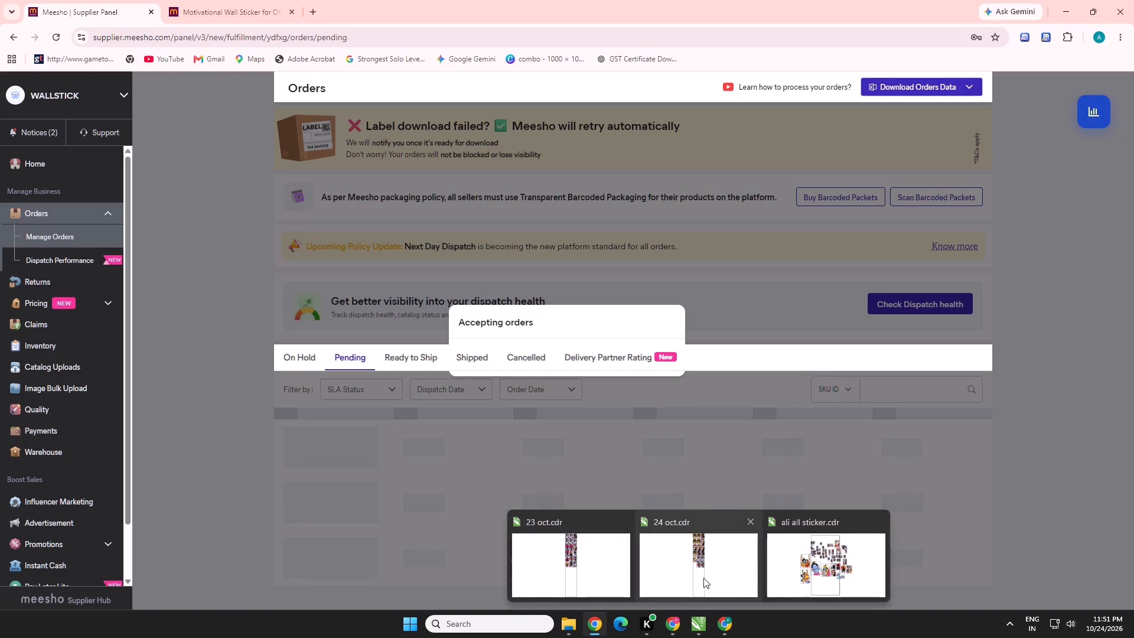
Copy the Roronoa Zoro sticker with red sun from ali all sticker.cdr and paste it into 24 oct.cdr.
left_click(715, 558)
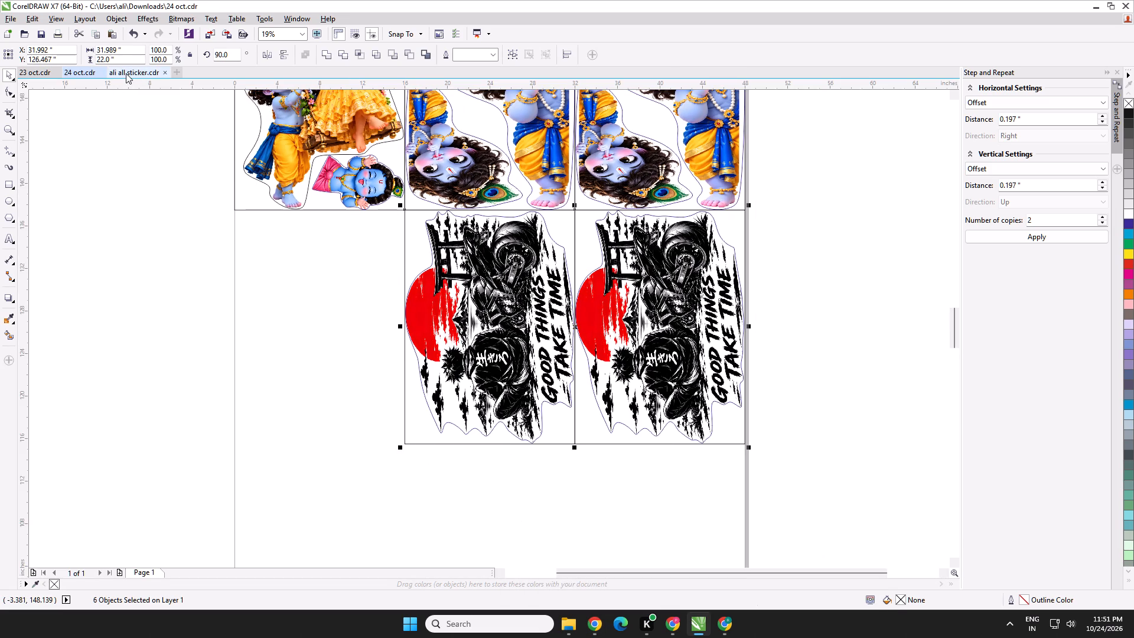
left_click(126, 73)
scroll(584, 320, "down", 1)
middle_click_drag(584, 320, 527, 401)
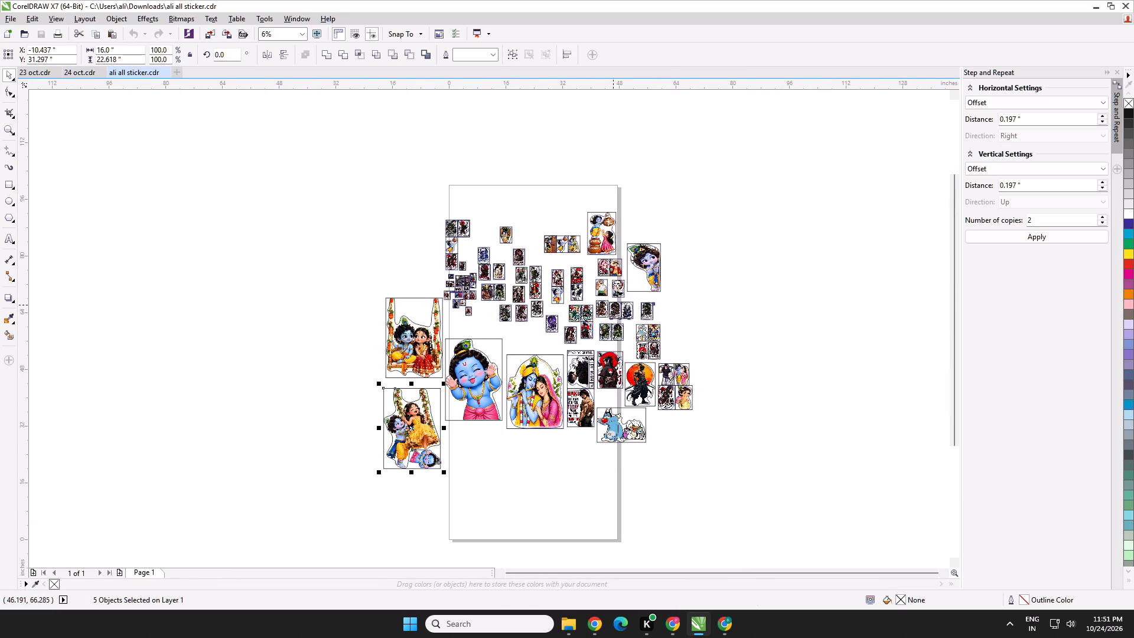
scroll(514, 265, "up", 1)
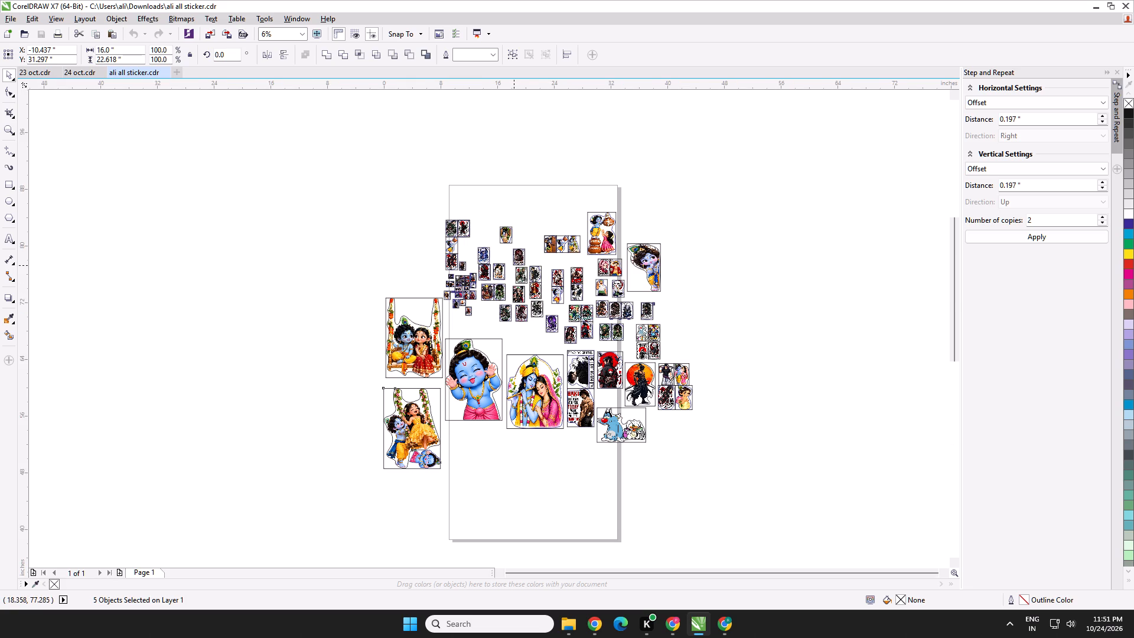
scroll(514, 265, "up", 2)
left_click_drag(513, 396, 589, 364)
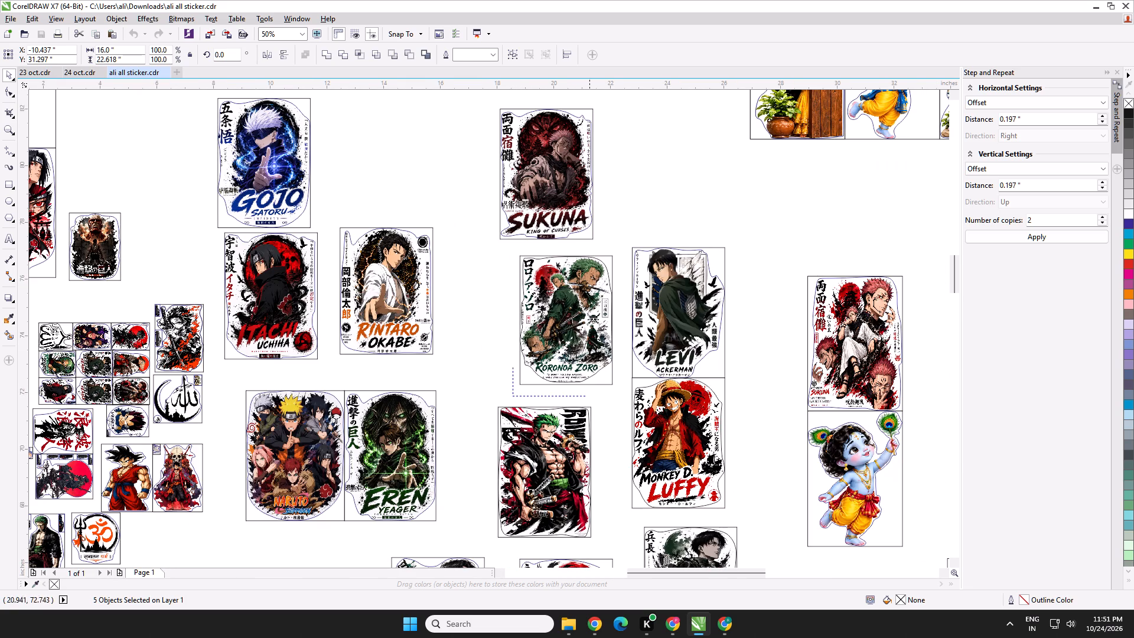
left_click_drag(589, 364, 624, 246)
key("ctrl+c")
left_click(78, 75)
key("ctrl+v")
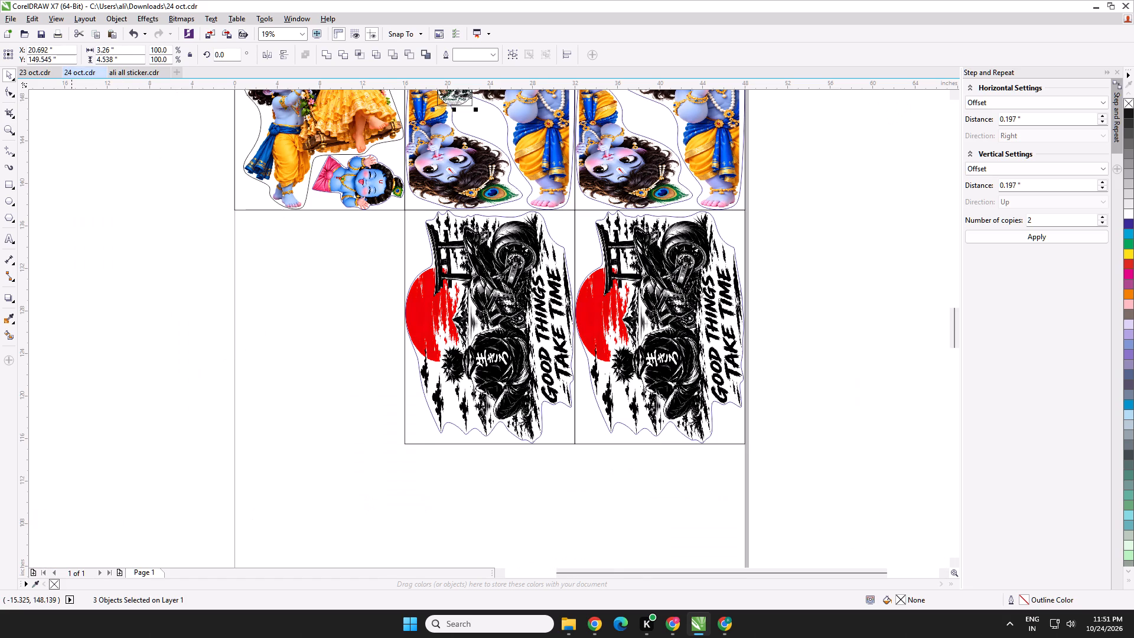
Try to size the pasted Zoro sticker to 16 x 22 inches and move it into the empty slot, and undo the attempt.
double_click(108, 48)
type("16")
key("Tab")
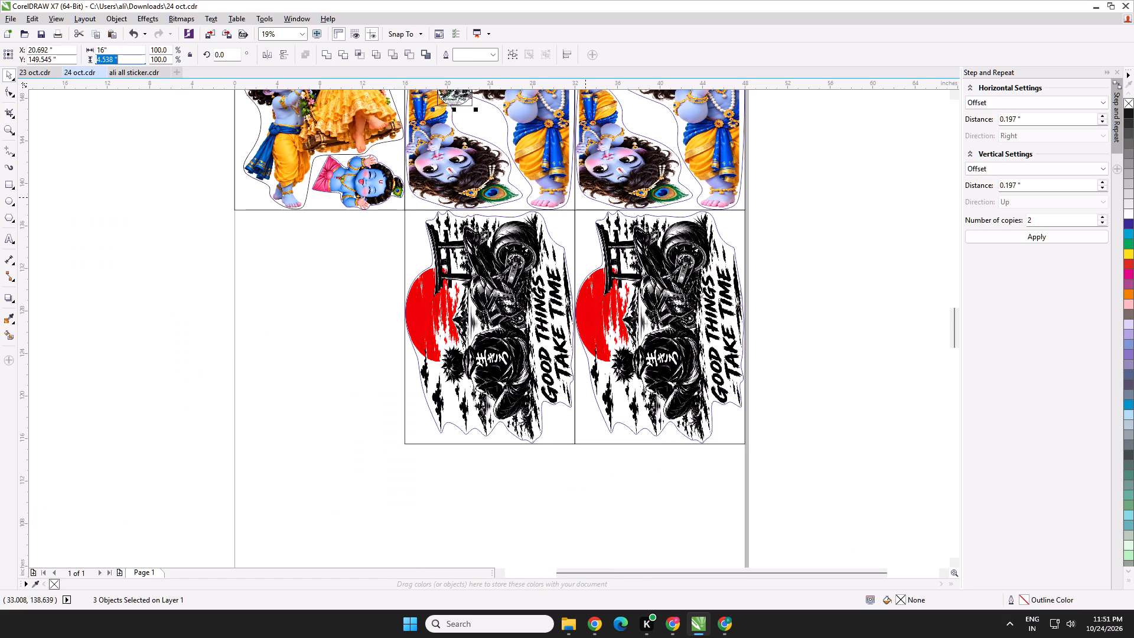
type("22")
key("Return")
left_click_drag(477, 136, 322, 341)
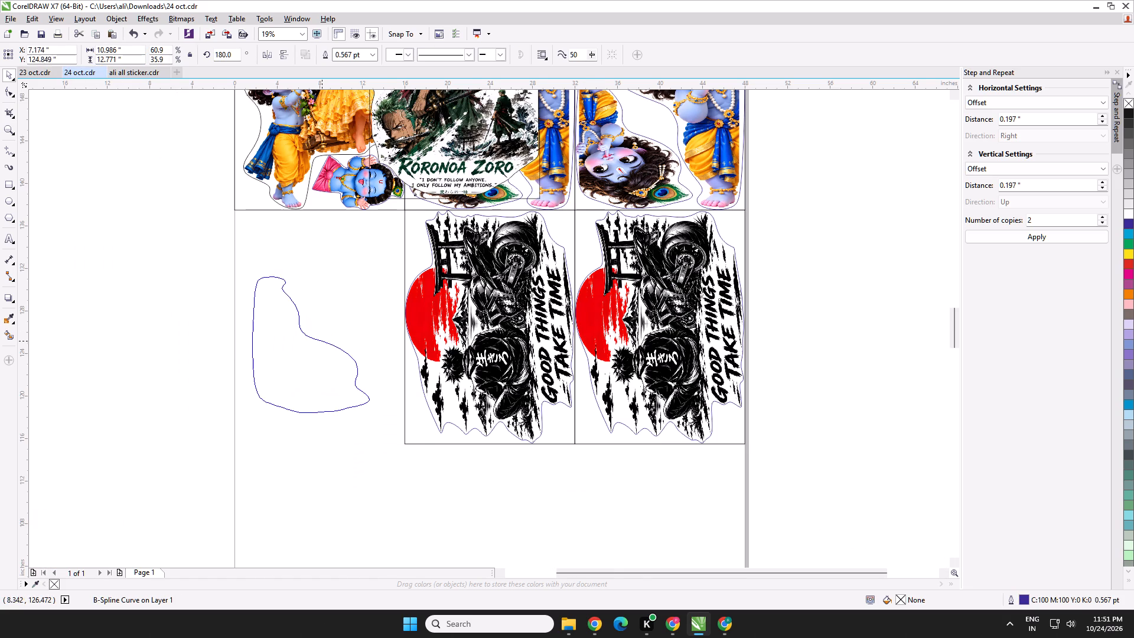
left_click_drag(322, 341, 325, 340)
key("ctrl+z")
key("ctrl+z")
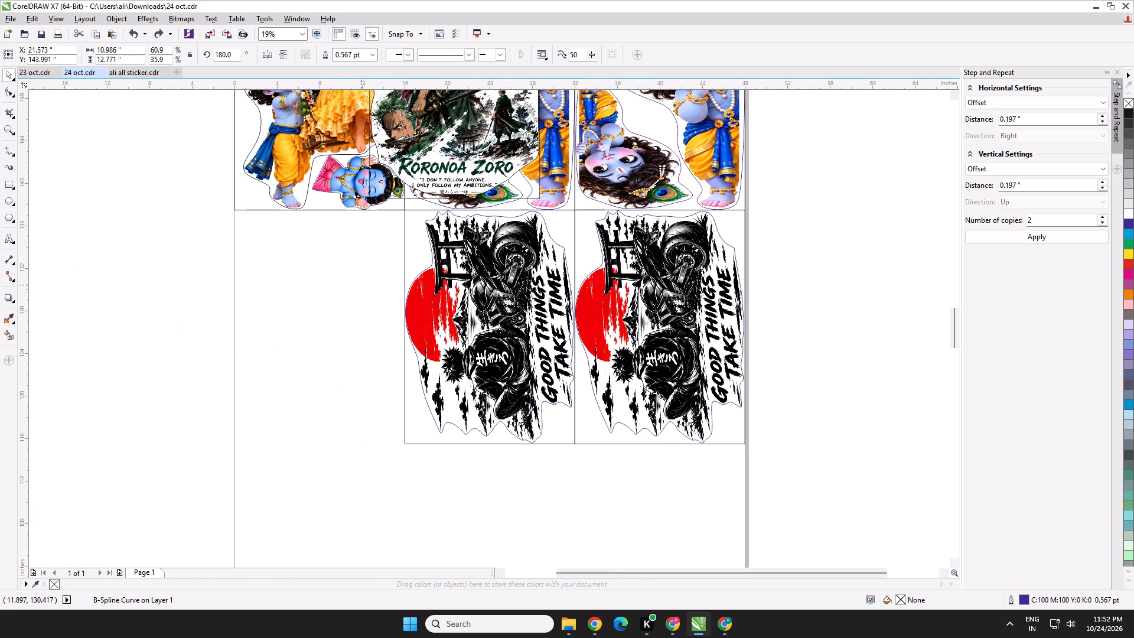
Move the pasted Zoro sticker into the empty slot beside the Good Things Take Time stickers and size it to 16 x 22 inches.
middle_click_drag(377, 268, 357, 376)
left_click_drag(431, 187, 301, 468)
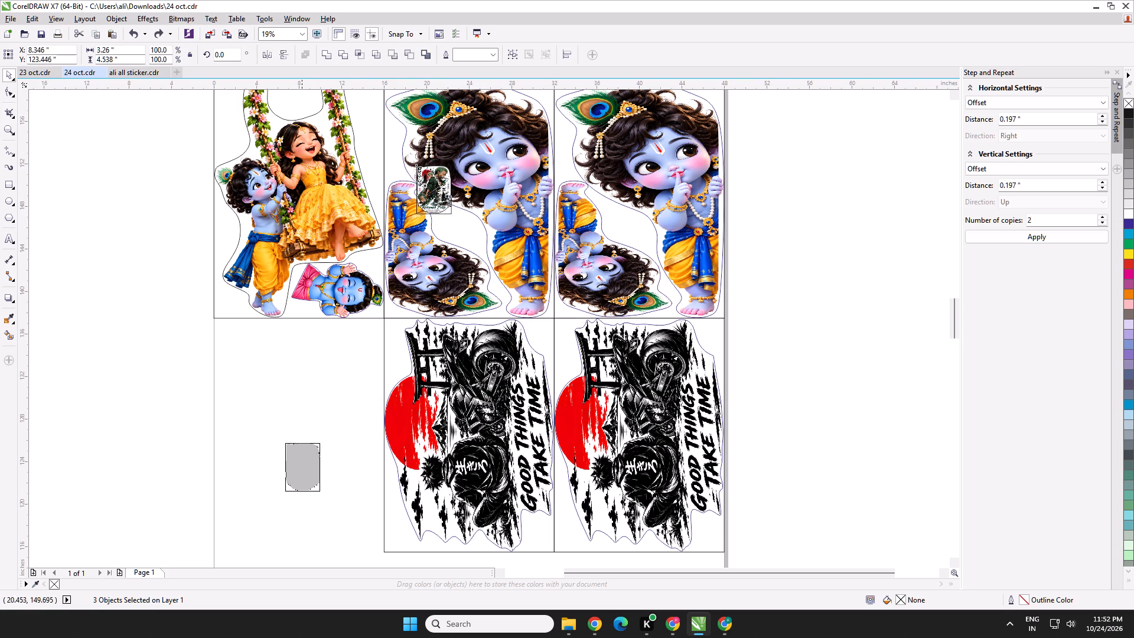
left_click_drag(301, 468, 300, 471)
double_click(100, 47)
type("16")
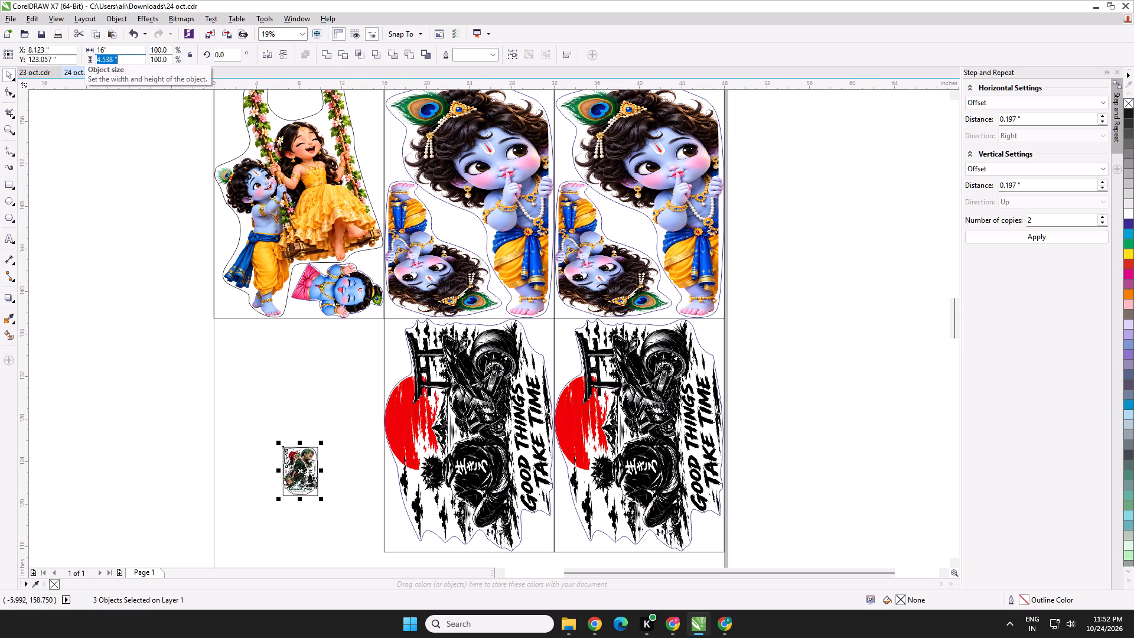
key("Tab")
type("22")
key("Return")
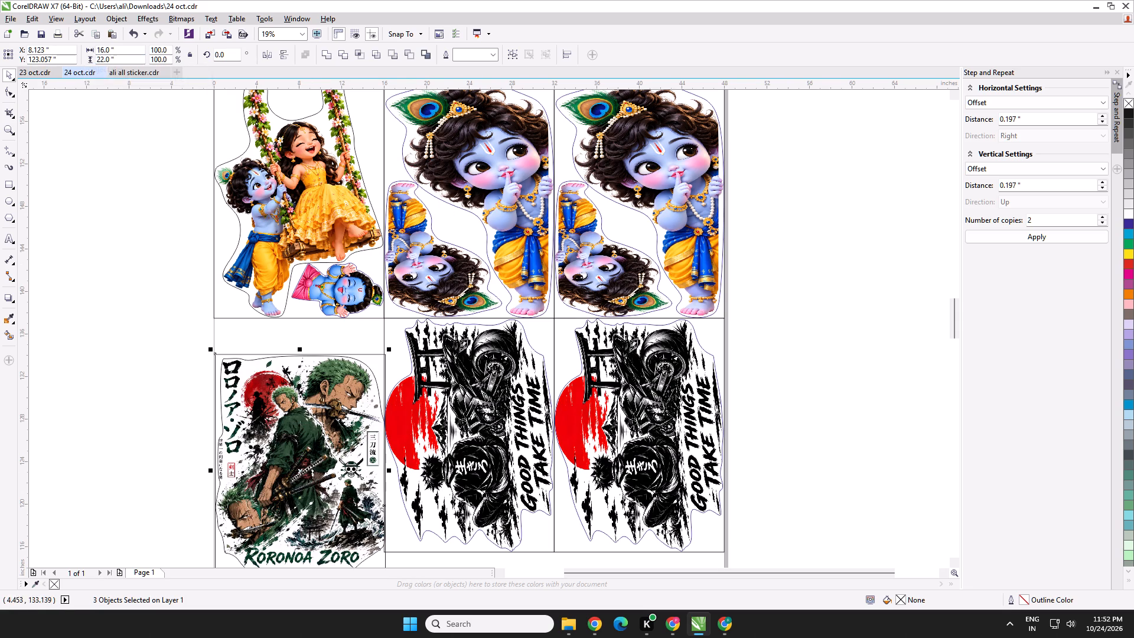
Shift the Zoro sticker to the page's left edge and up to just below the Radha Krishna swing sticker.
key("Left")
key("Left")
key("Left")
key("Left")
key("Left")
key("Left")
key("Left")
key("Left")
key("Left")
key("Left")
key("Left")
key("Left")
key("Left")
key("Left")
key("Up")
key("Up")
key("Up")
key("Up")
key("Up")
key("Up")
key("Up")
key("Up")
key("Up")
key("Up")
scroll(372, 335, "up", 1)
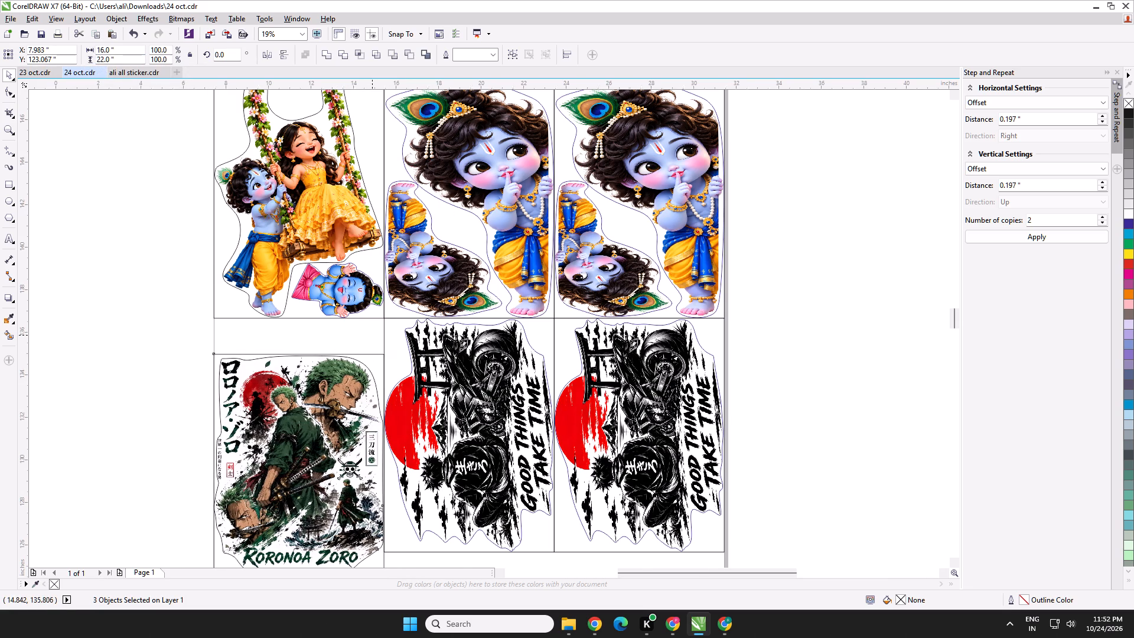
left_click_drag(342, 459, 343, 391)
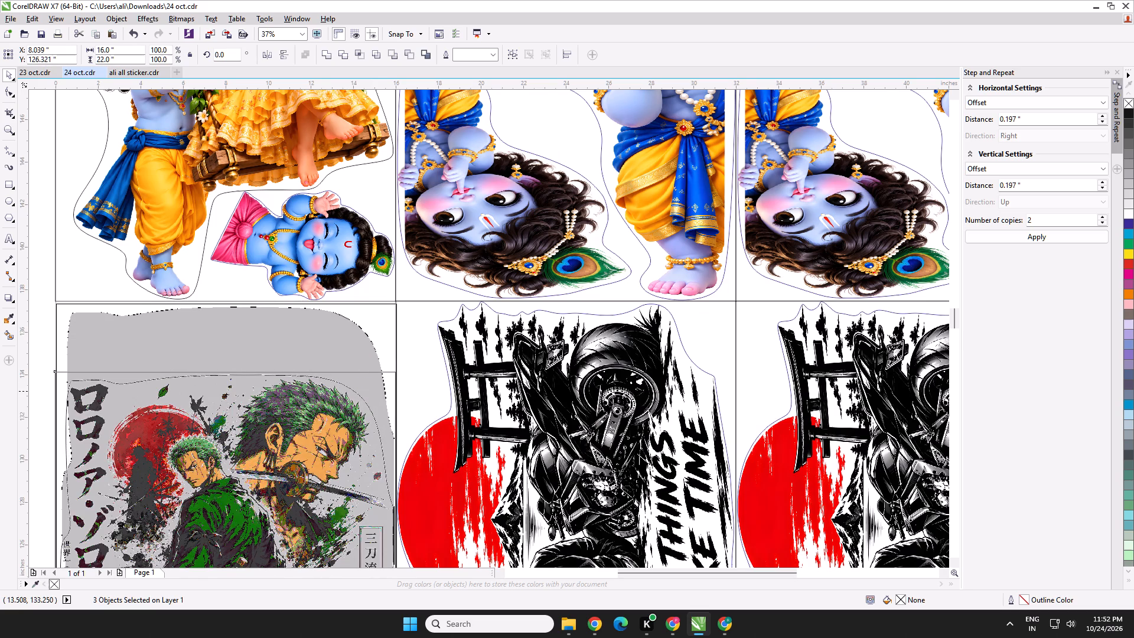
left_click_drag(343, 391, 343, 389)
Fine-align the Zoro sticker's frame with the swing sticker above and the Good Things Take Time frame beside it.
scroll(404, 318, "up", 3)
key("Down")
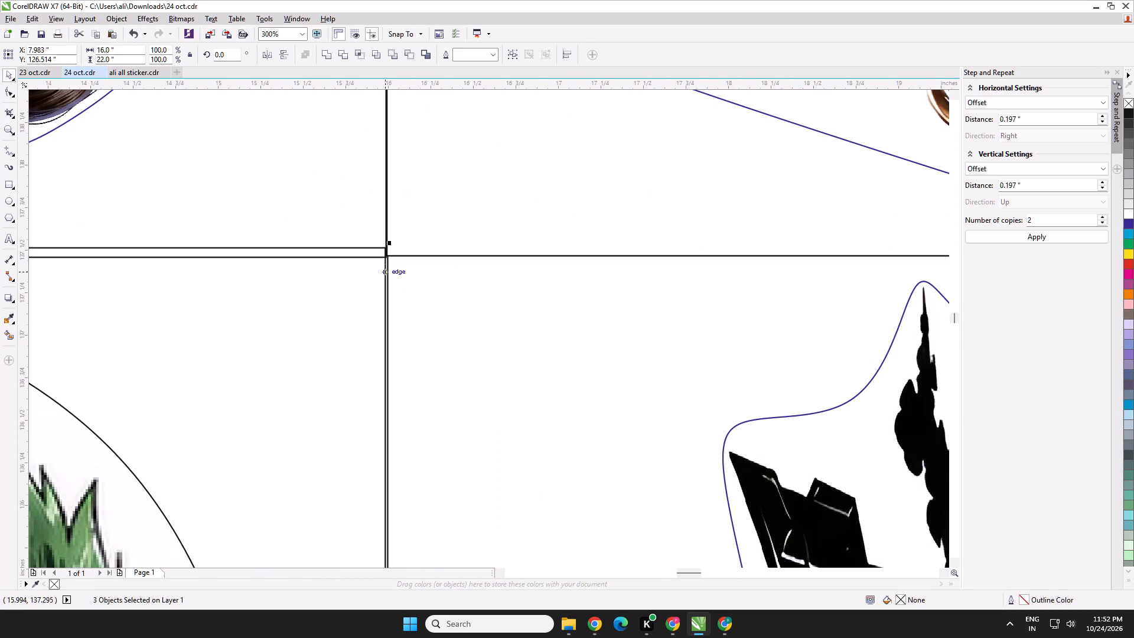
key("Down")
key("Down")
key("Down")
key("Down")
key("Left")
key("Down")
key("Right")
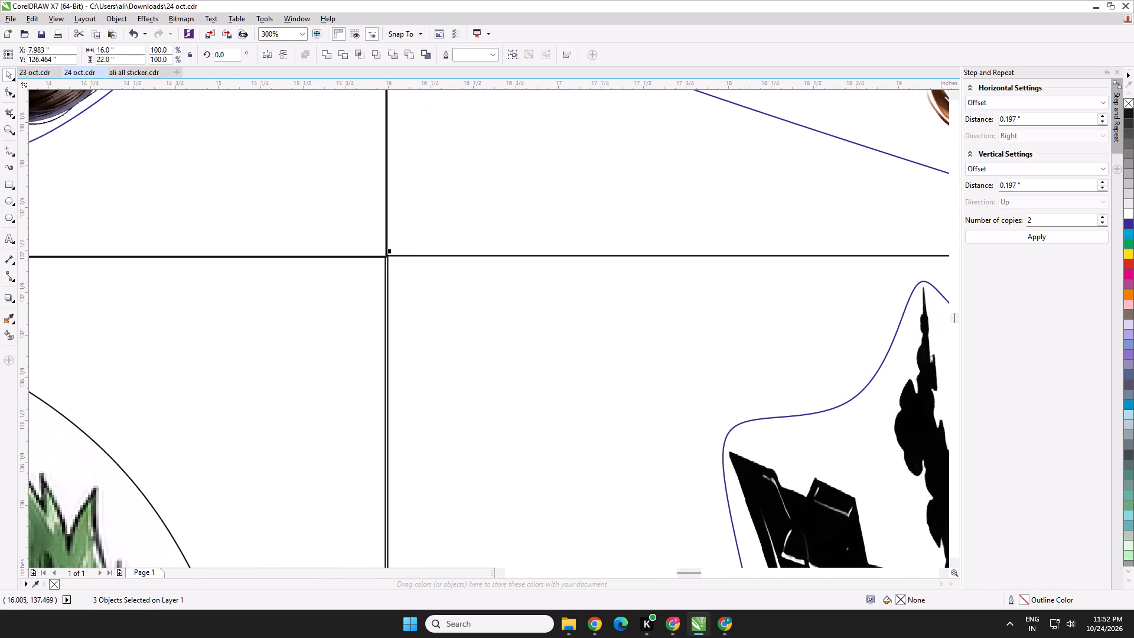
key("Right")
scroll(382, 266, "up", 1)
scroll(389, 287, "down", 4)
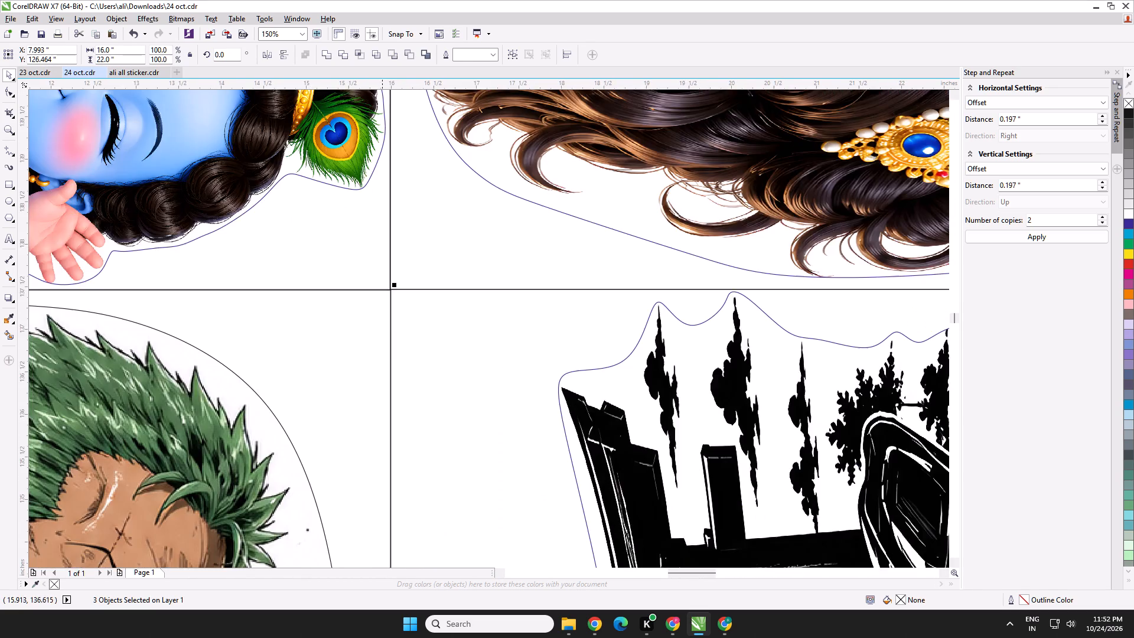
scroll(372, 383, "down", 2)
middle_click_drag(366, 404, 400, 177)
middle_click_drag(404, 340, 445, 158)
middle_click_drag(444, 359, 444, 299)
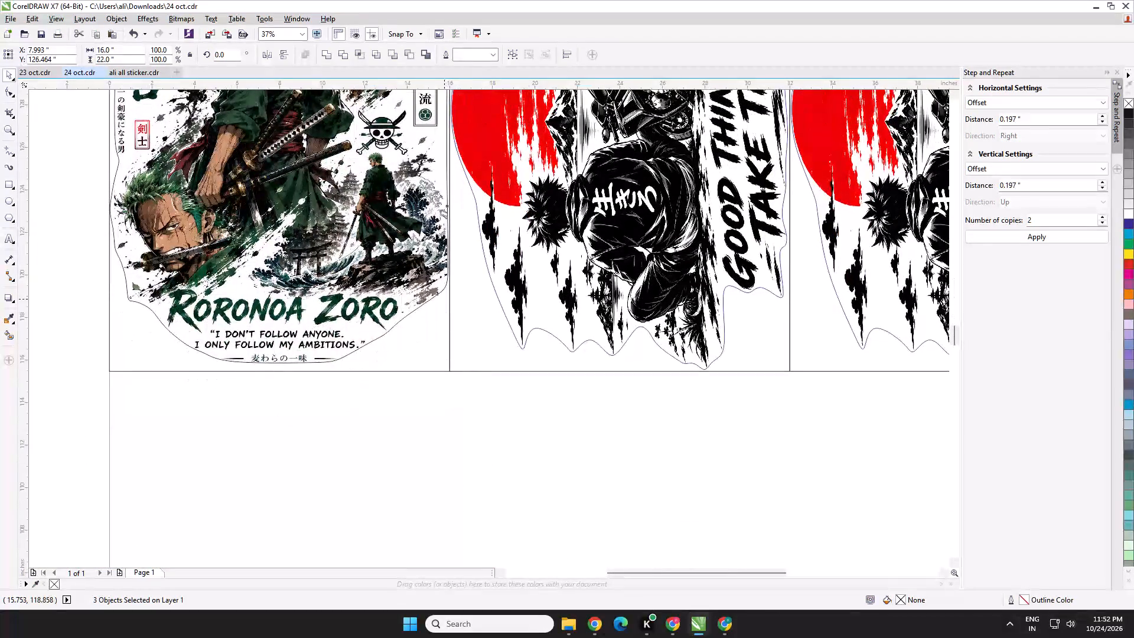
Switch to the ChatGPT Chrome window and open the Meesho supplier panel in a new tab.
left_click(674, 619)
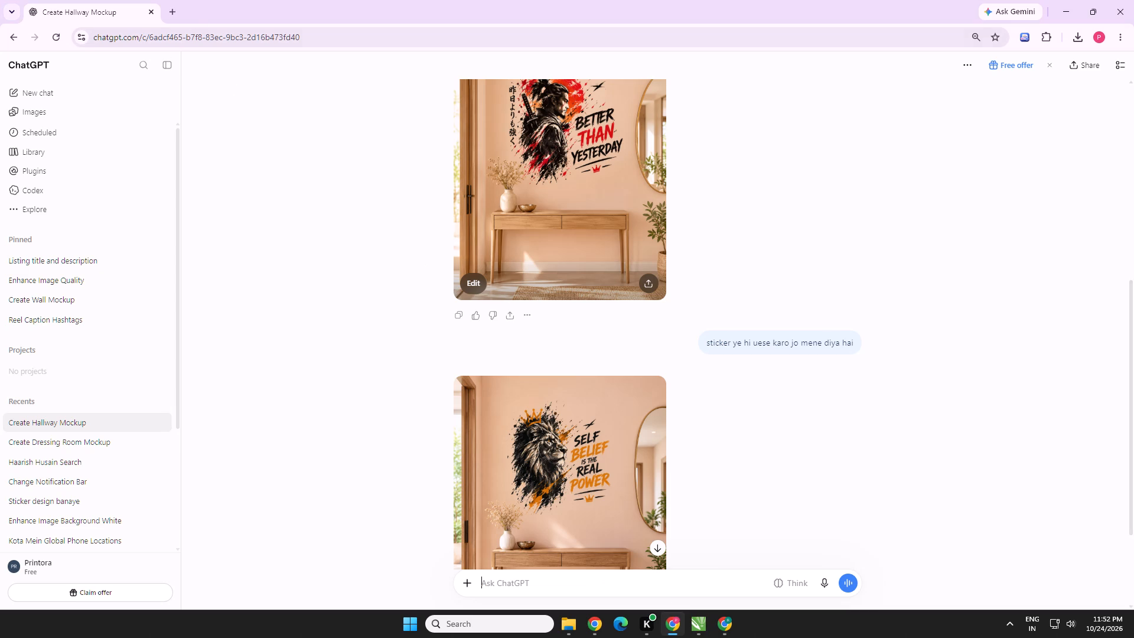
left_click(170, 2)
left_click(371, 356)
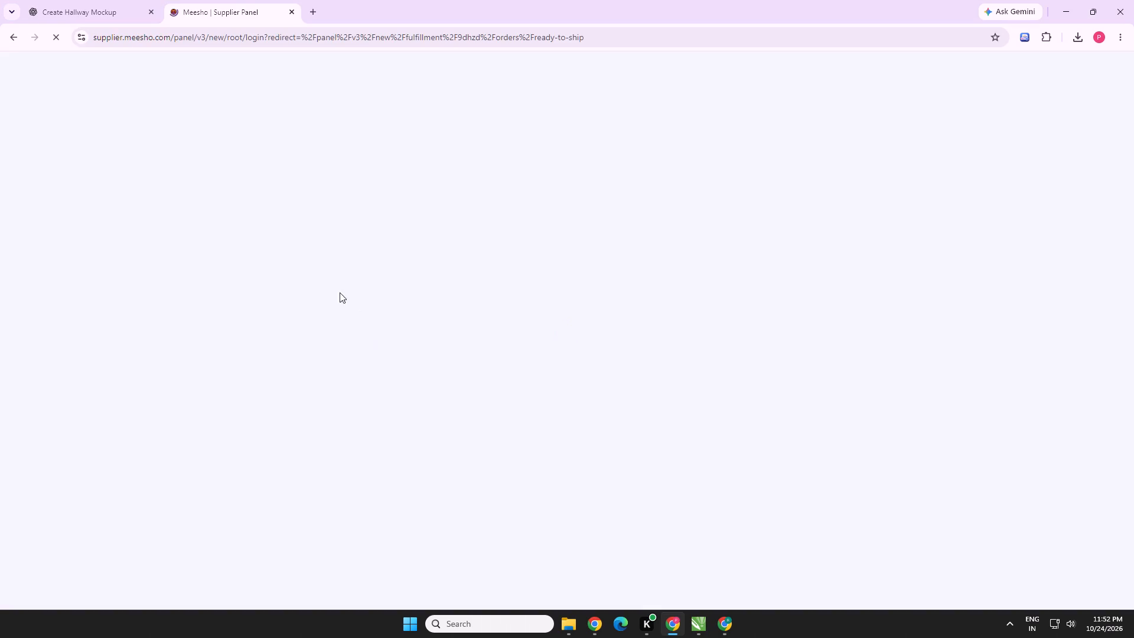
Switch to the WALLSTICK Chrome window, reload the Meesho pending orders and check which ones remain.
left_click(604, 632)
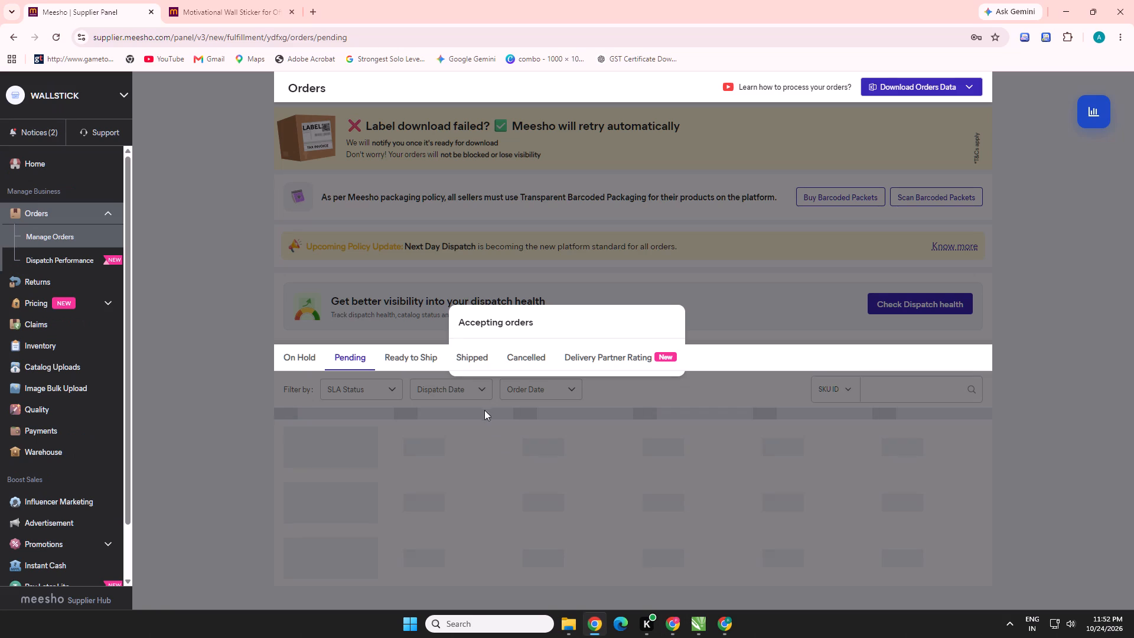
key("ctrl+r")
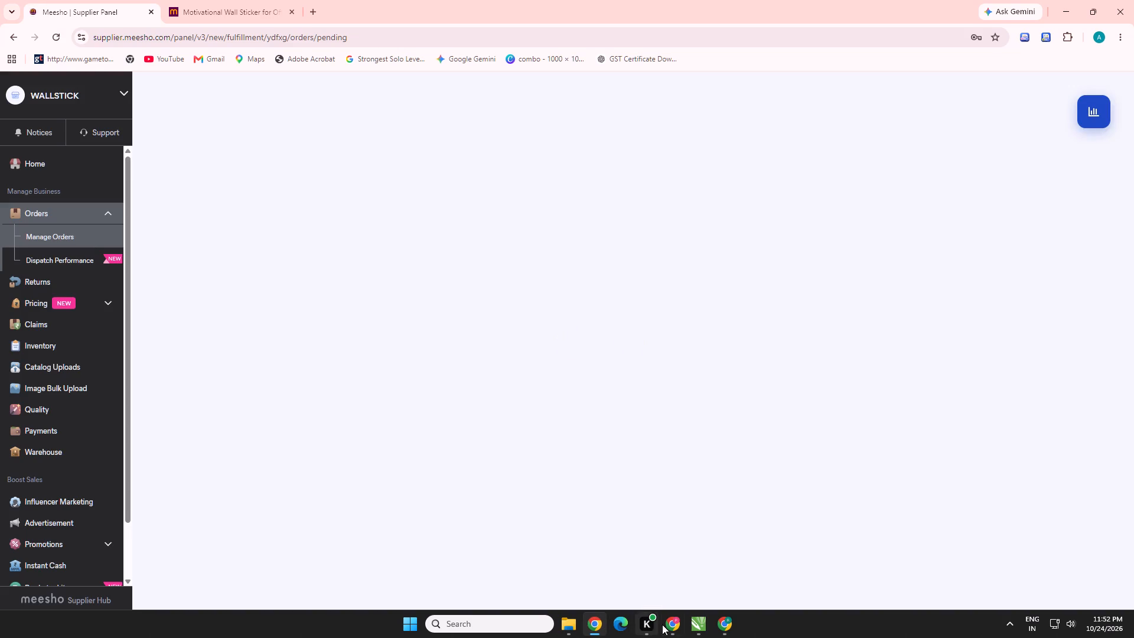
left_click(488, 382)
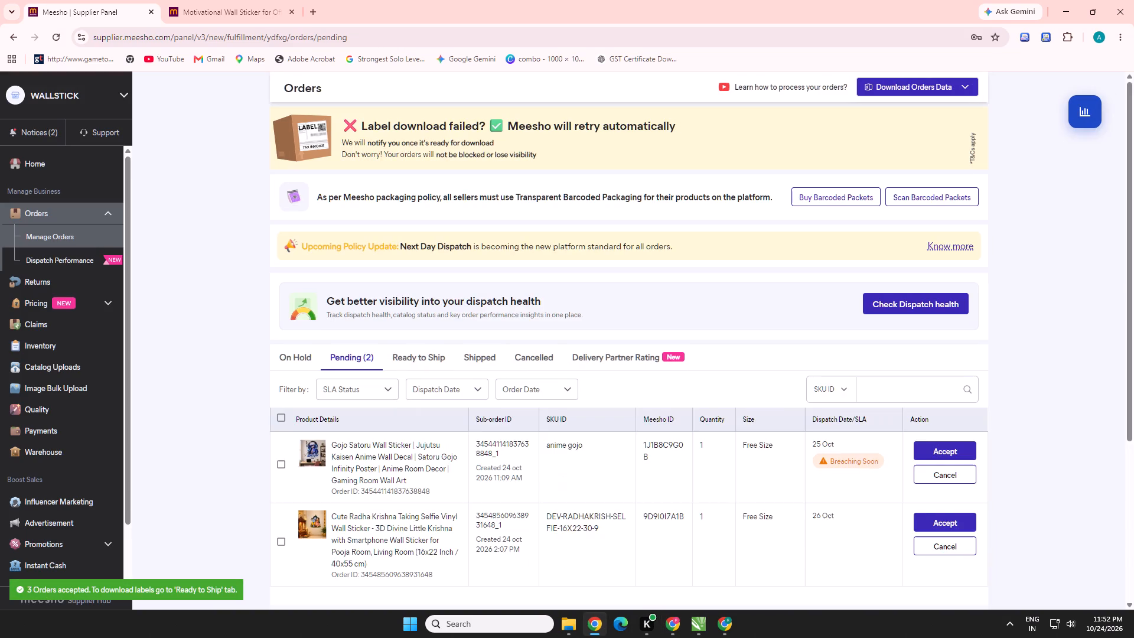
scroll(473, 435, "down", 2)
In the PRINTORA0 account's pending orders, accept the Roronoa Zoro order due 25 Oct and the Custom BMW M5 order together.
left_click(674, 626)
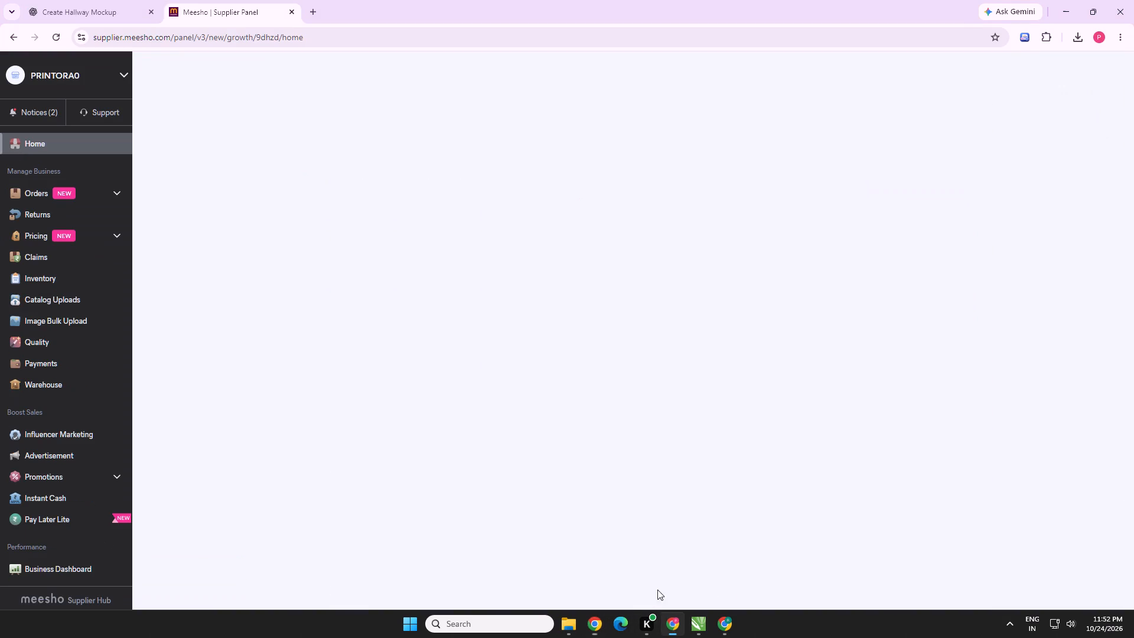
left_click(325, 190)
scroll(439, 356, "down", 4)
scroll(375, 416, "down", 2)
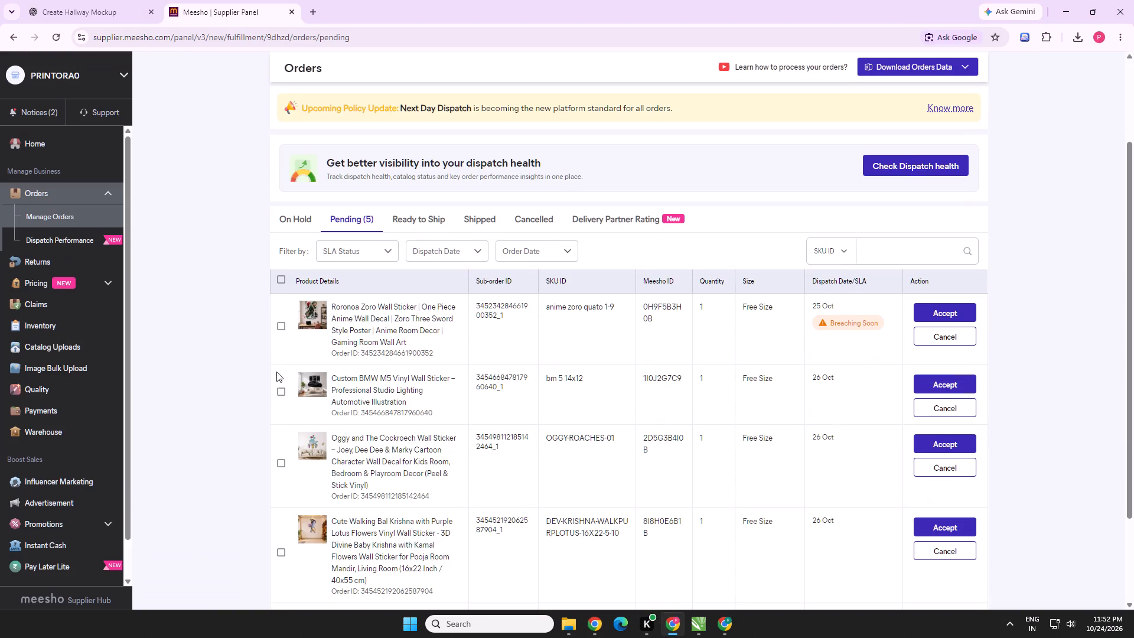
left_click(280, 326)
left_click(285, 394)
scroll(316, 389, "down", 4)
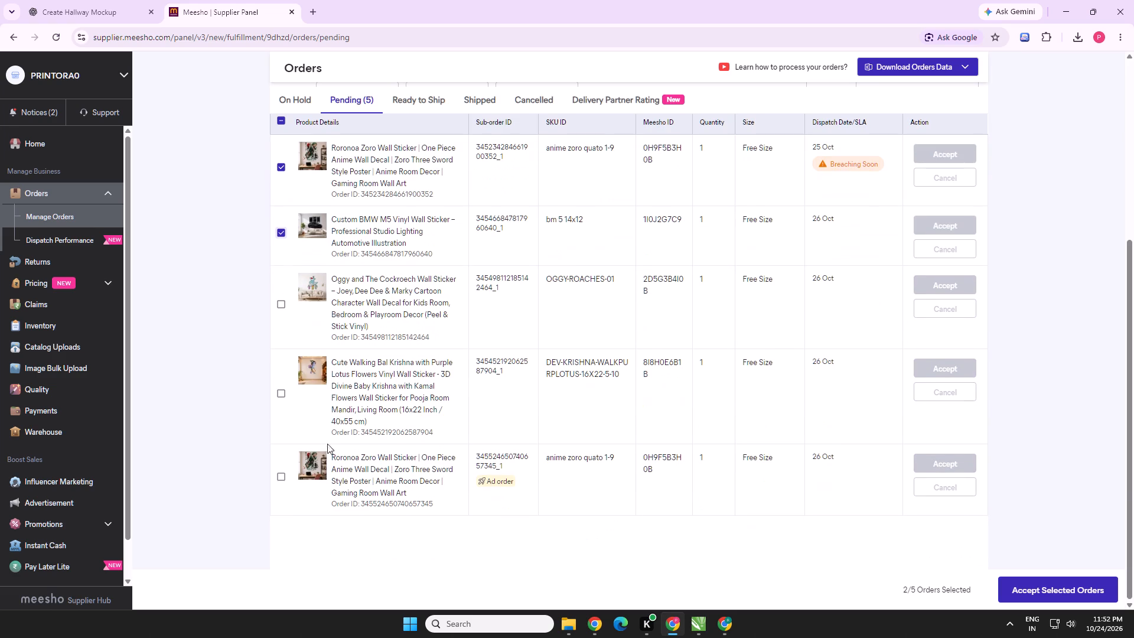
left_click(1034, 591)
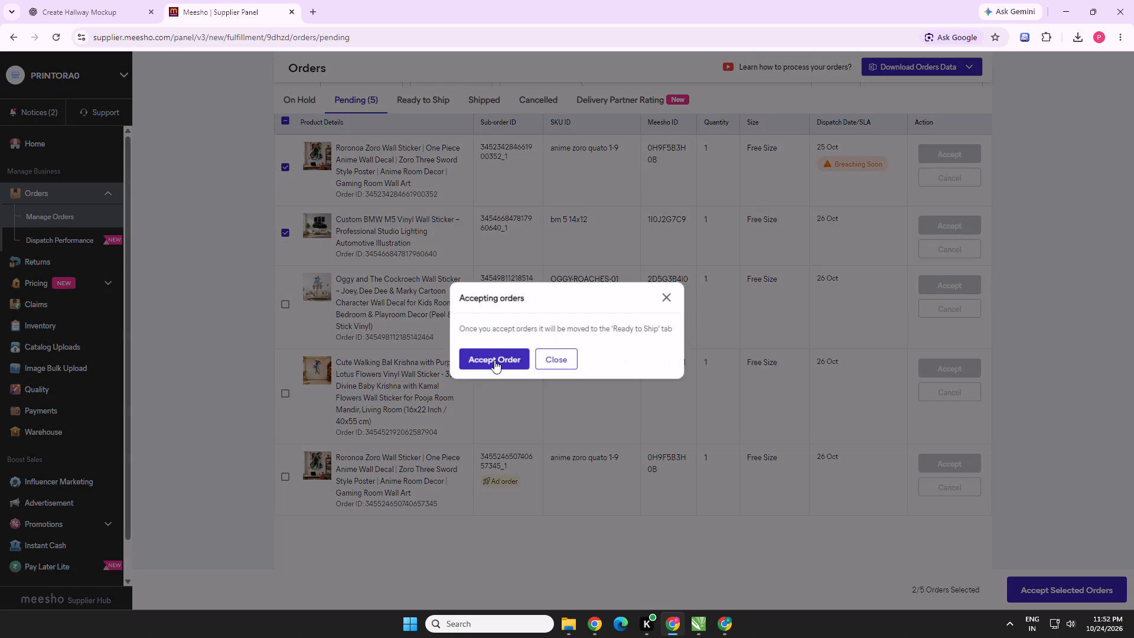
left_click(494, 360)
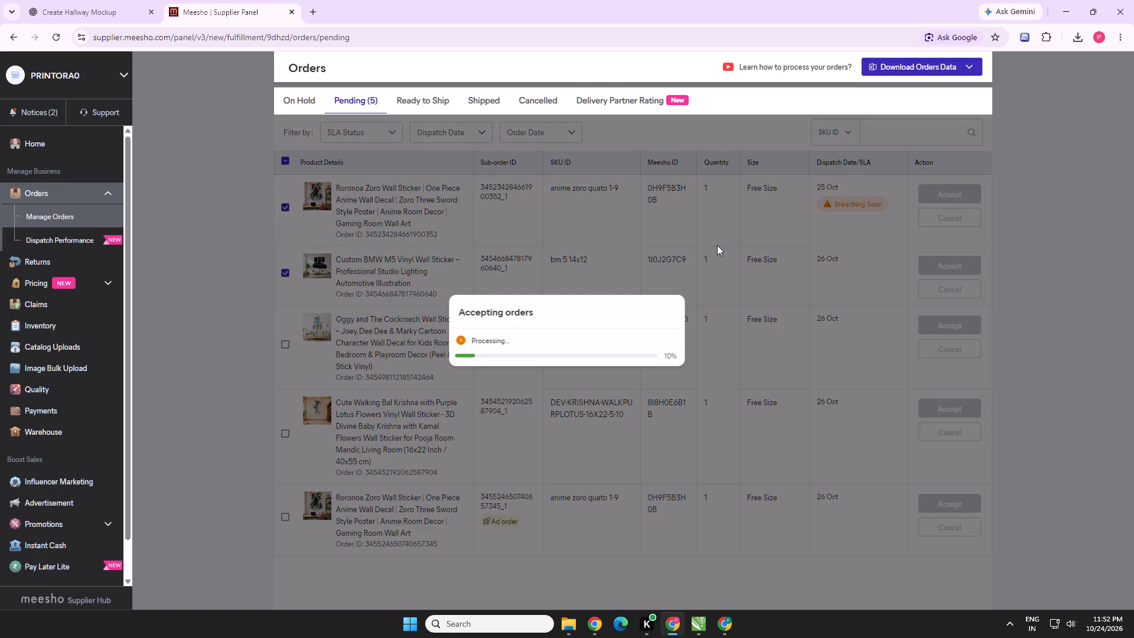
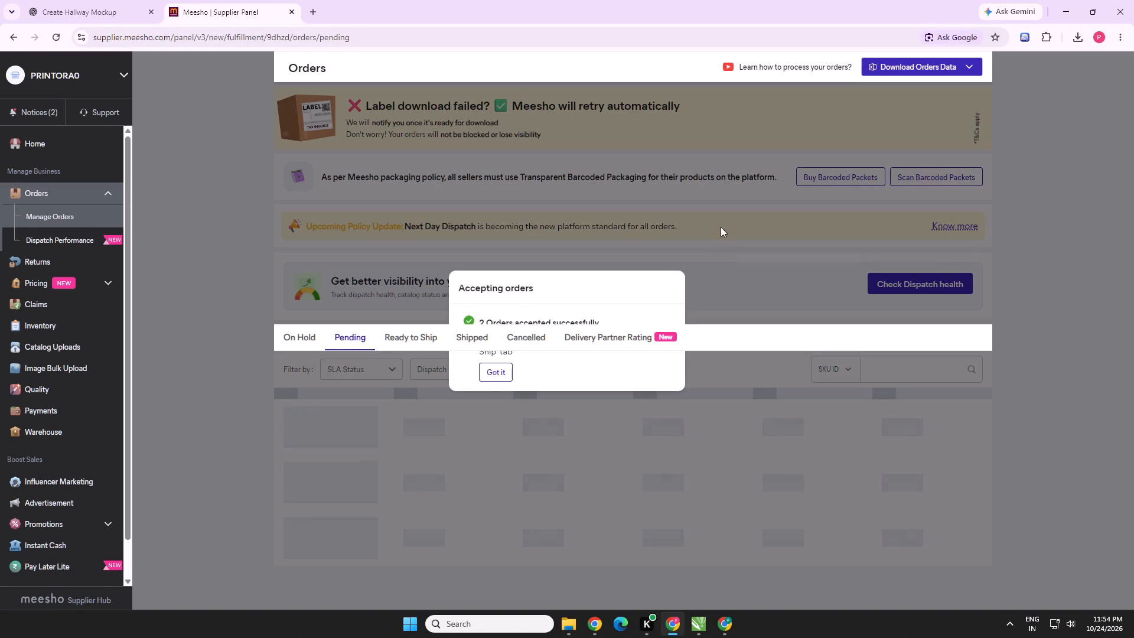
Dismiss the order acceptance dialog and check which PRINTORA0 orders are still pending.
left_click(497, 374)
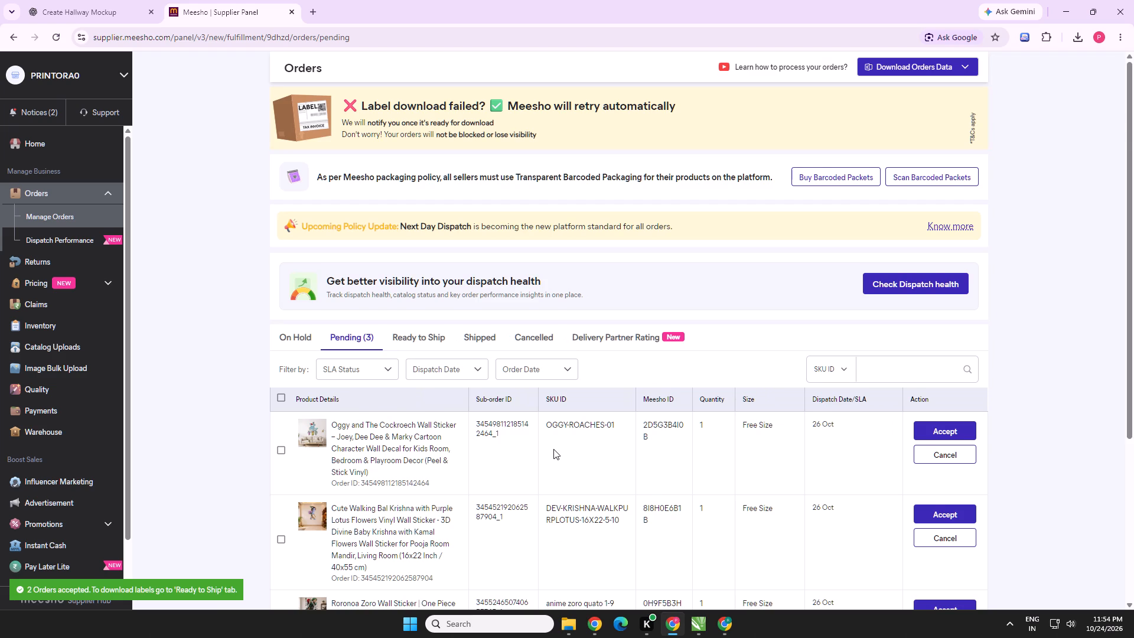
scroll(553, 449, "down", 2)
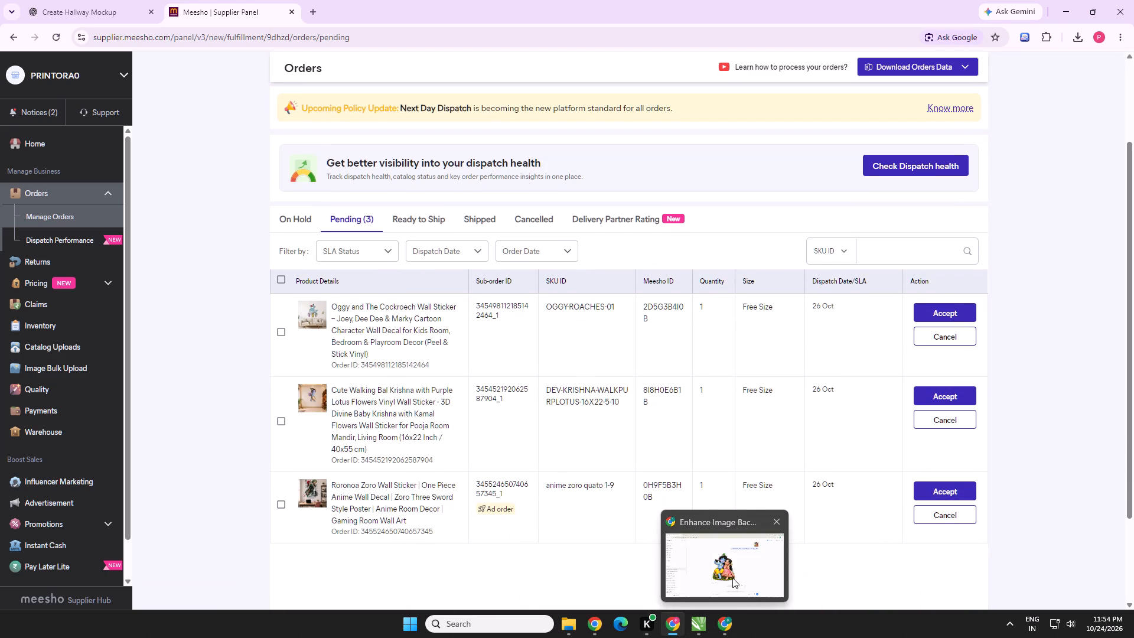
In the WALLSTICK Chrome window, open imgupscaler.com in a new tab and choose the Krishna and Radha selfie image for upscaling.
left_click(594, 629)
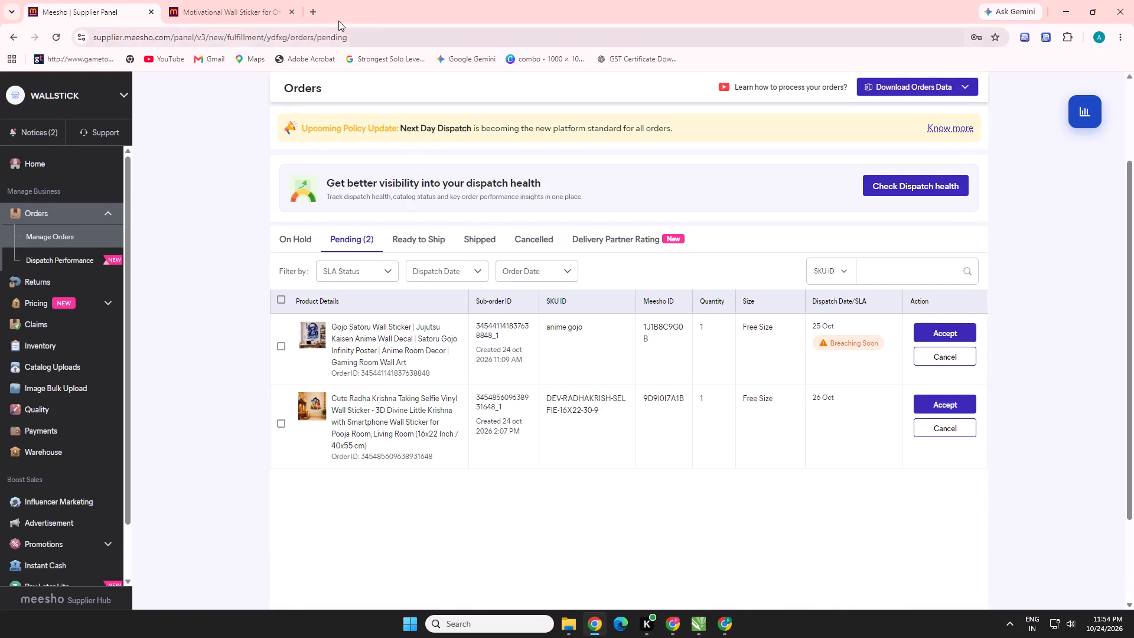
left_click(319, 12)
left_click(323, 38)
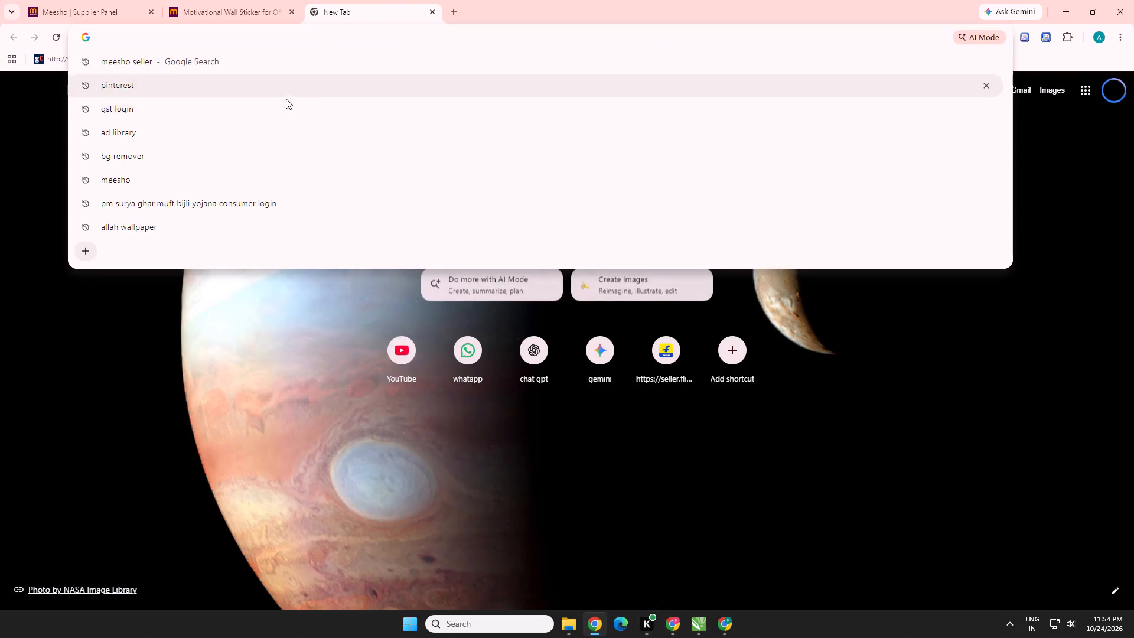
key("a")
left_click(200, 80)
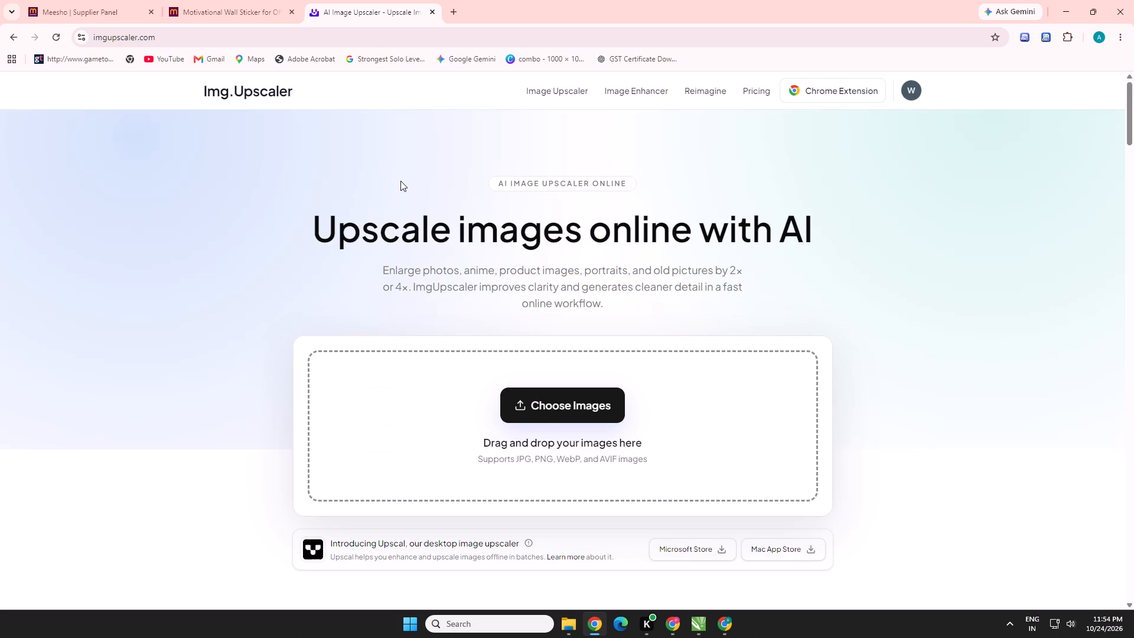
left_click(587, 406)
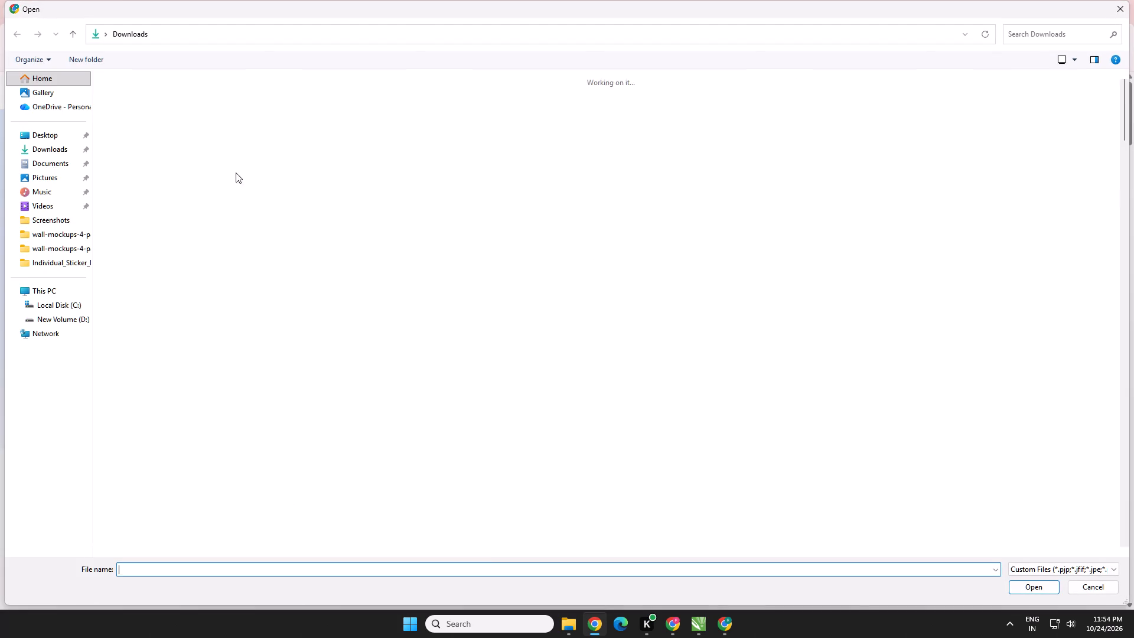
Load the Krishna and Radha selfie figurine image into the upscaler, set the ratio to 400% and start upscaling.
left_click(221, 164)
key("Return")
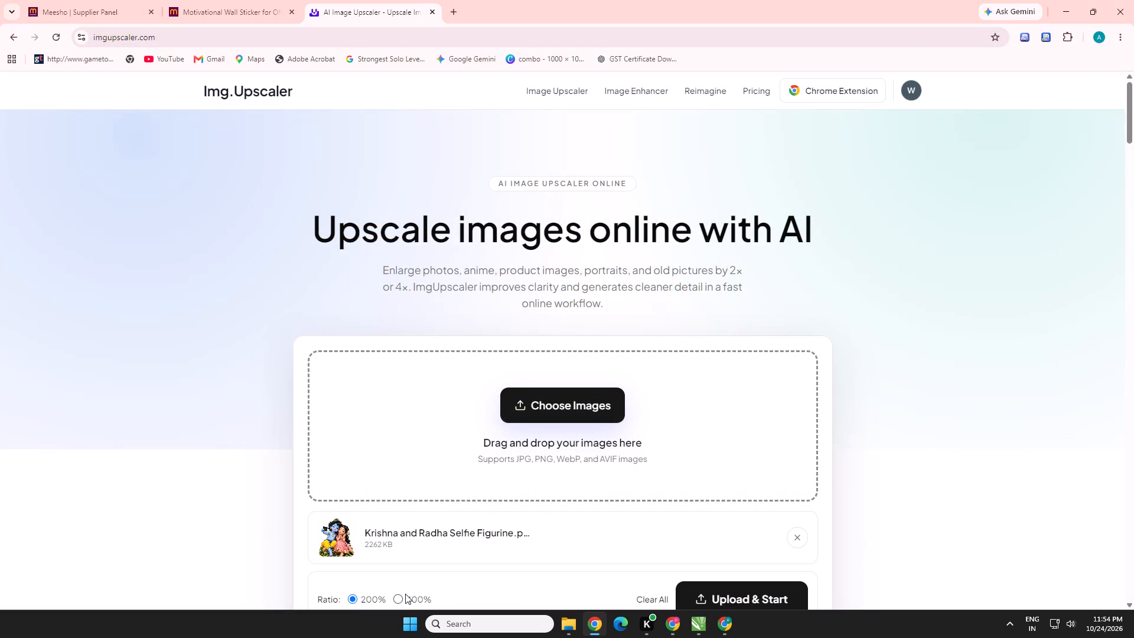
left_click(392, 596)
left_click(396, 598)
left_click(715, 596)
Switch to CorelDRAW, duplicate the 16 x 22 inch Roronoa Zoro sticker and place the copy in the empty row directly beneath the original.
left_click(700, 624)
scroll(498, 418, "down", 1)
middle_click_drag(498, 420, 497, 420)
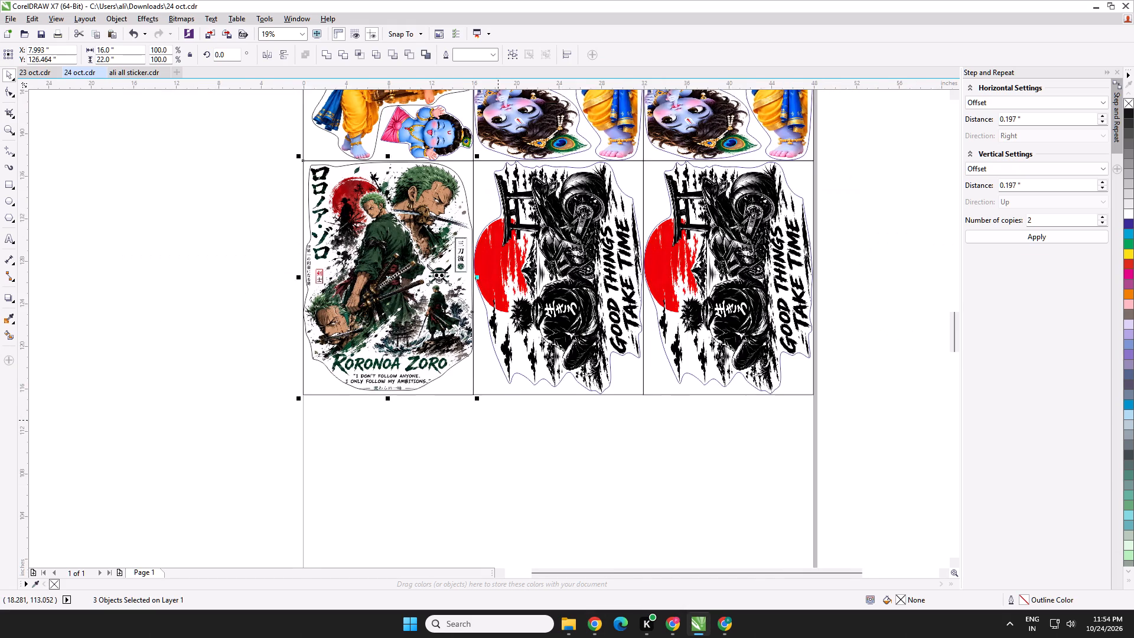
middle_click_drag(497, 420, 478, 390)
key("ctrl+c")
key("ctrl+v")
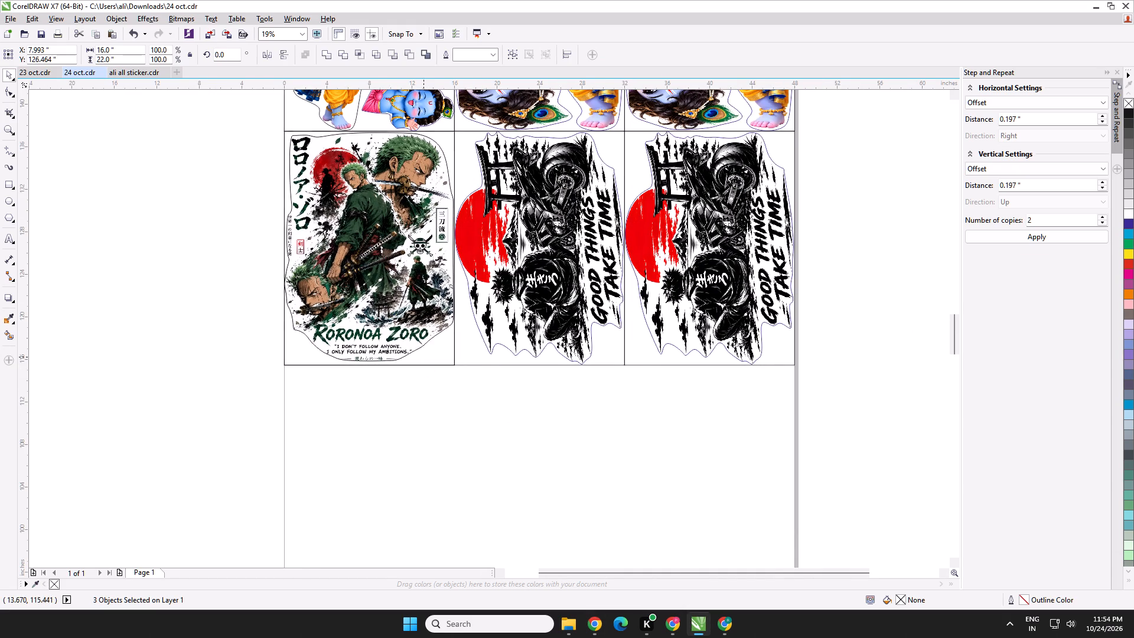
left_click_drag(401, 269, 405, 505)
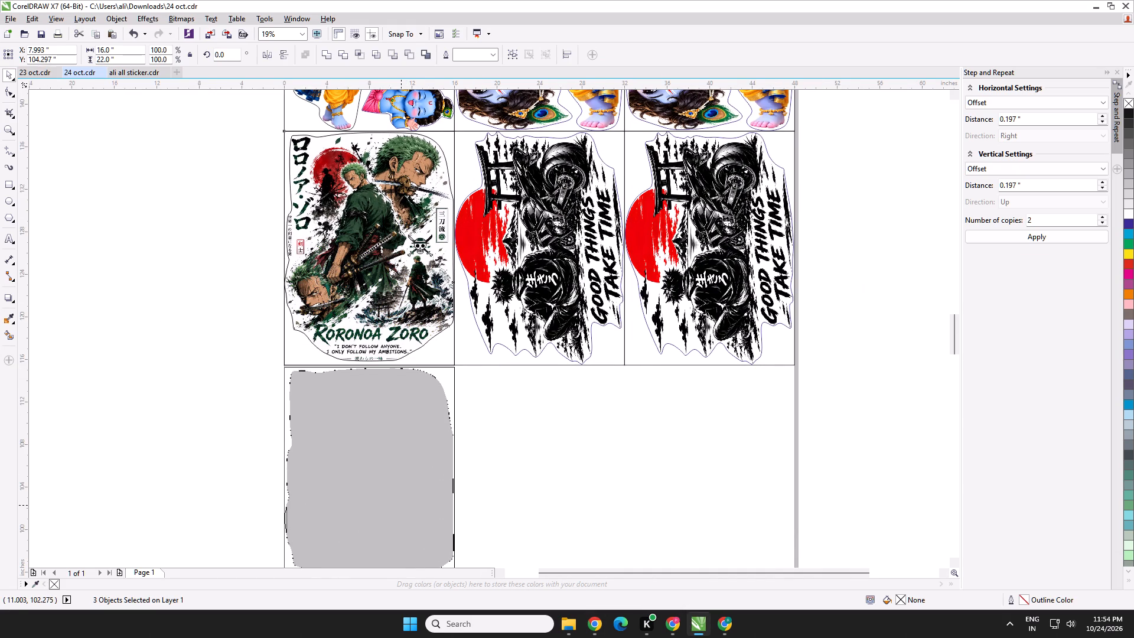
left_click_drag(405, 505, 408, 503)
Nudge the Zoro copy down until its frame's top edge lines up with the bottom line of the row above.
scroll(457, 354, "up", 2)
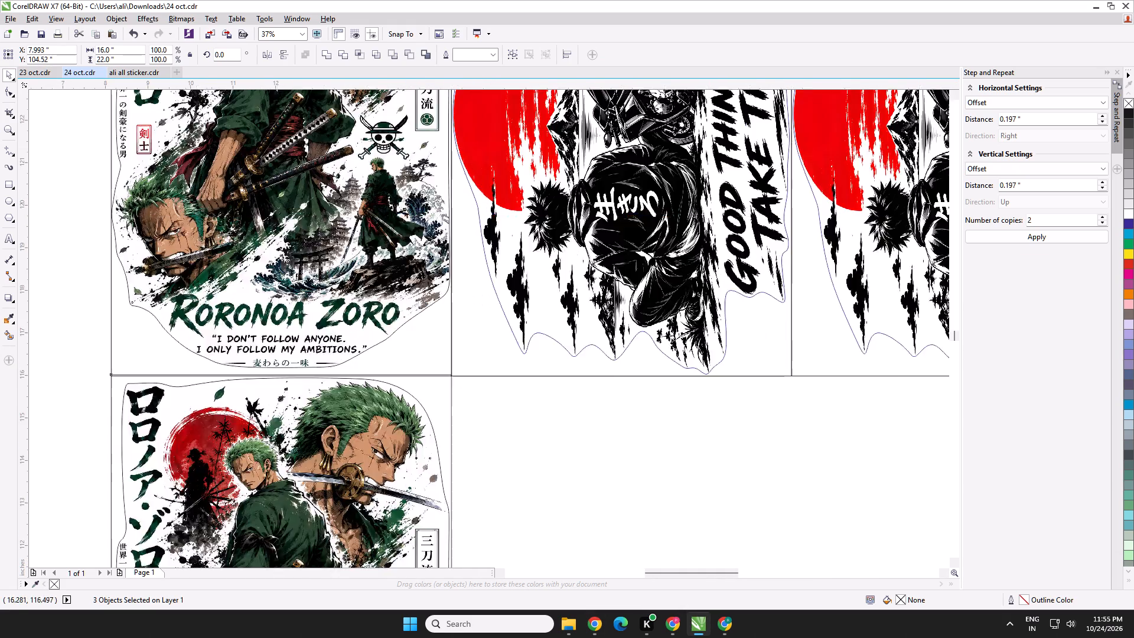
key("Down")
key("Down")
scroll(434, 383, "up", 1)
key("Down")
key("Down")
key("Down")
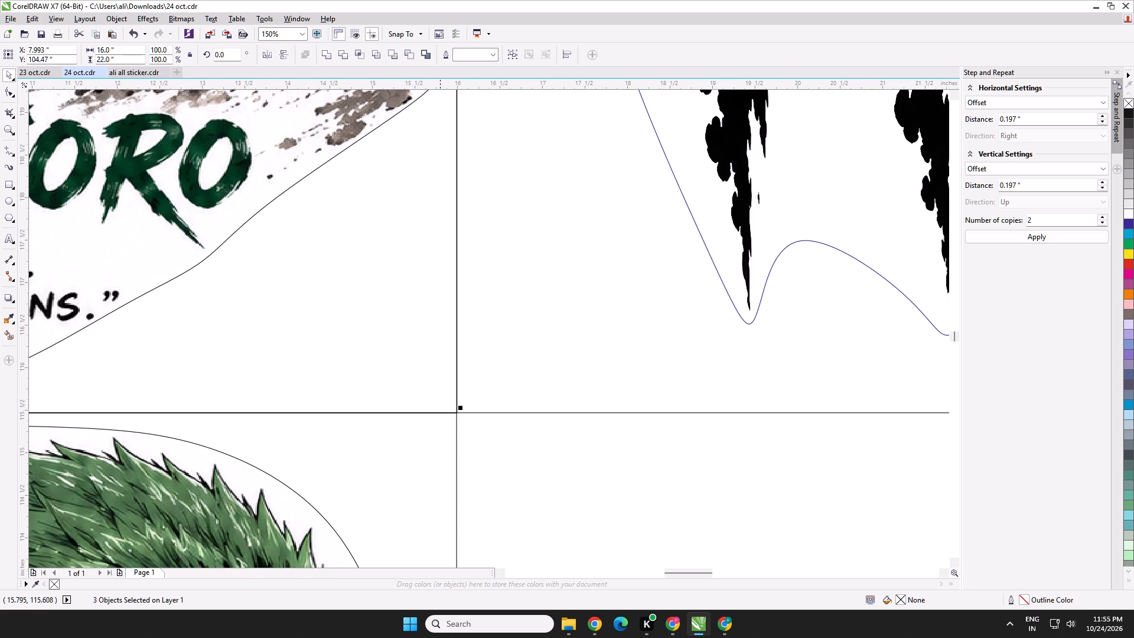
scroll(448, 428, "down", 2)
middle_click_drag(455, 427, 598, 295)
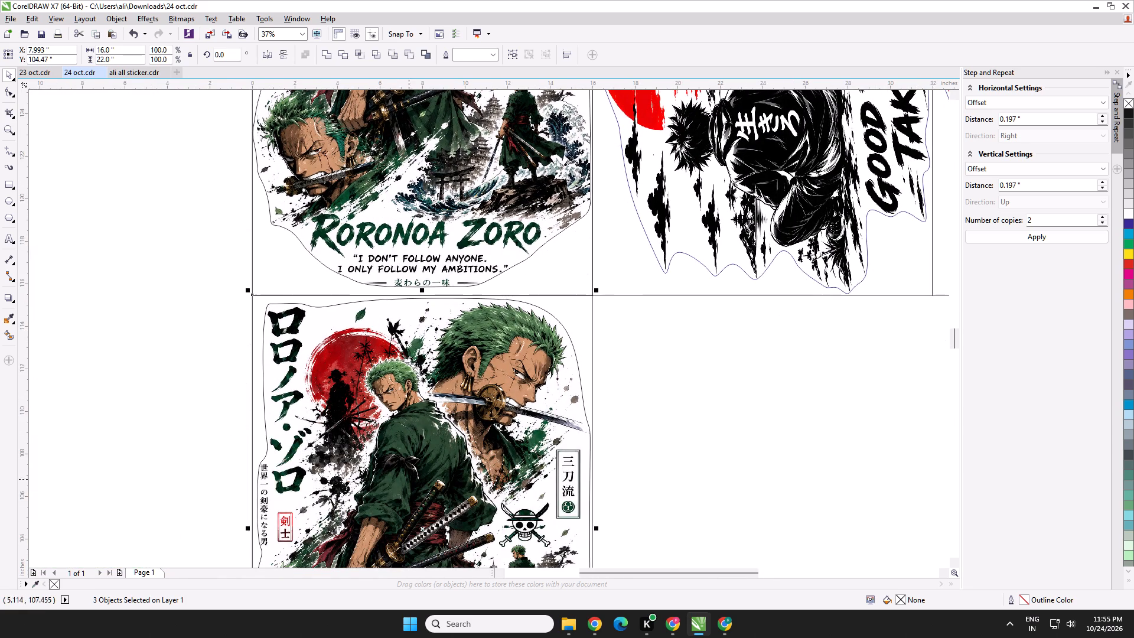
In the PRINTORA0 pending orders, enlarge the Walking Bal Krishna with Purple Lotus product image and capture a screenshot of the Krishna figure.
left_click(669, 622)
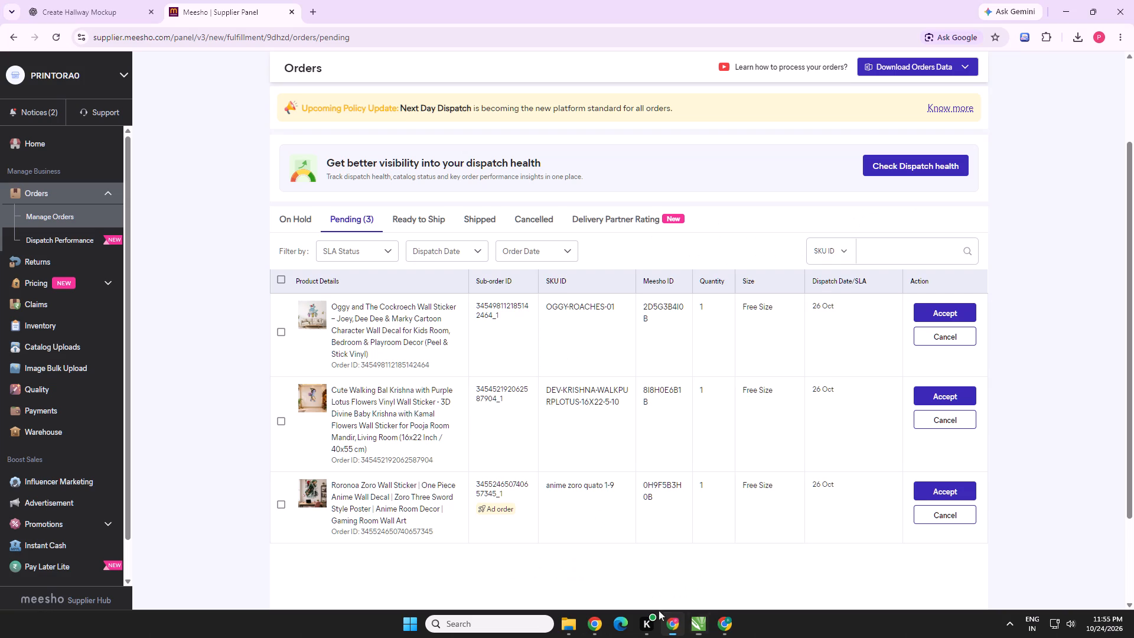
left_click(317, 403)
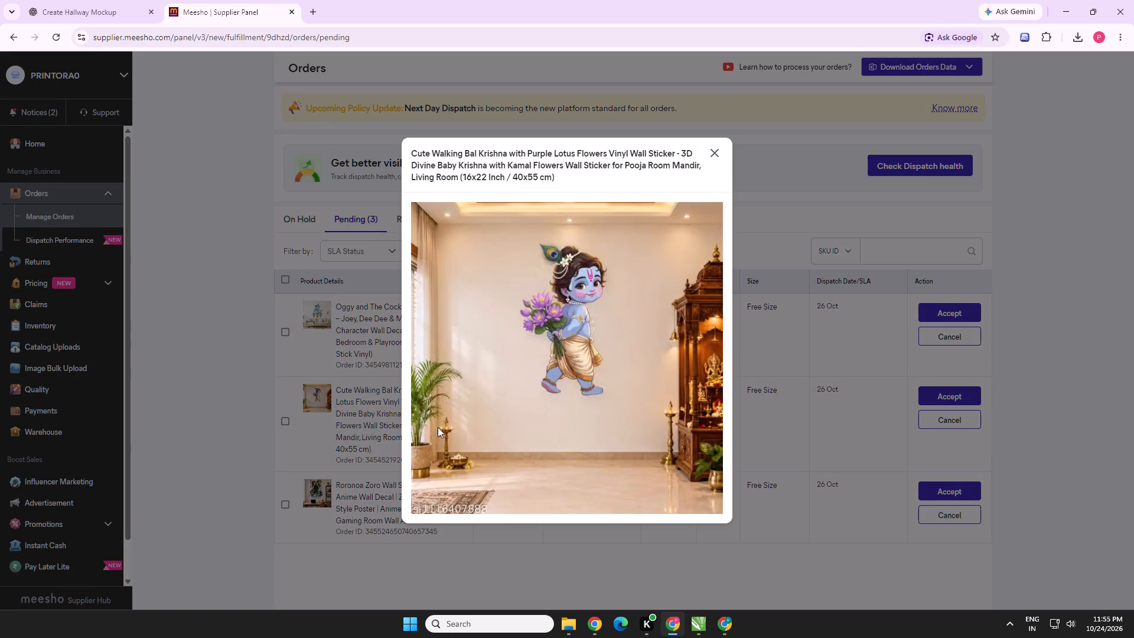
key("shift+super+s")
left_click_drag(496, 233, 630, 436)
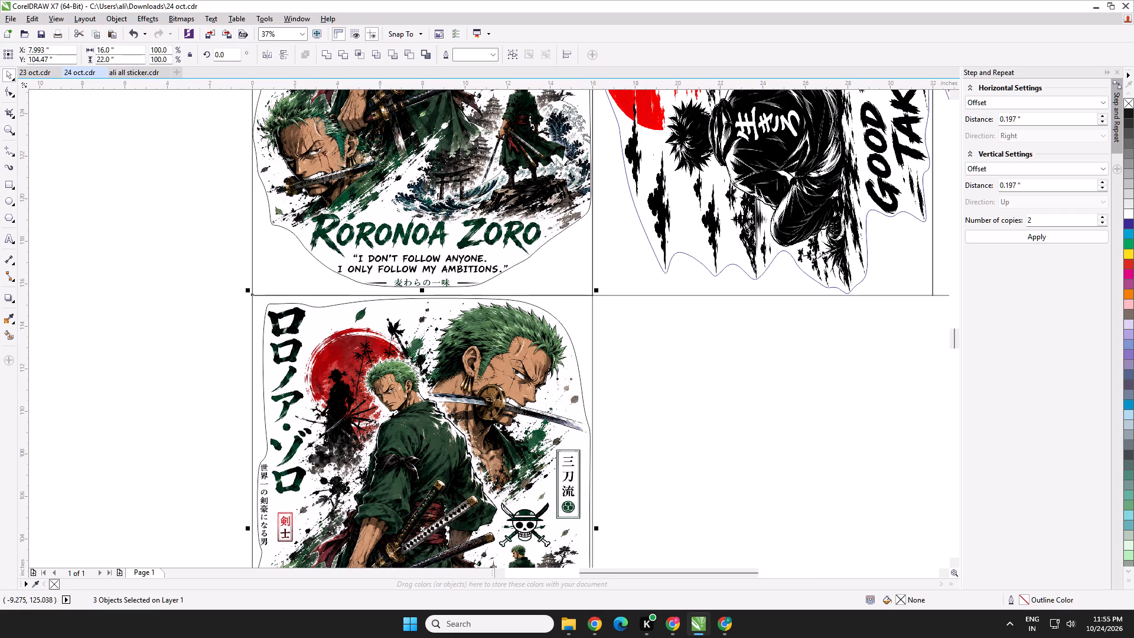
left_click(132, 71)
scroll(514, 286, "down", 1)
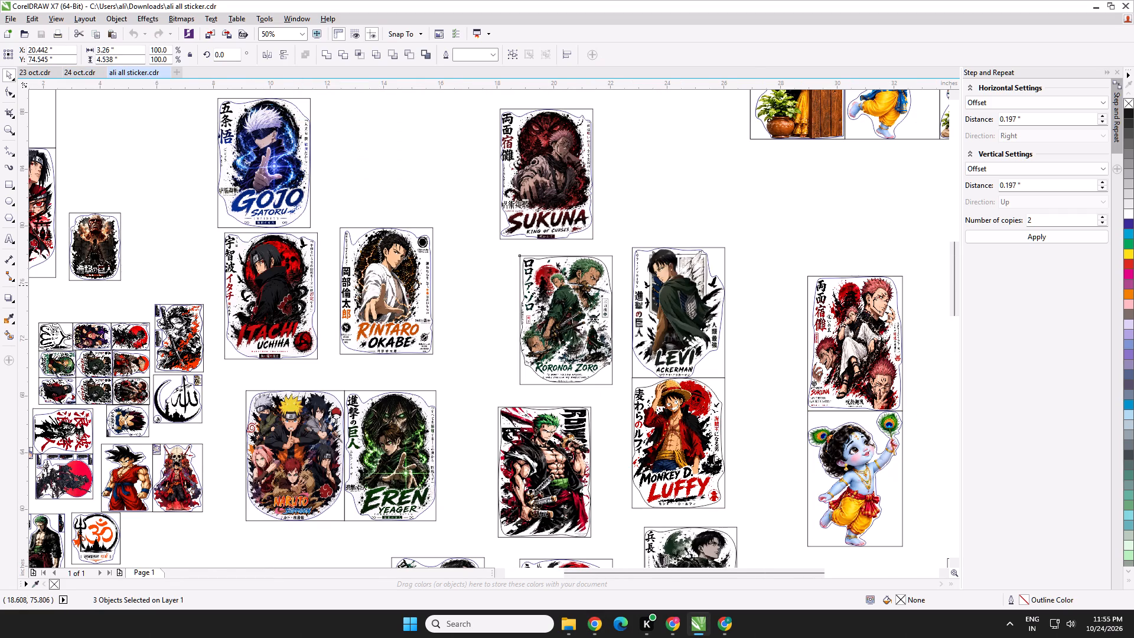
middle_click_drag(515, 291, 523, 236)
scroll(385, 266, "down", 1)
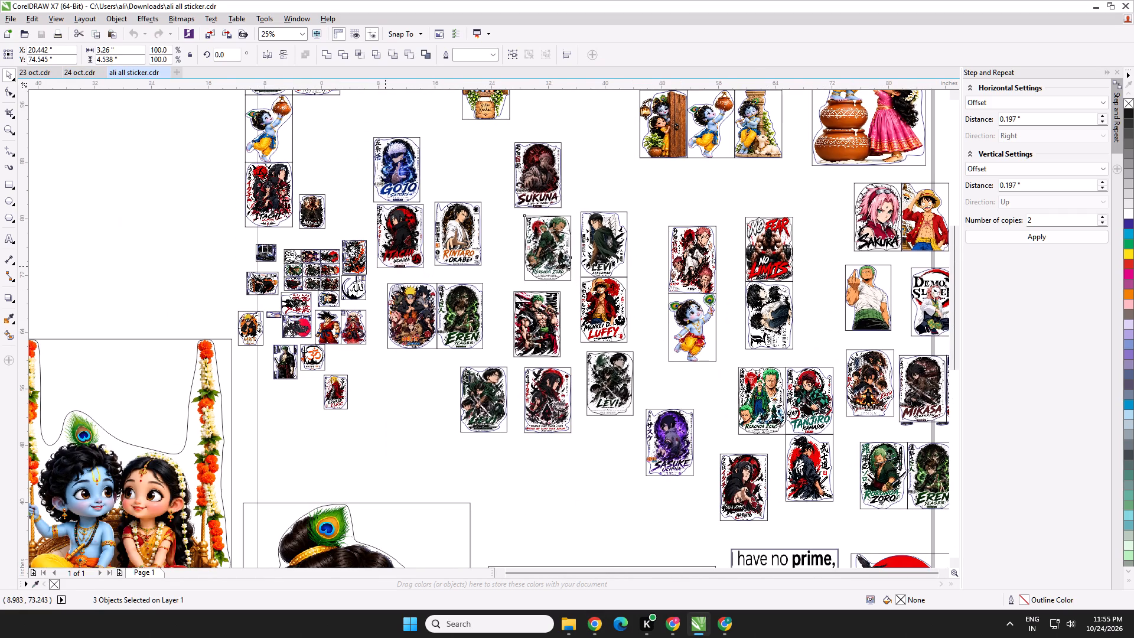
scroll(390, 214, "up", 1)
left_click_drag(328, 168, 472, 273)
key("ctrl+c")
left_click(76, 74)
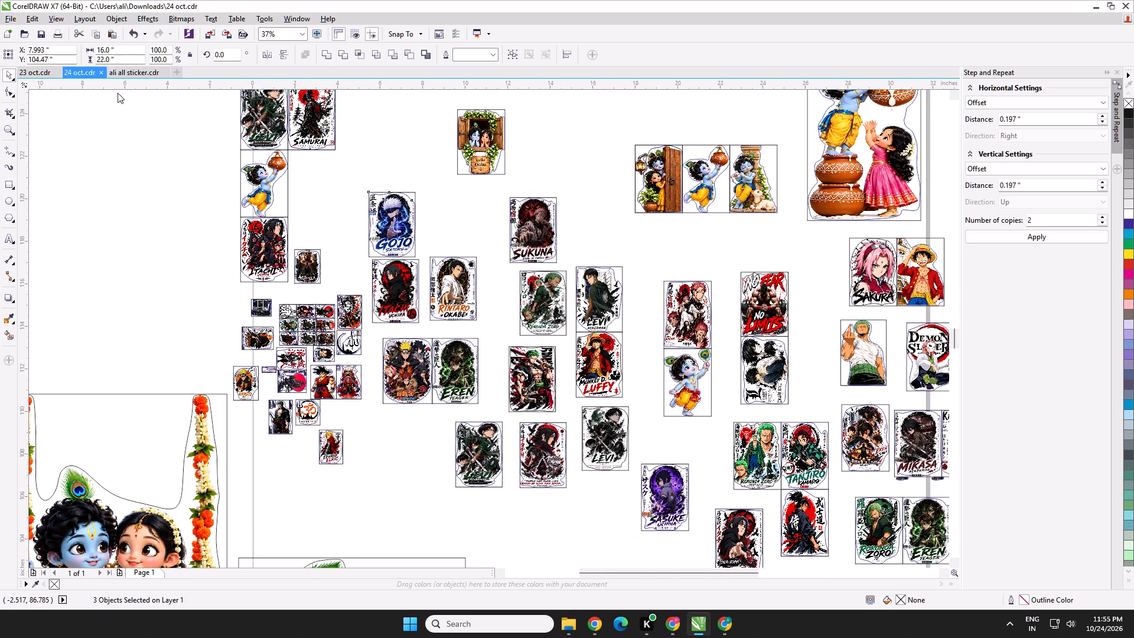
key("ctrl+v")
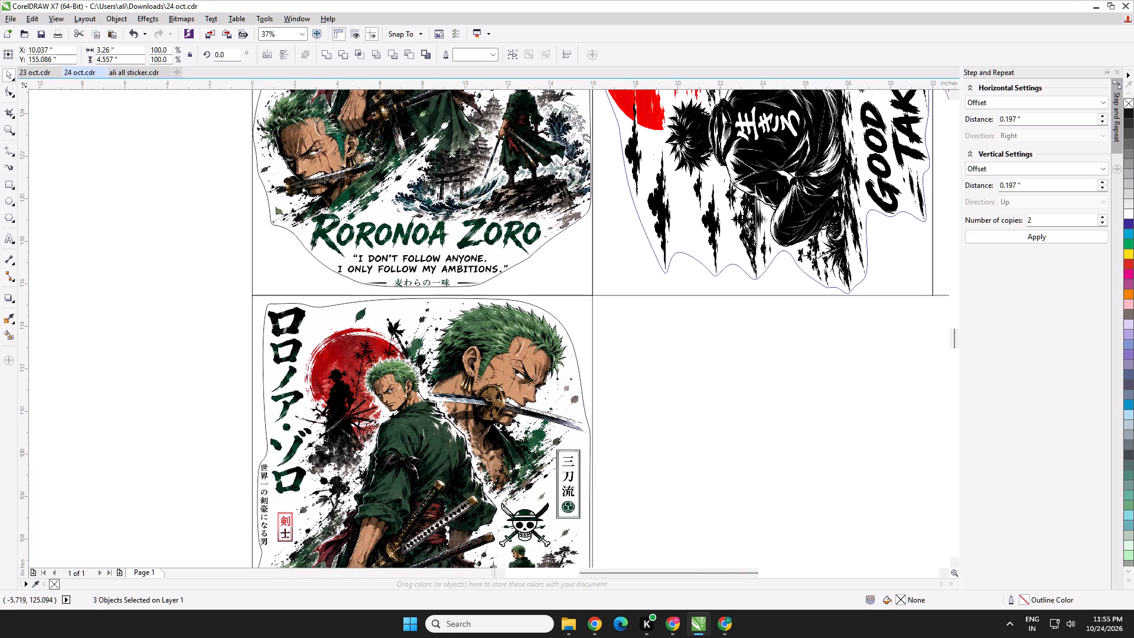
Set the pasted Gojo sticker's size to 16 by 22.5 inches.
double_click(97, 49)
key("2")
key("BackSpace")
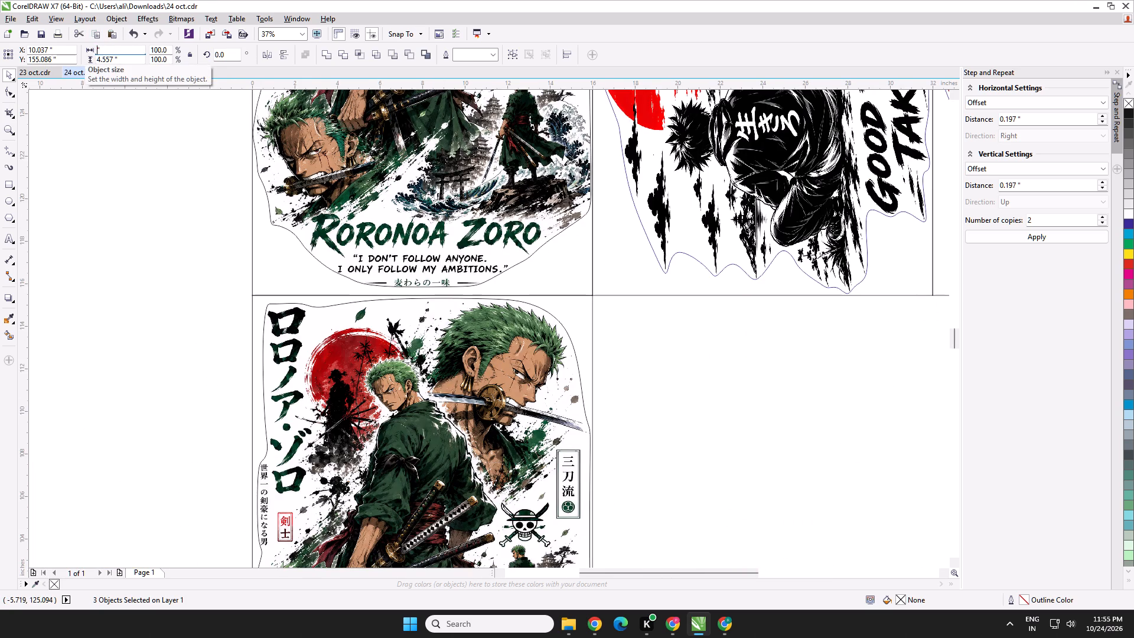
type("16")
key("Tab")
type("22.5")
key("Return")
Move the Gojo sticker beside the lower Zoro sticker, directly beneath the first Good Things Take Time sticker.
scroll(335, 132, "down", 2)
scroll(598, 366, "up", 1)
scroll(598, 366, "down", 1)
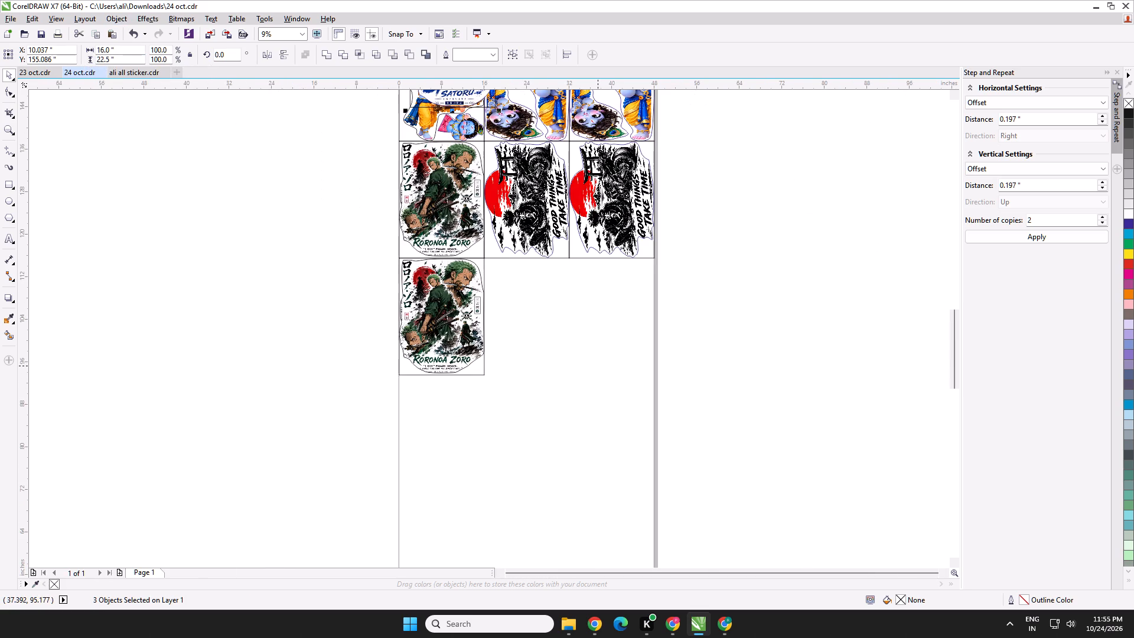
scroll(464, 120, "down", 1)
left_click_drag(461, 102, 485, 186)
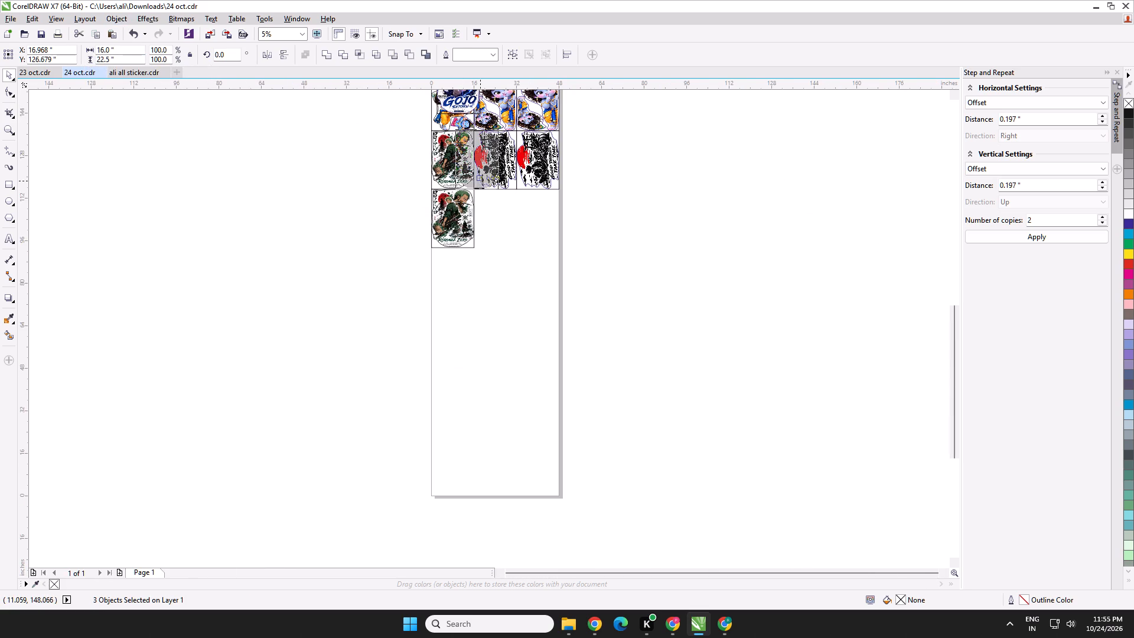
left_click_drag(485, 186, 498, 240)
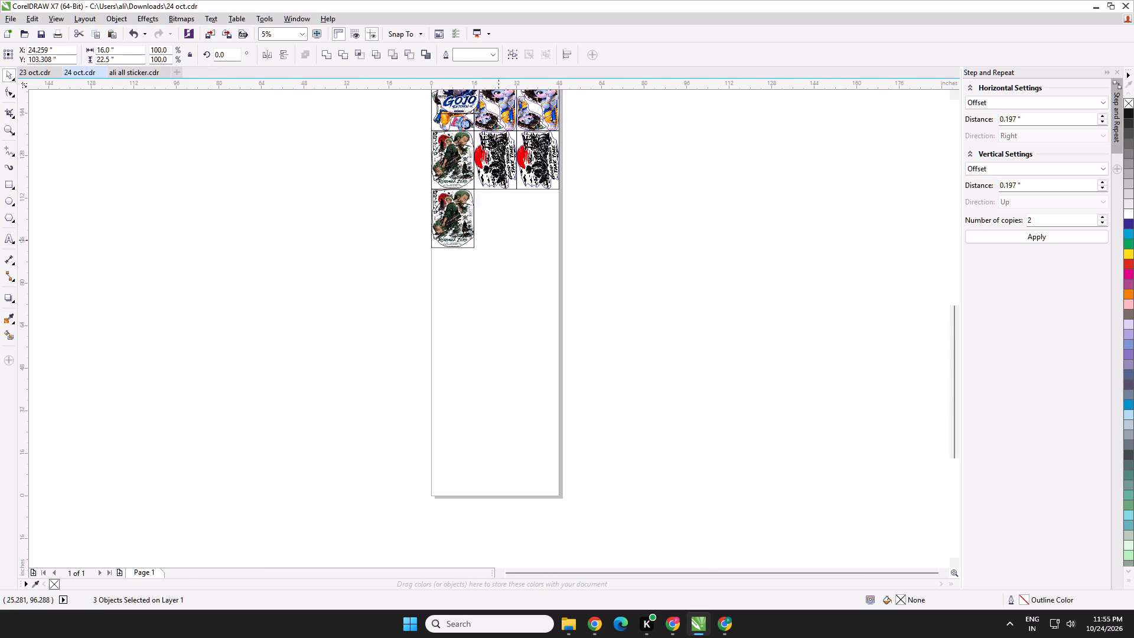
scroll(472, 181, "up", 3)
scroll(537, 326, "up", 1)
left_click_drag(623, 361, 610, 333)
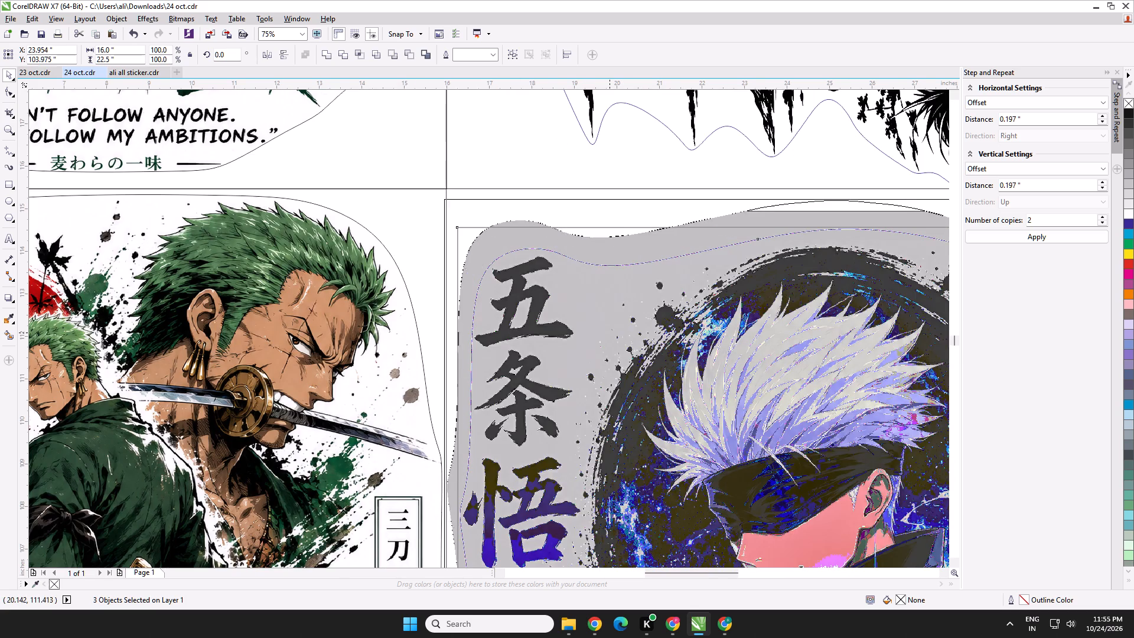
left_click_drag(610, 333, 612, 321)
Fine-align the Gojo sticker's frame with the Zoro frame beside it and the Good Things Take Time frame above.
key("Left")
key("Left")
key("Left")
scroll(448, 180, "up", 1)
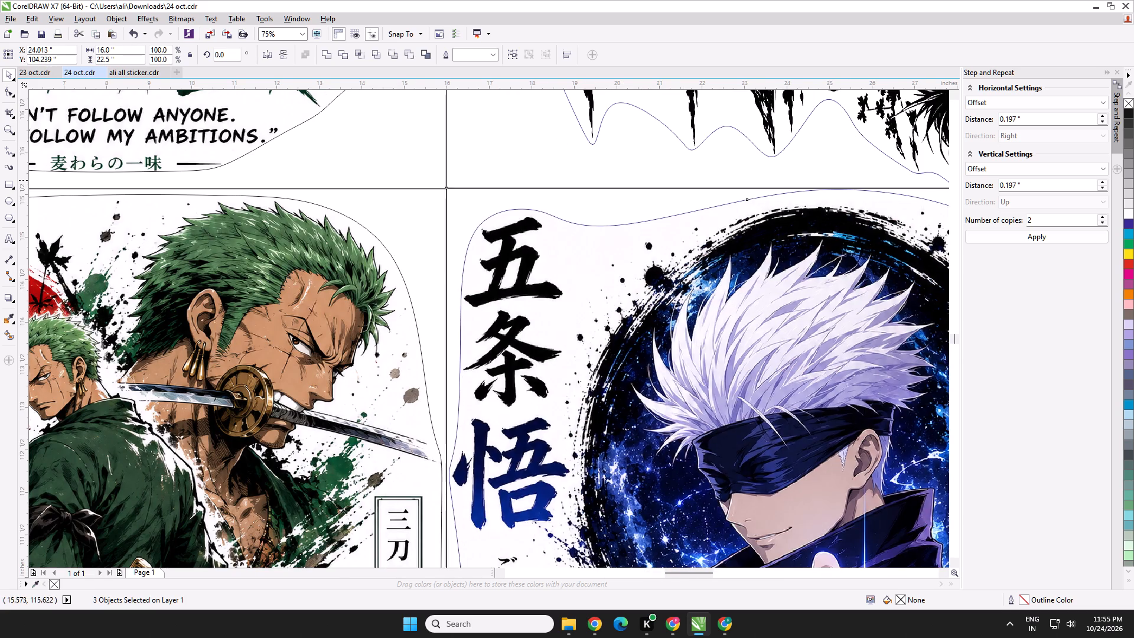
scroll(455, 183, "up", 1)
left_click(497, 260)
key("Right")
key("Right")
scroll(428, 200, "up", 2)
key("Right")
key("Left")
key("Left")
key("Right")
key("Up")
Set the lower Zoro sticker's height to 22.5 inches.
scroll(467, 243, "down", 2)
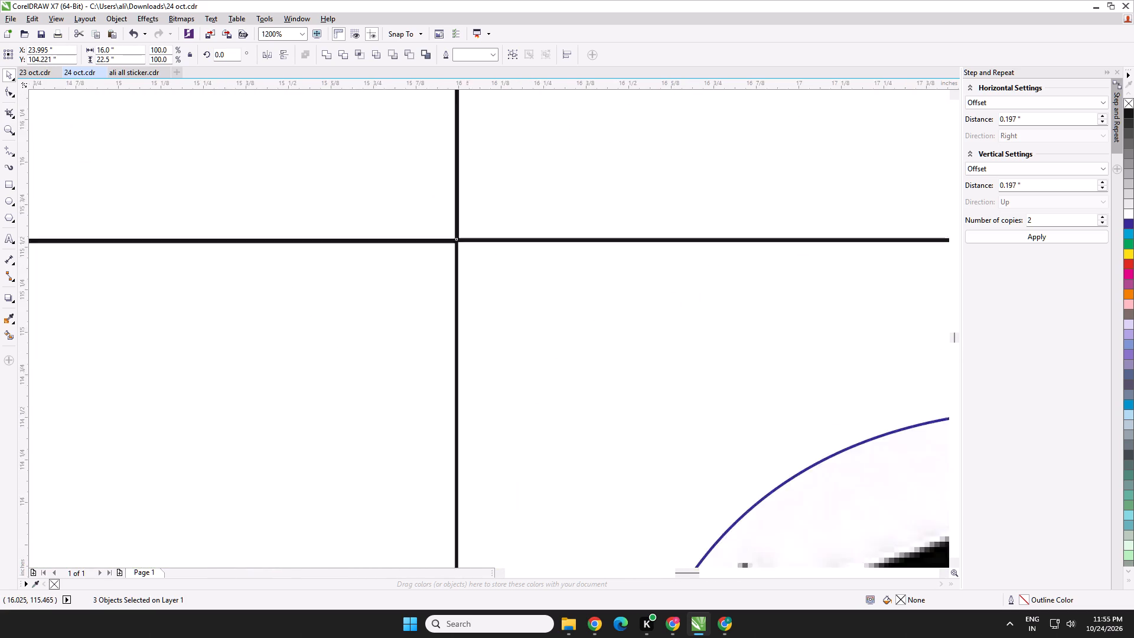
scroll(475, 275, "down", 7)
middle_click_drag(511, 272, 614, 107)
left_click_drag(462, 321, 611, 193)
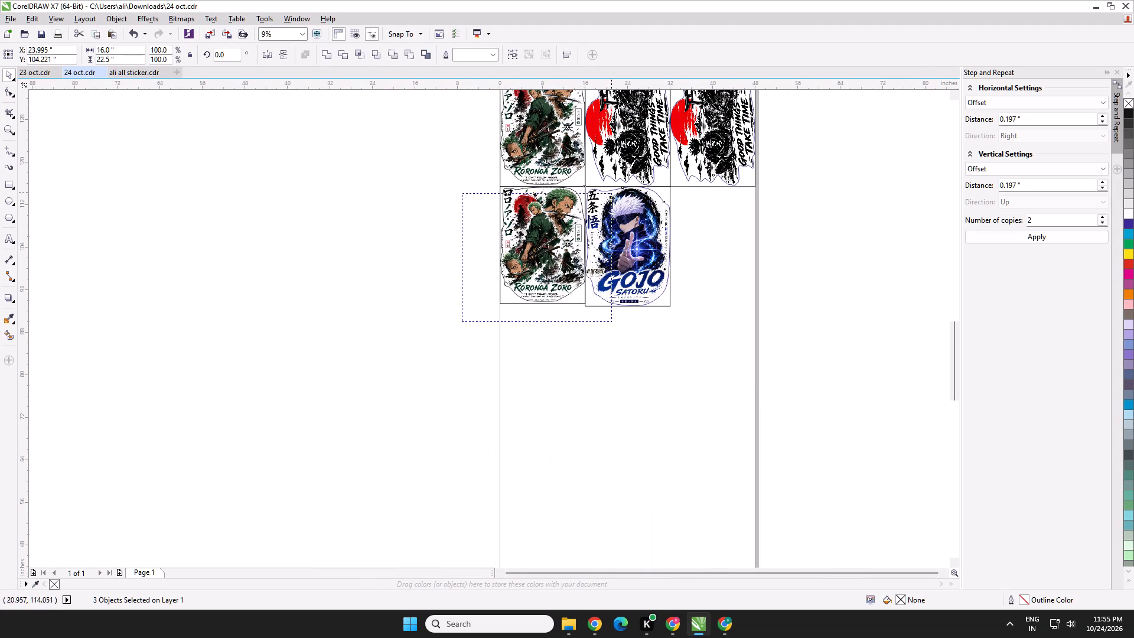
left_click_drag(611, 193, 596, 177)
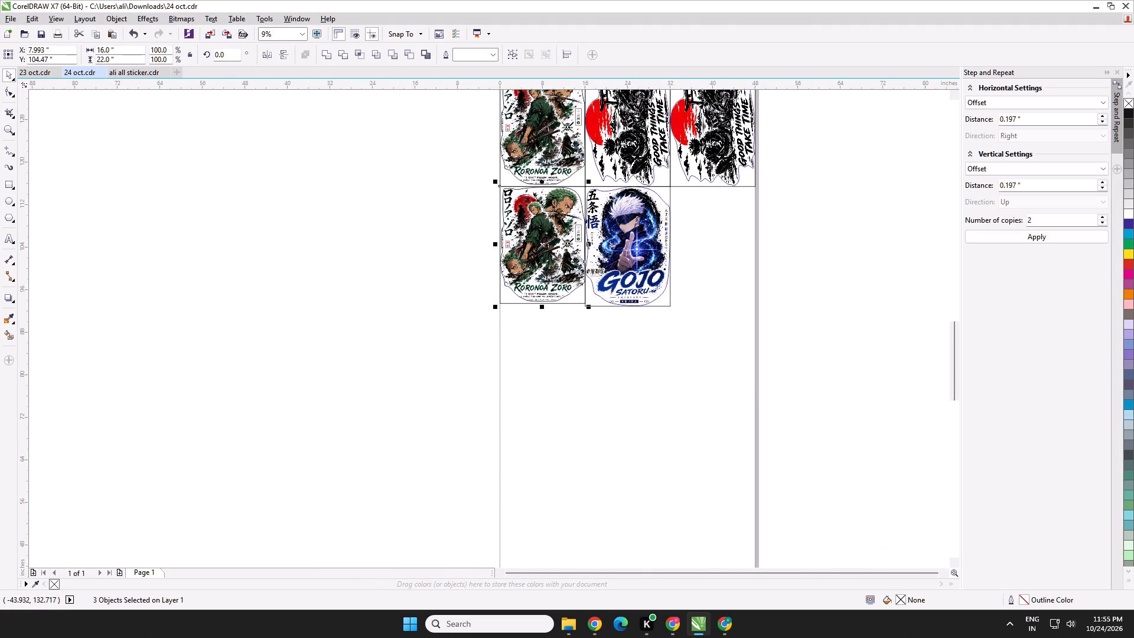
double_click(102, 60)
type("22.5")
key("Return")
Nudge the lower Zoro sticker down until its top edge lines up with the Gojo frame and the Zoro sticker above.
key("Down")
key("Down")
key("Down")
key("Down")
key("Down")
key("Down")
key("Down")
key("Down")
key("Down")
key("Down")
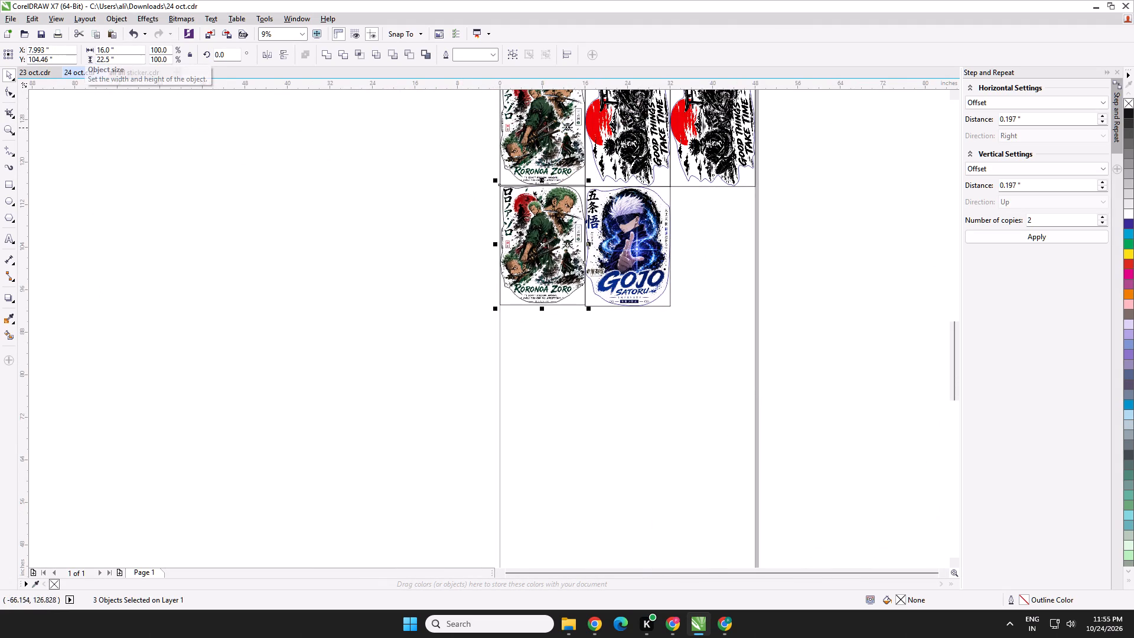
scroll(563, 182, "up", 2)
key("Down")
key("Down")
key("Down")
key("Down")
key("Down")
key("Down")
key("Down")
key("Down")
key("Down")
key("Down")
key("Down")
key("Down")
scroll(625, 183, "up", 1)
key("Down")
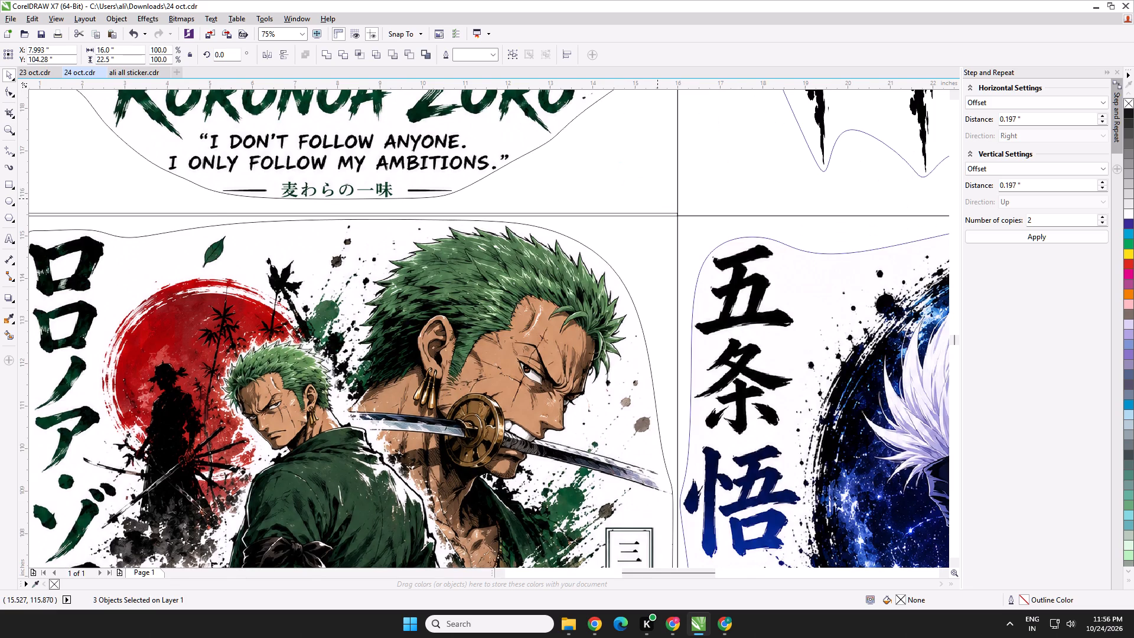
scroll(657, 198, "up", 1)
key("Down")
key("Down")
key("Down")
scroll(697, 228, "up", 2)
key("Down")
key("Down")
key("Down")
key("Up")
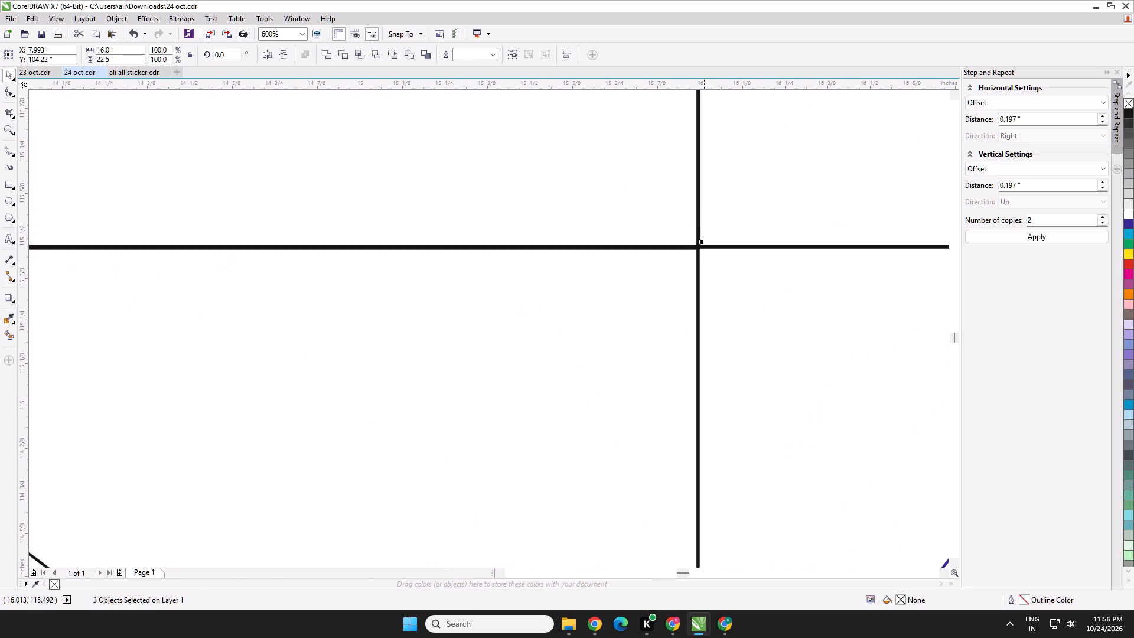
Accept the Gojo Satoru order due 25 Oct in the WALLSTICK pending orders and dismiss the acceptance dialog.
scroll(703, 248, "down", 5)
middle_click_drag(696, 339, 446, 398)
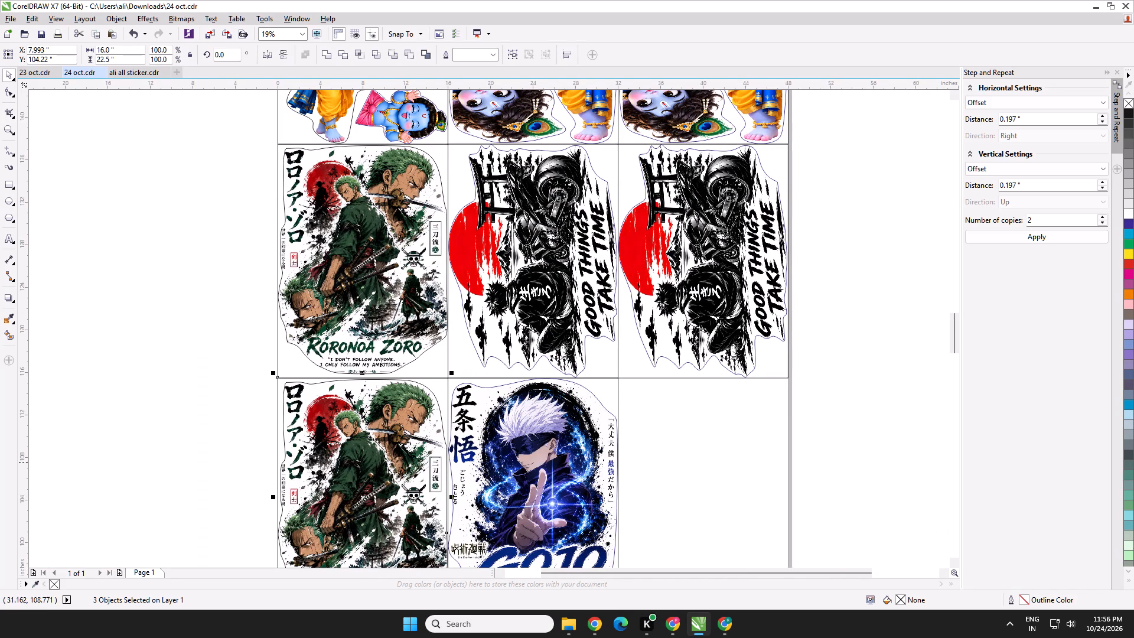
left_click(594, 624)
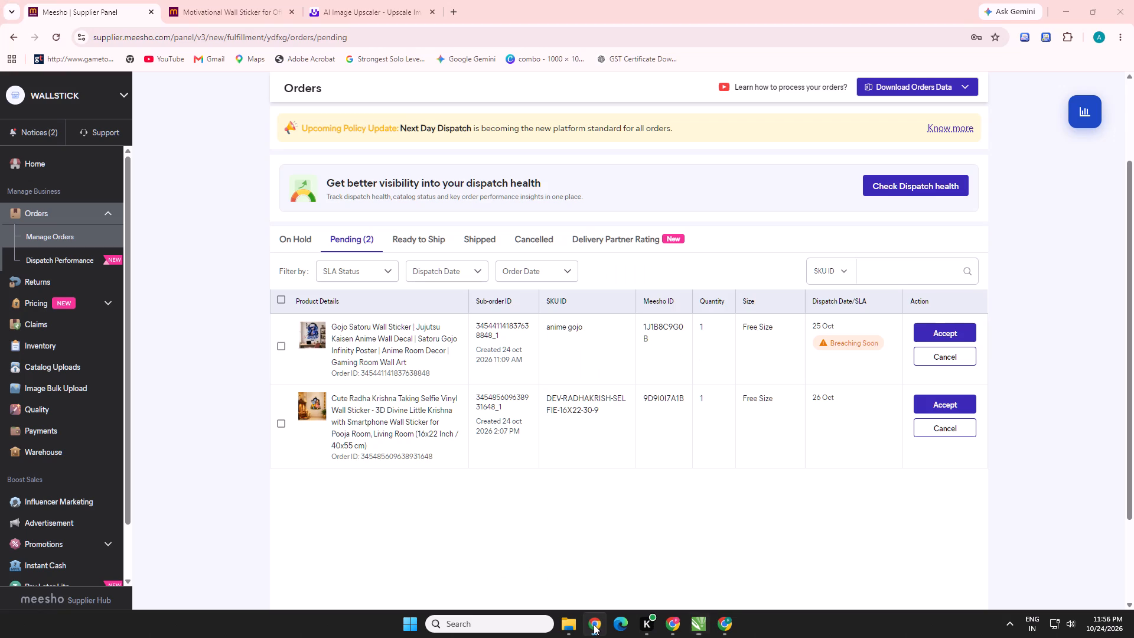
left_click(278, 344)
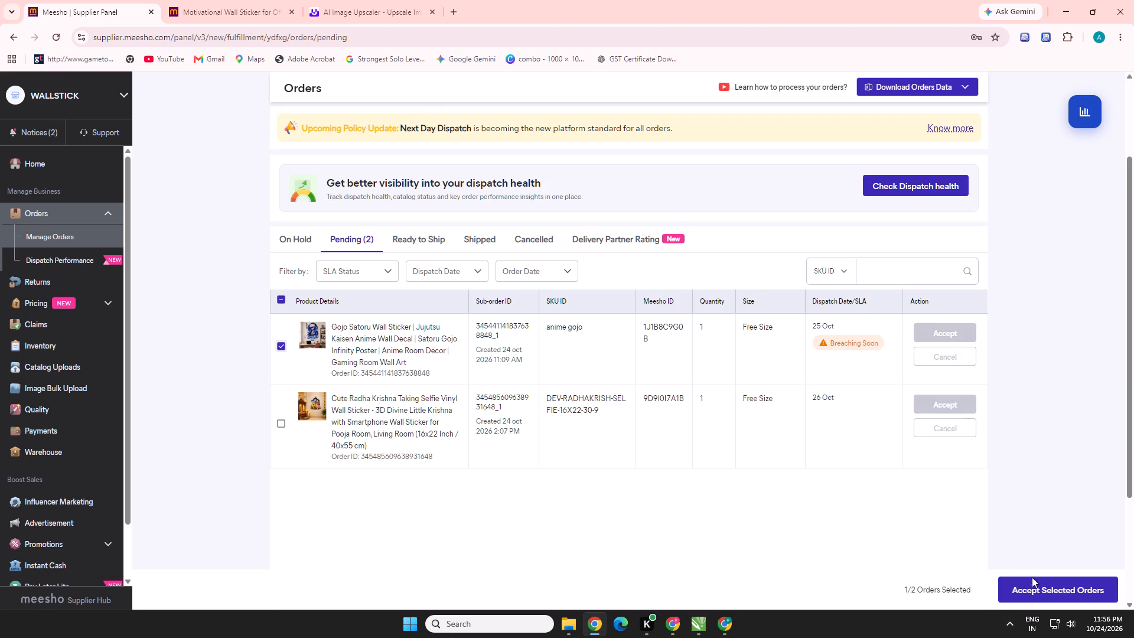
left_click(1037, 593)
left_click(501, 371)
Switch to the ChatGPT window and examine the enhanced Bal Krishna lotus image.
left_click(728, 624)
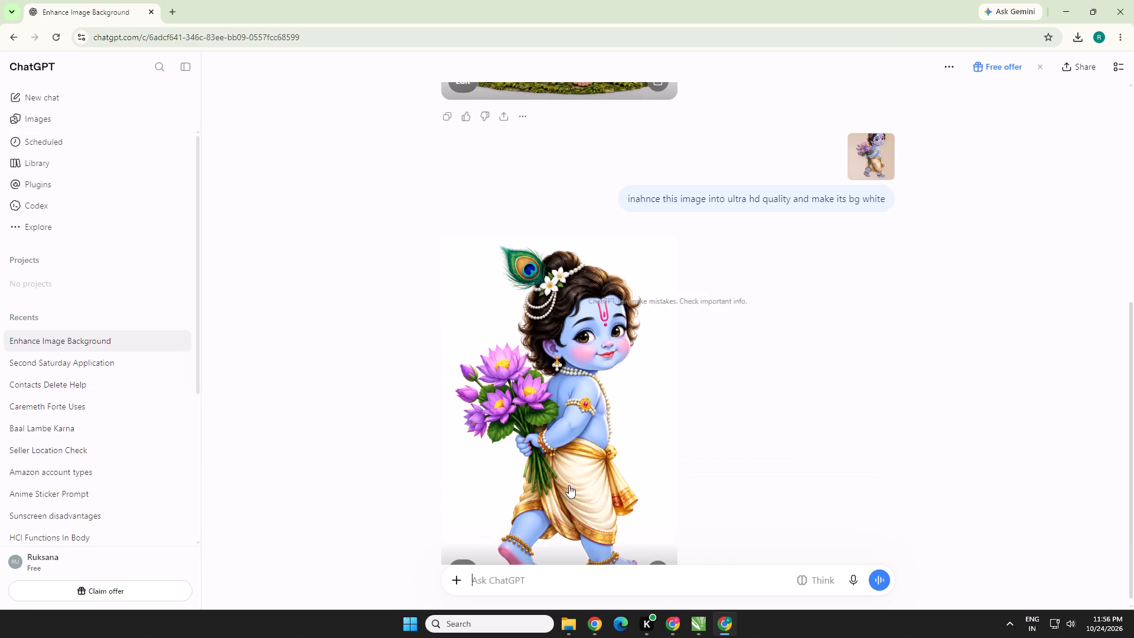
scroll(556, 388, "down", 1)
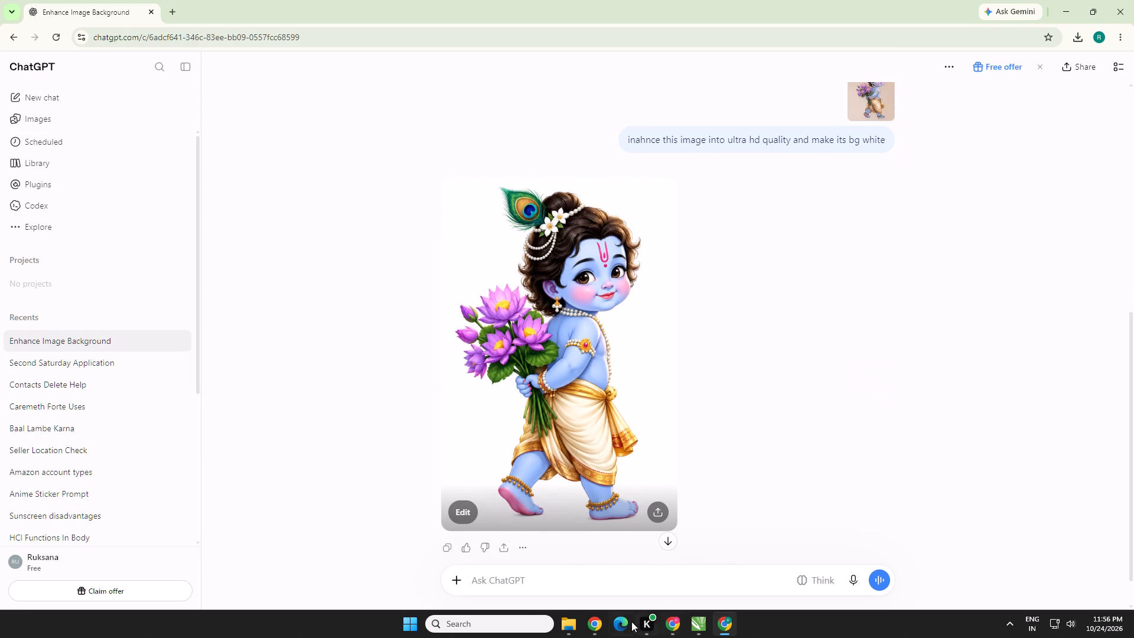
Return to the image upscaler and download the 400% upscaled Krishna and Radha selfie image.
left_click(595, 628)
left_click(341, 0)
scroll(631, 497, "down", 2)
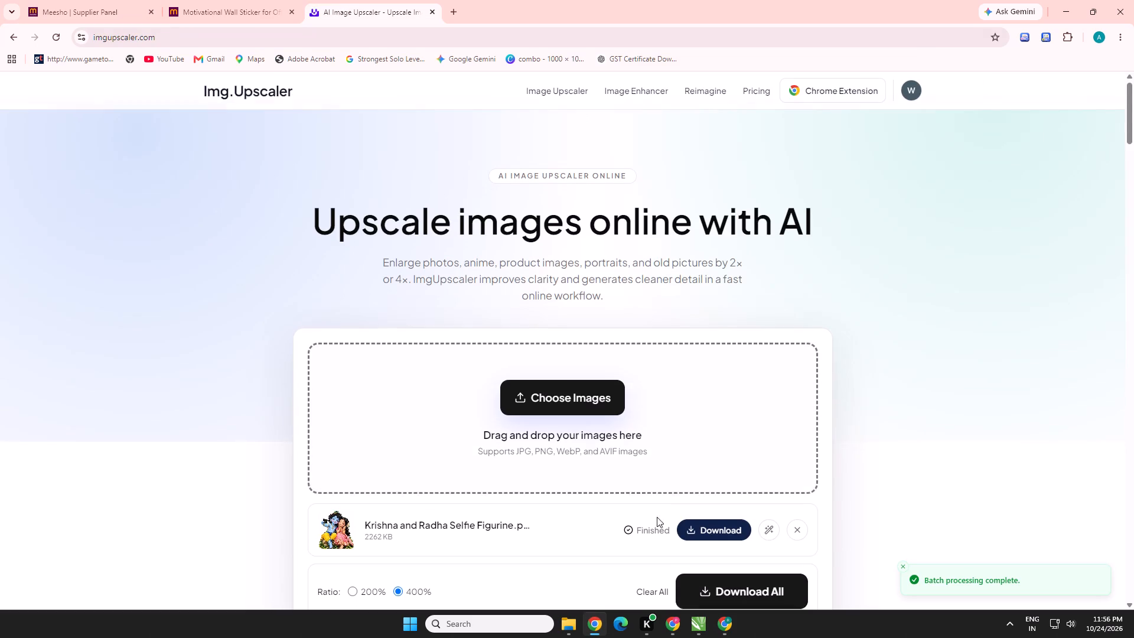
left_click(706, 425)
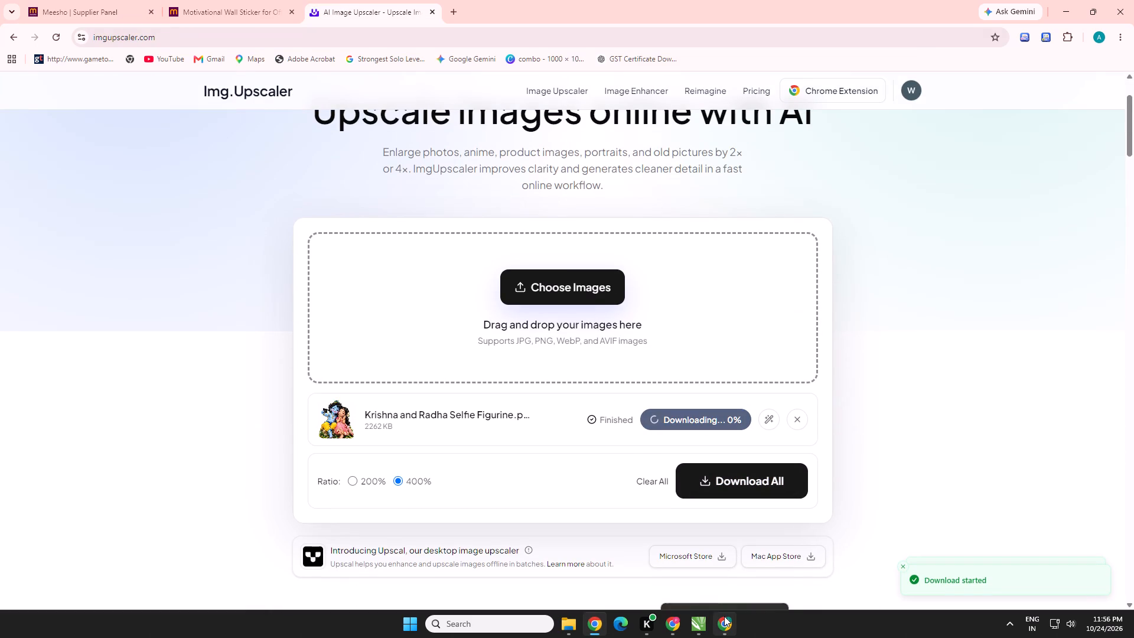
left_click(667, 628)
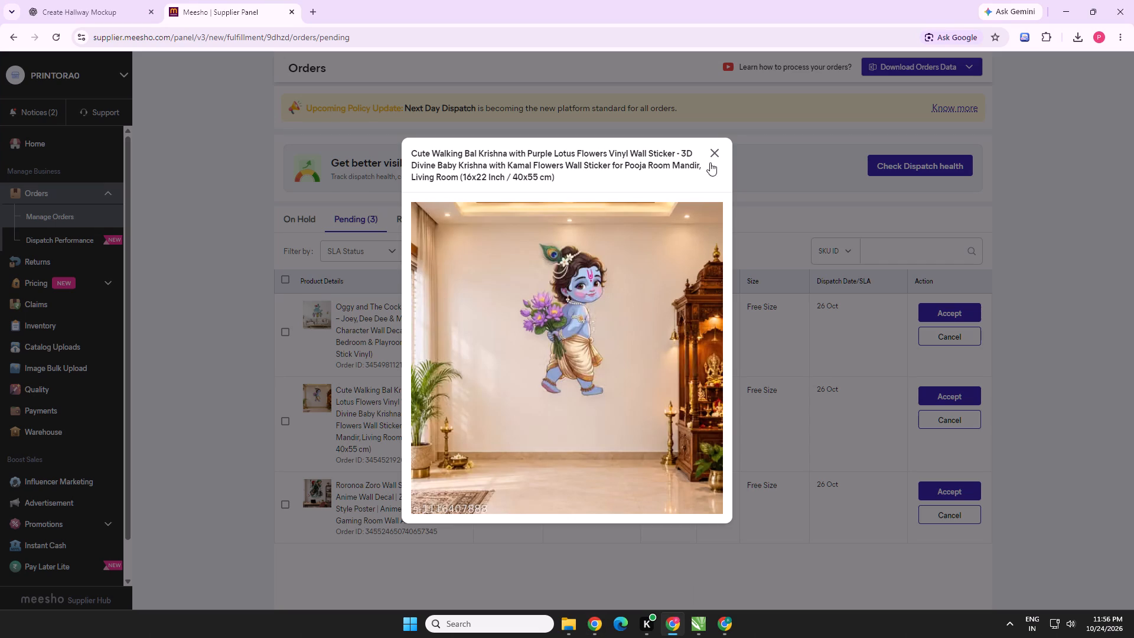
left_click(711, 162)
left_click(314, 315)
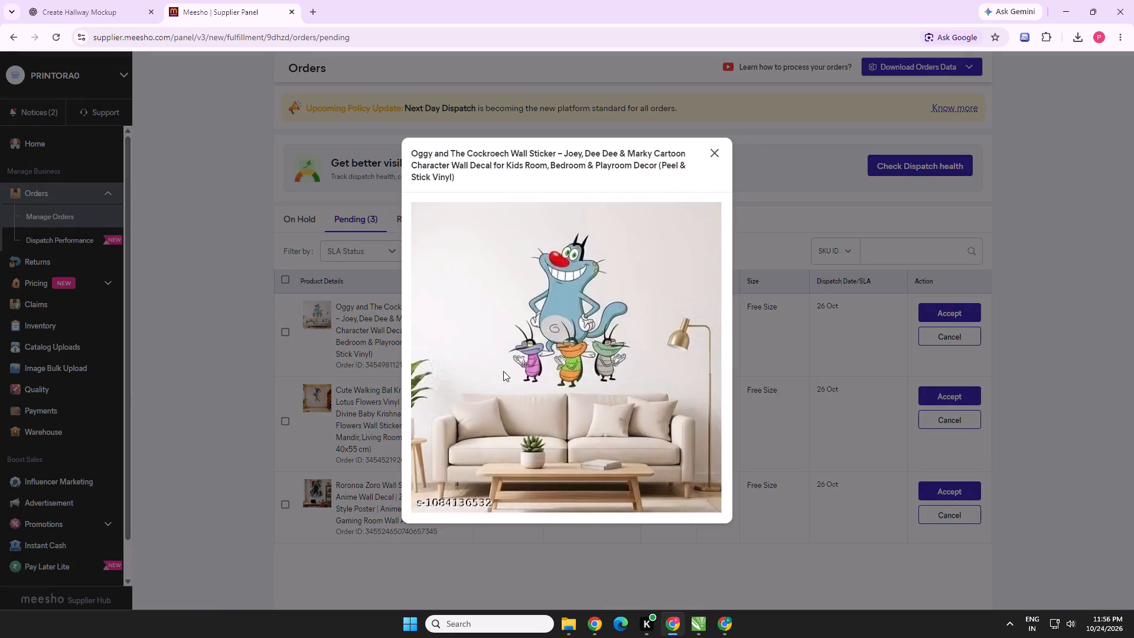
scroll(553, 320, "up", 2)
scroll(553, 320, "down", 1)
key("shift+super+s")
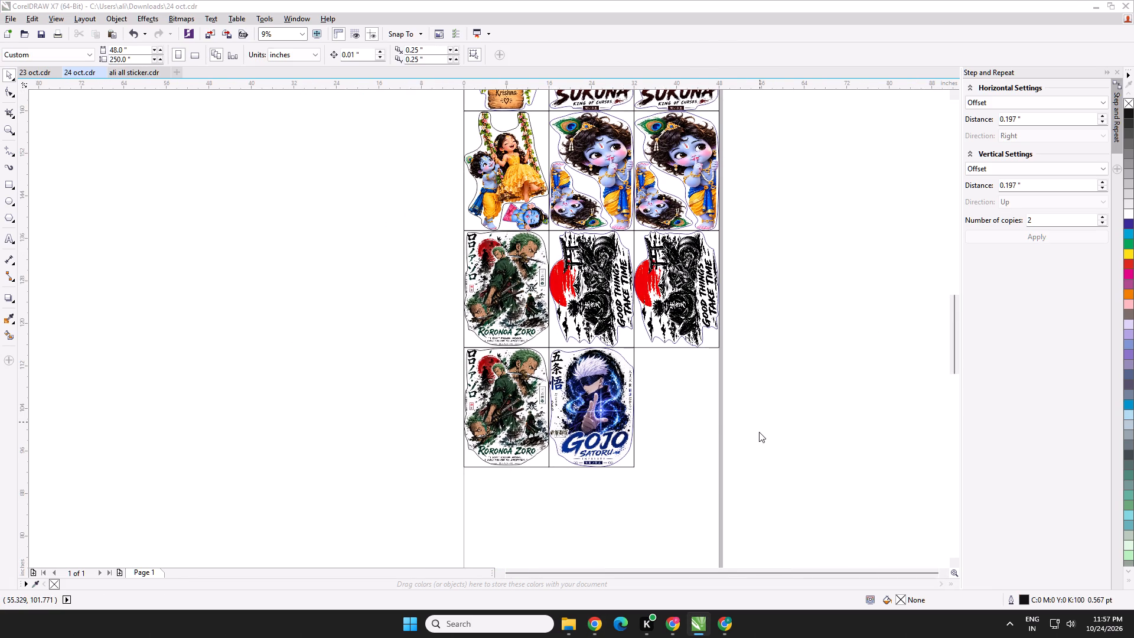
left_click(641, 219)
key("Return")
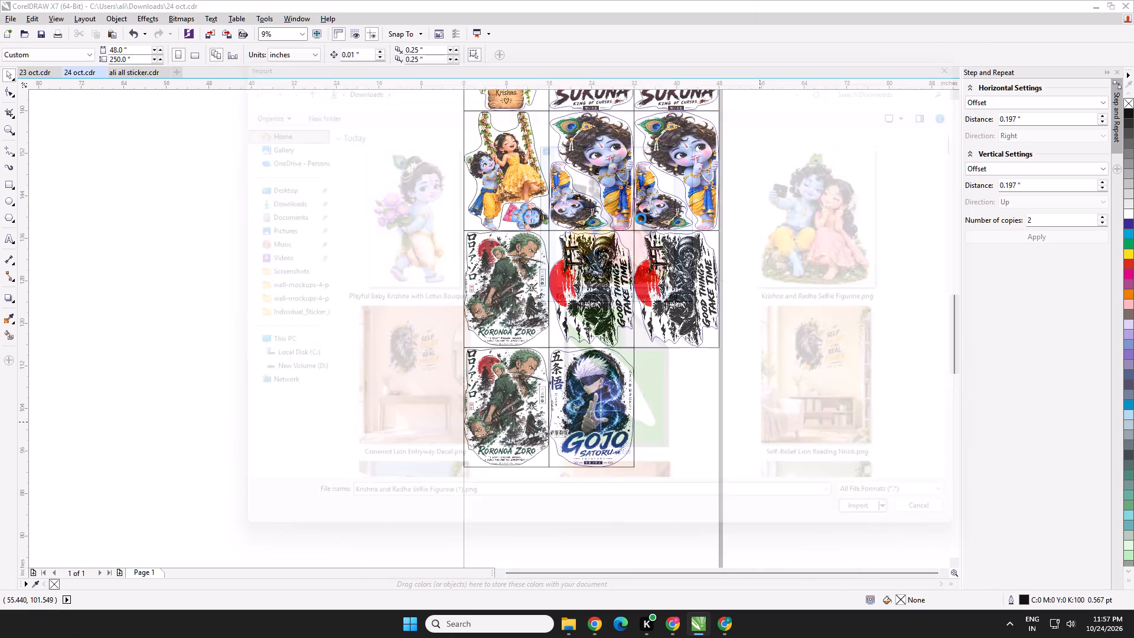
middle_click_drag(746, 263, 742, 219)
left_click_drag(734, 322, 832, 462)
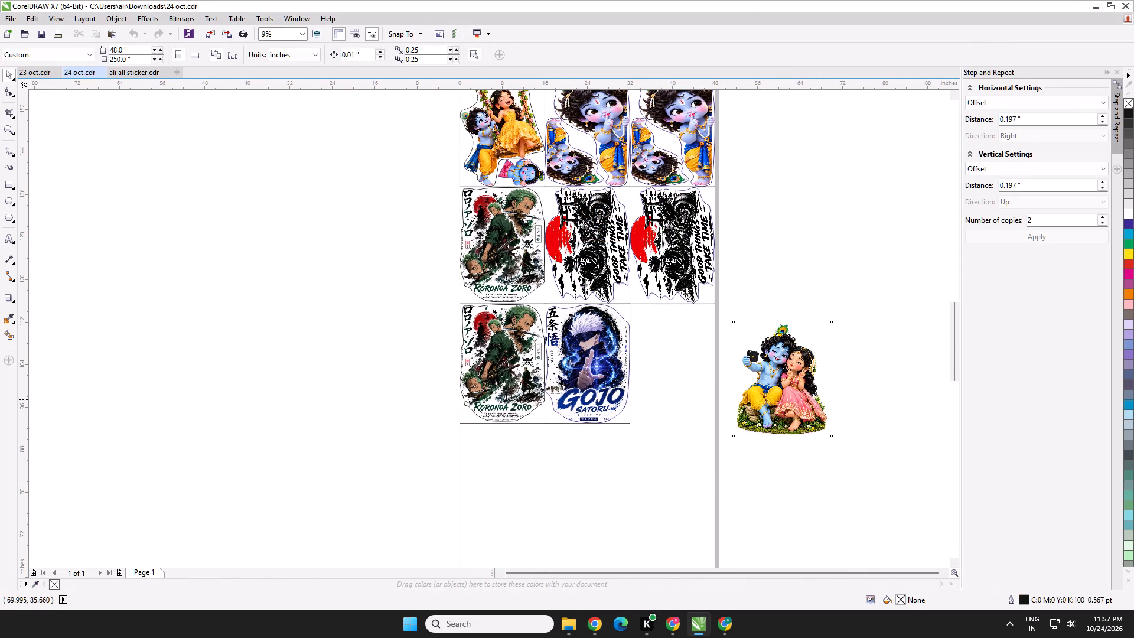
Start a B-spline cut outline below Radha's hair, following her dupatta side down and around the corner of the grassy base.
scroll(803, 344, "up", 2)
middle_click_drag(771, 273, 740, 166)
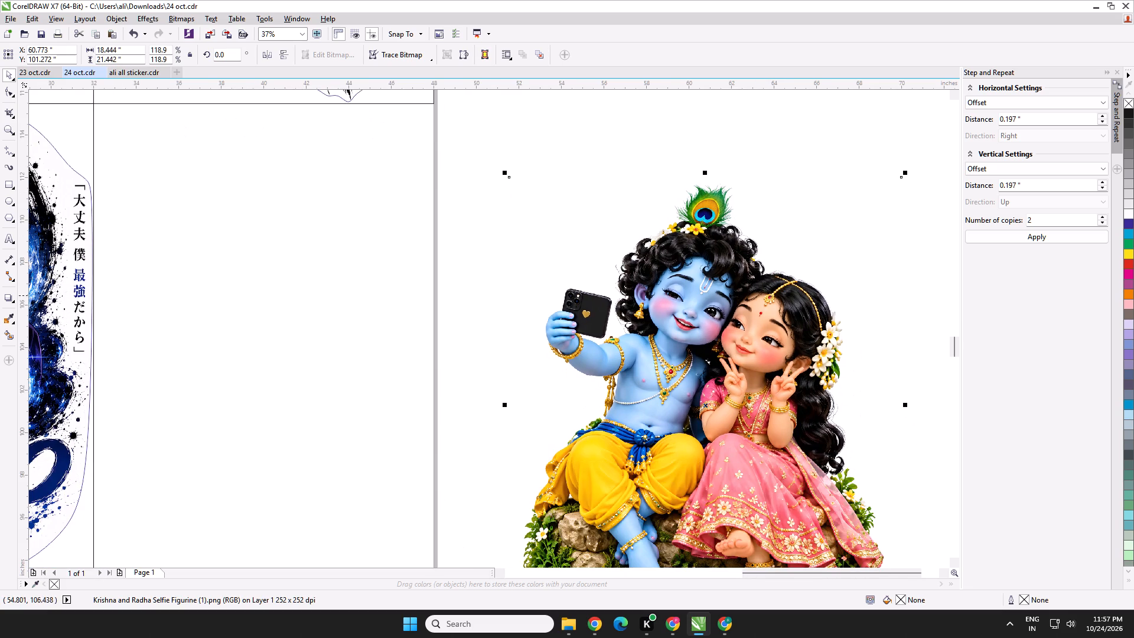
scroll(572, 295, "up", 1)
scroll(628, 343, "down", 1)
middle_click_drag(627, 333, 598, 213)
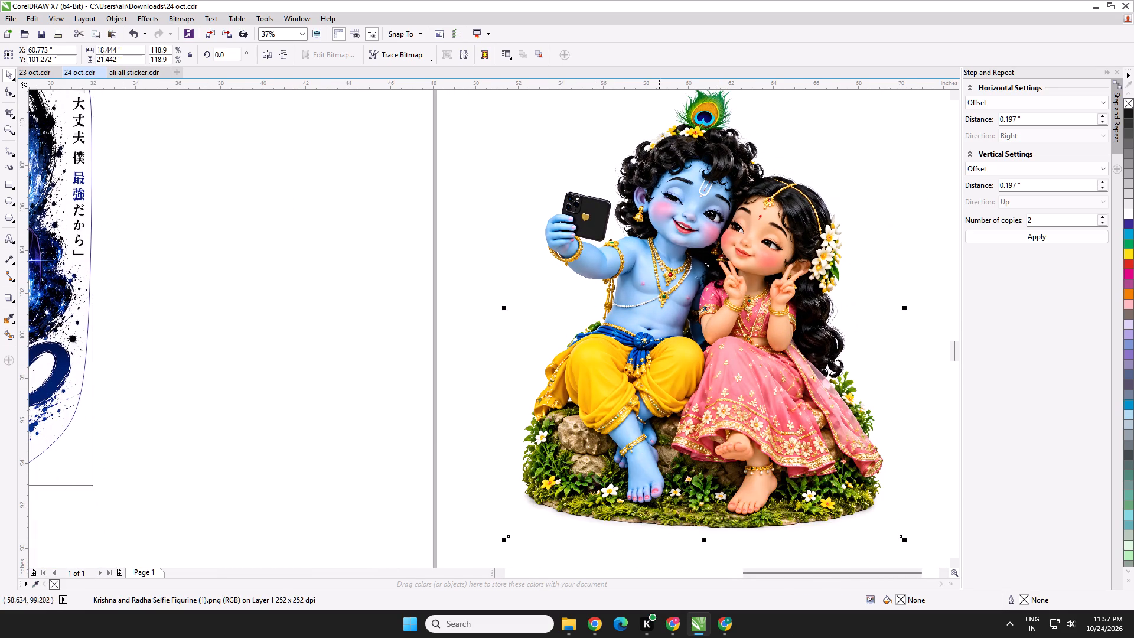
left_click(12, 157)
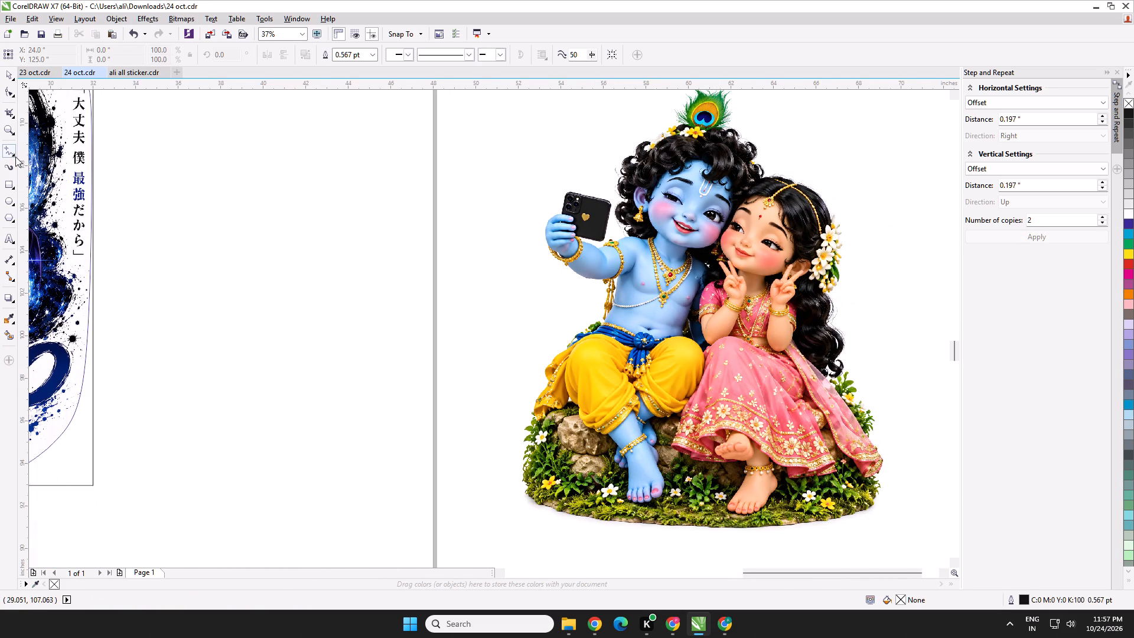
left_click(14, 156)
left_click(74, 202)
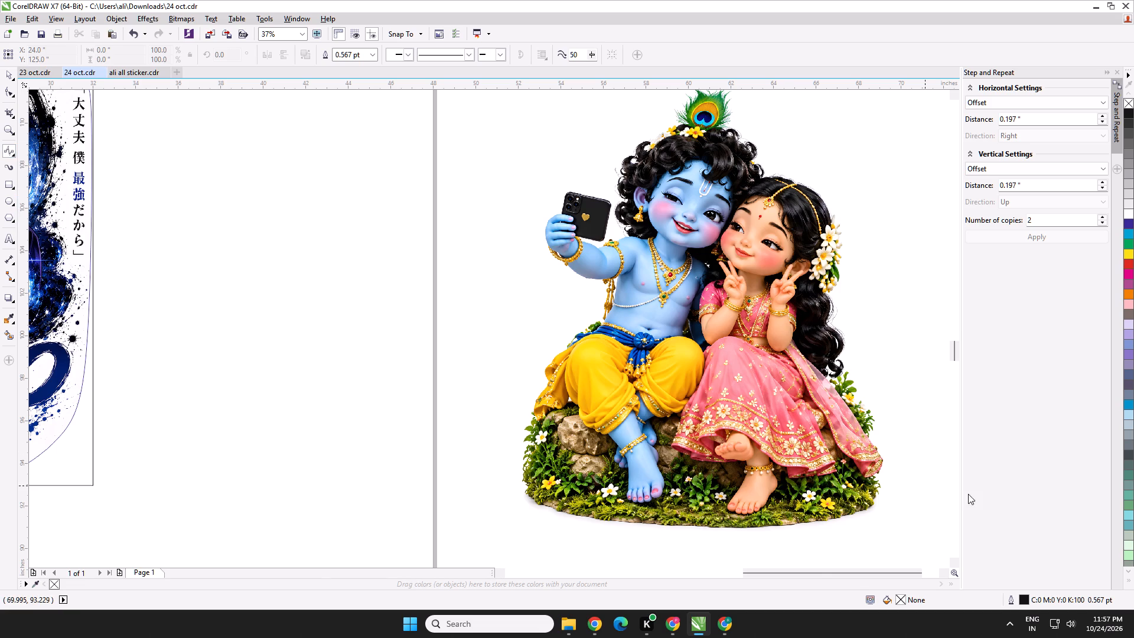
scroll(825, 343, "up", 1)
middle_click_drag(819, 333, 747, 233)
left_click(797, 287)
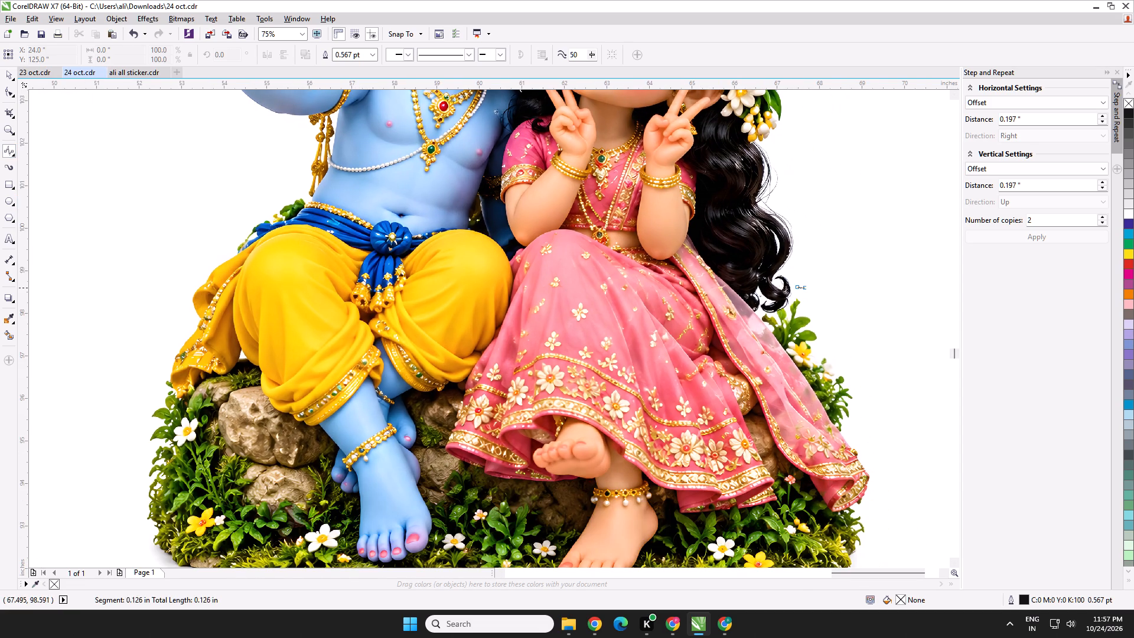
left_click(839, 336)
left_click(870, 427)
left_click(869, 535)
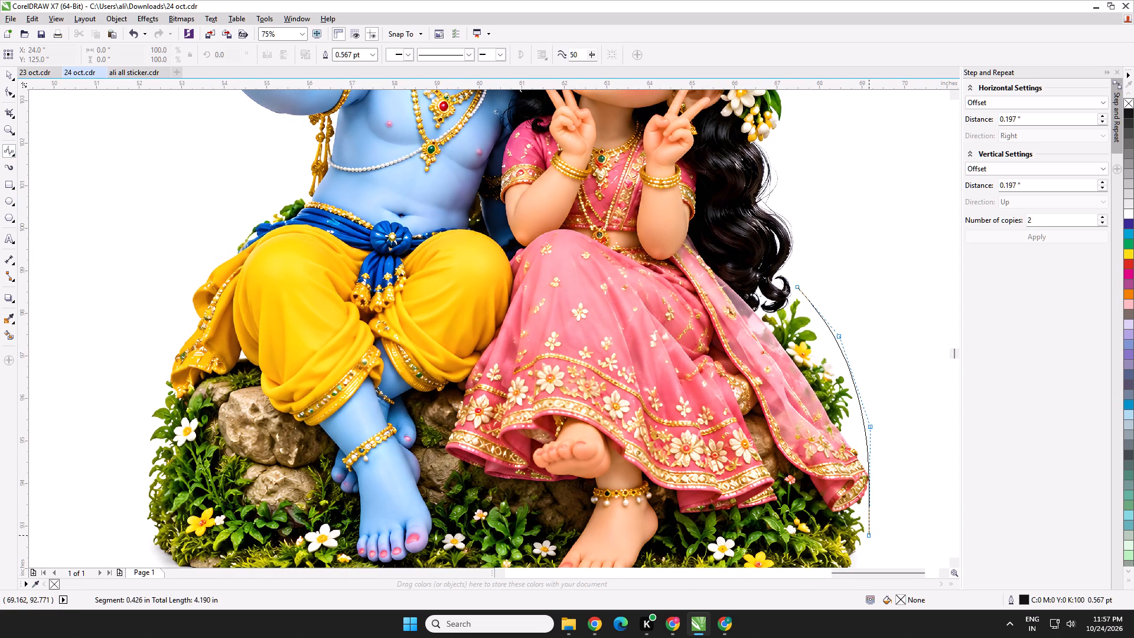
middle_click_drag(869, 535, 869, 343)
left_click(853, 393)
left_click(717, 418)
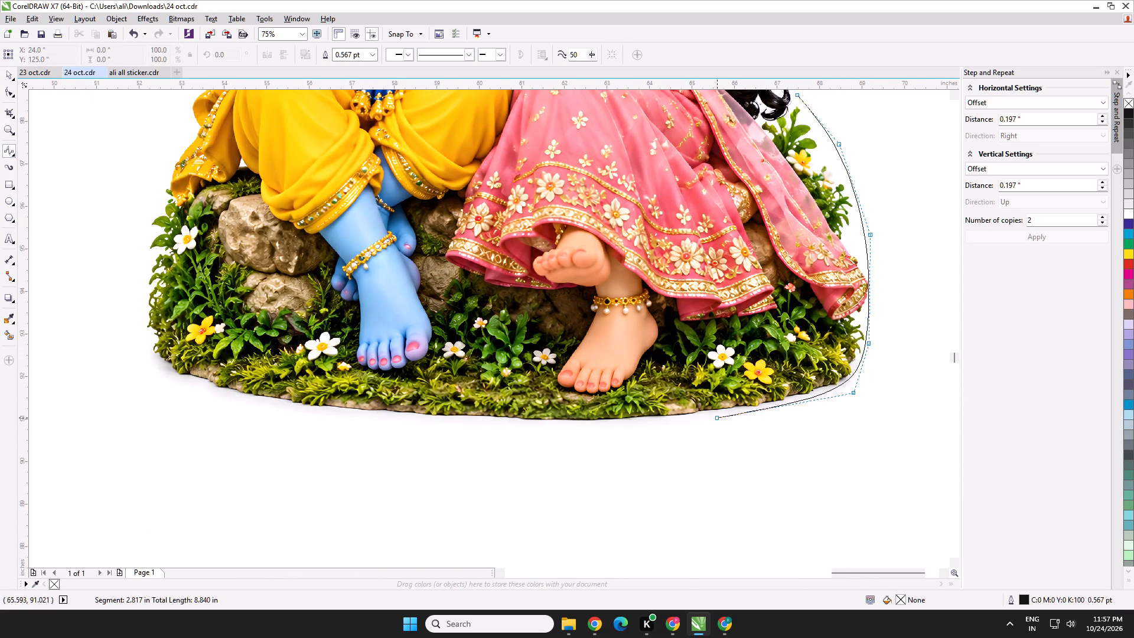
Continue the cut outline just below the grassy base and around its far corner beside Krishna's yellow dhoti.
scroll(695, 427, "up", 1)
middle_click_drag(695, 427, 861, 416)
left_click(519, 412)
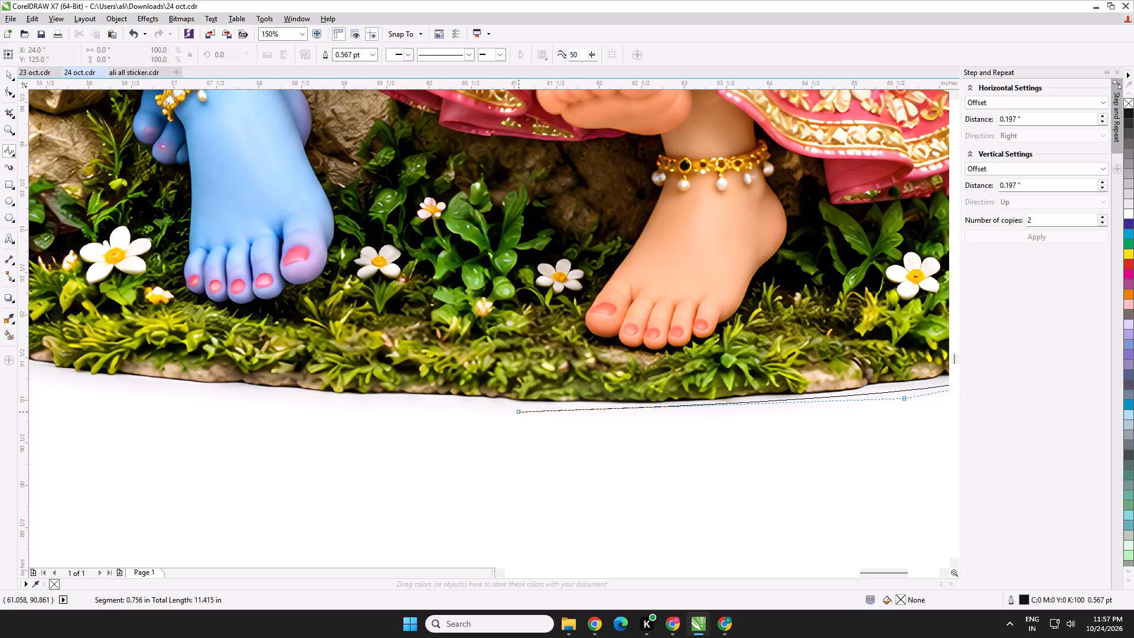
scroll(519, 412, "down", 1)
middle_click_drag(595, 411, 719, 418)
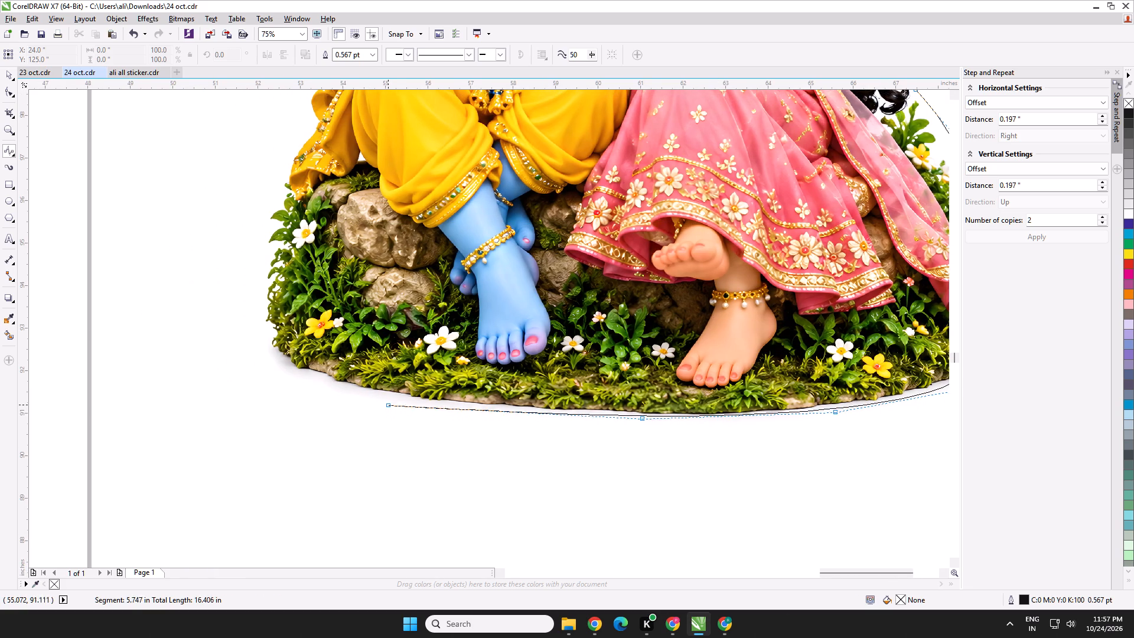
left_click(385, 401)
left_click(276, 365)
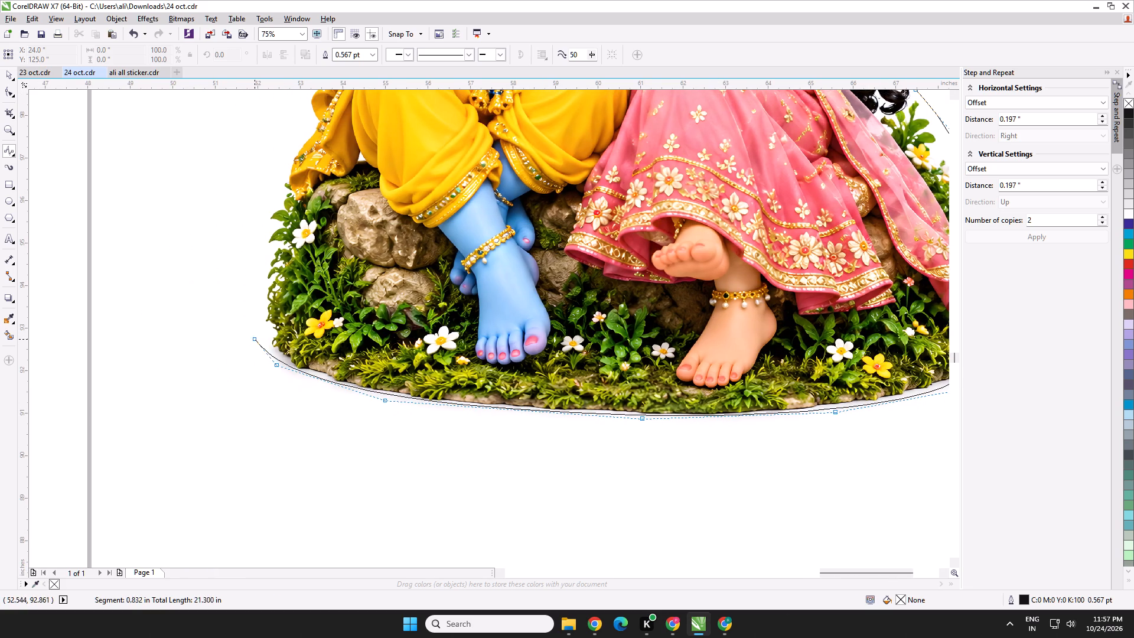
left_click(252, 336)
left_click(267, 203)
Continue the cut outline up past Krishna's yellow dhoti, in under his raised arm and around the hand holding the phone.
middle_click_drag(275, 160, 378, 360)
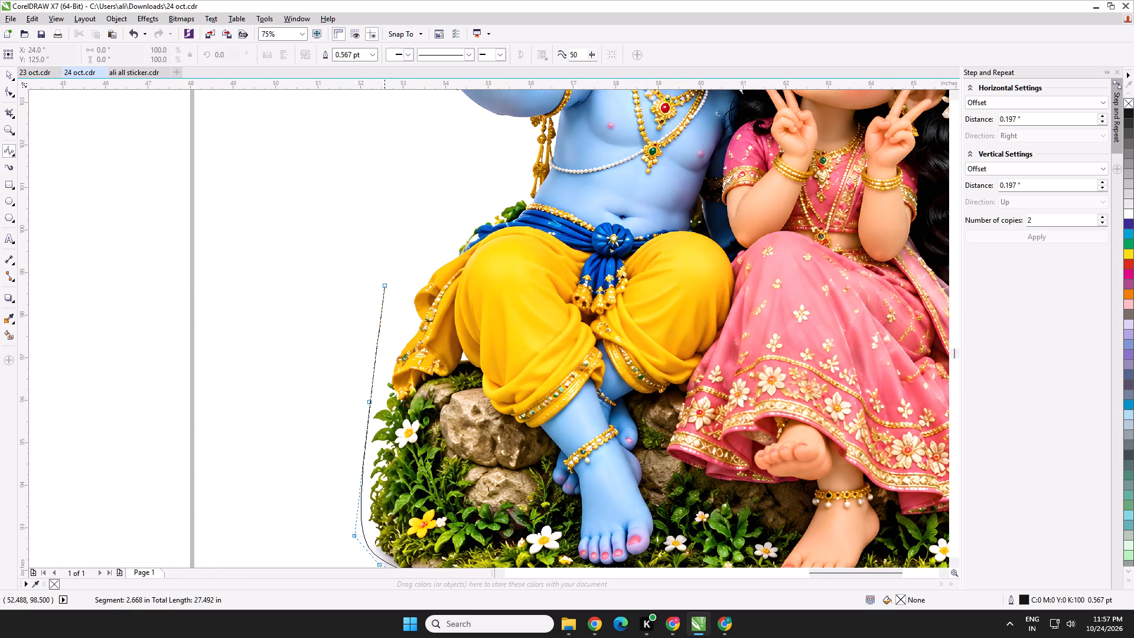
left_click(396, 263)
left_click(490, 144)
left_click(462, 118)
middle_click_drag(458, 96, 503, 240)
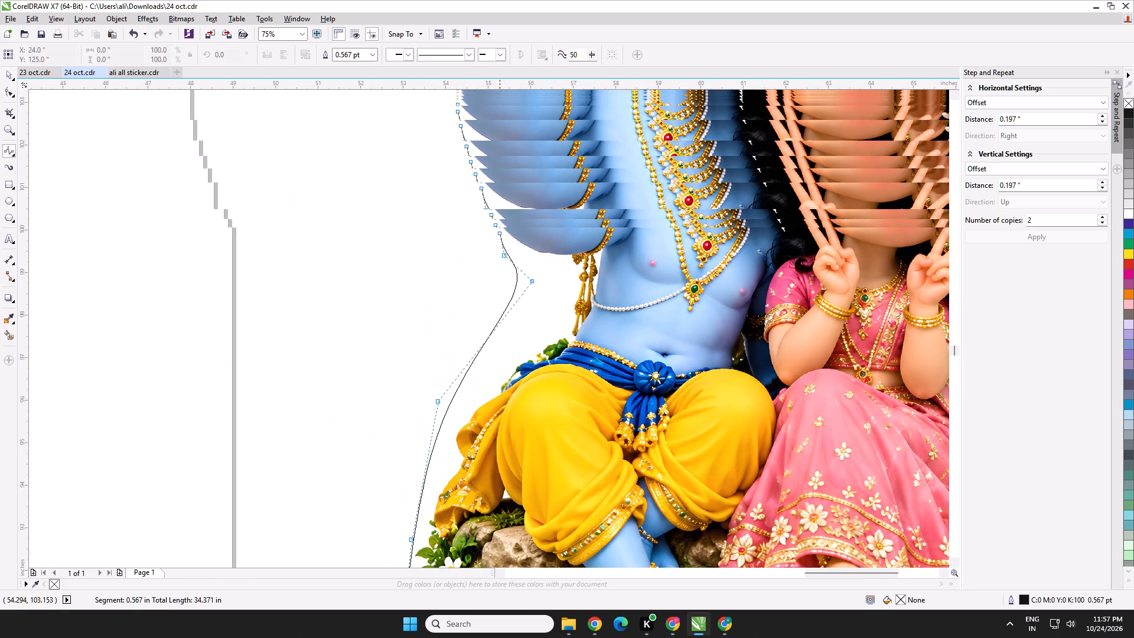
middle_click_drag(503, 240, 507, 250)
left_click(470, 223)
left_click(457, 199)
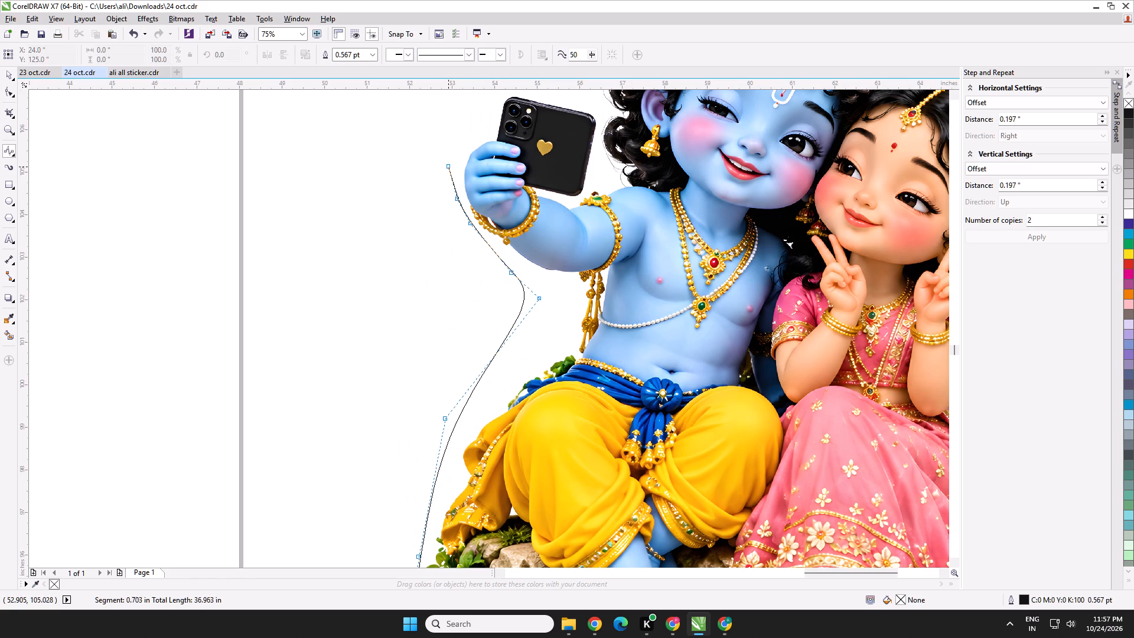
left_click(451, 158)
left_click(477, 115)
middle_click_drag(478, 115, 478, 217)
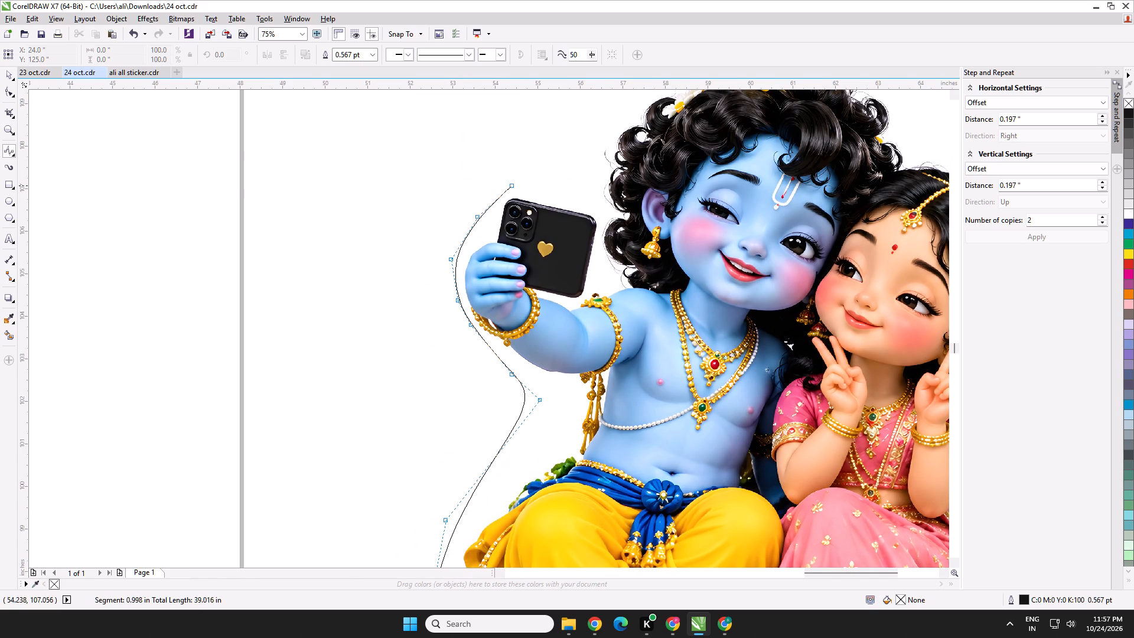
Extend the cut outline over the phone, along Krishna's curls and around the peacock feather.
left_click(522, 184)
left_click(588, 188)
middle_click_drag(593, 162, 593, 274)
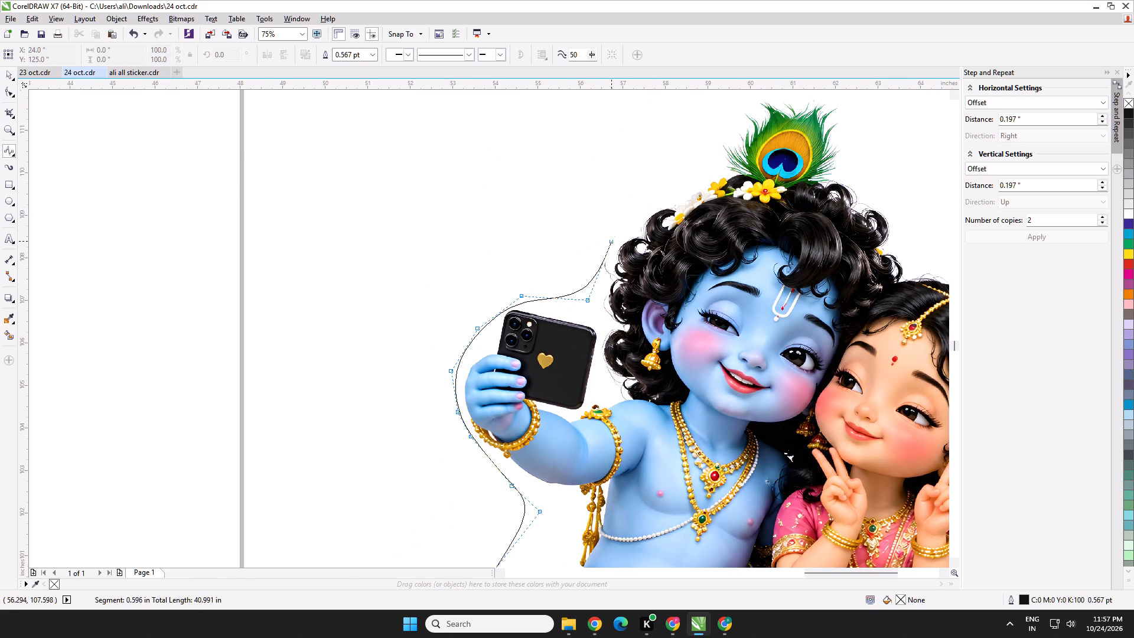
left_click(627, 225)
left_click_drag(657, 190, 664, 183)
left_click(702, 167)
middle_click_drag(723, 156, 686, 240)
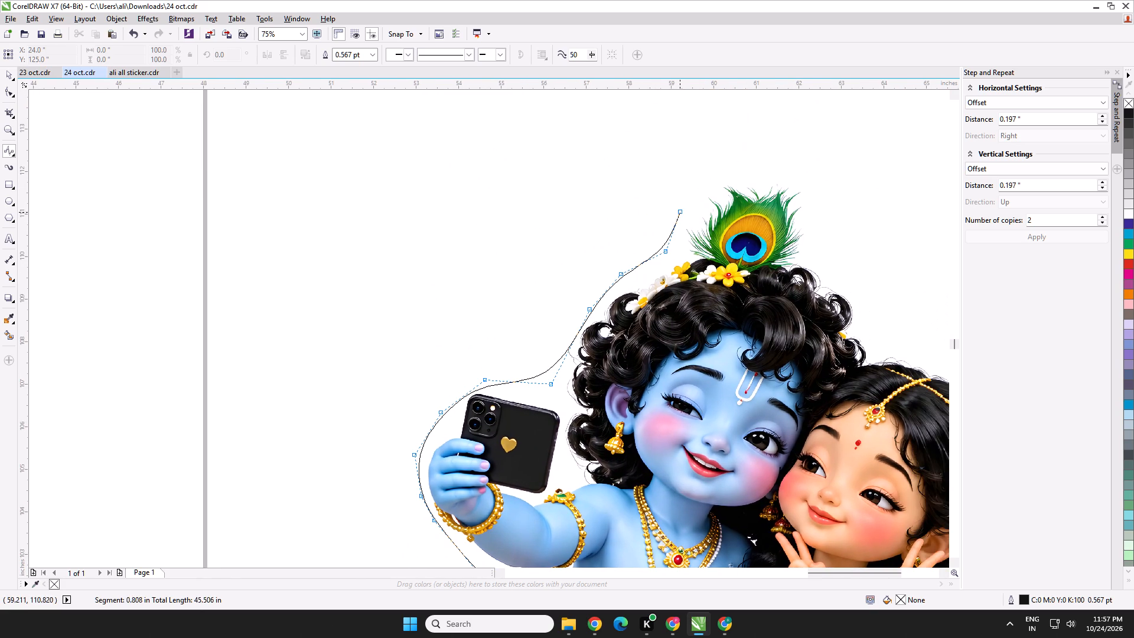
left_click(680, 207)
left_click(737, 183)
left_click(764, 179)
left_click(796, 180)
left_click_drag(817, 207, 818, 214)
left_click_drag(826, 246, 828, 253)
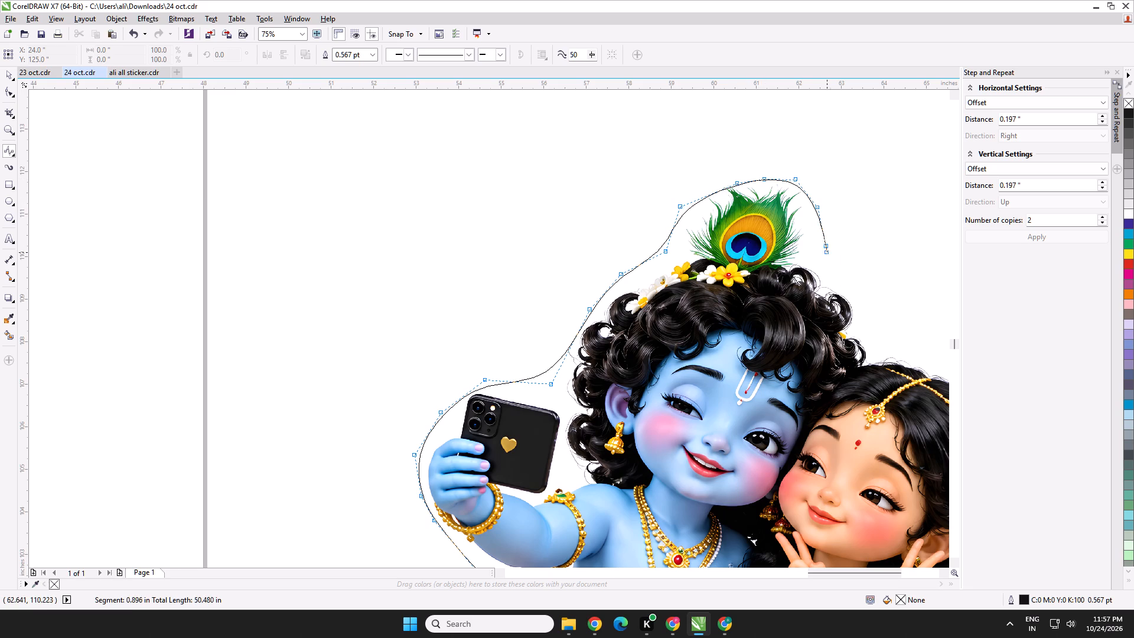
Carry the cut outline down around Radha's head, hair flowers and long curls, and close it at its starting point.
left_click_drag(828, 253, 835, 269)
left_click_drag(854, 292, 883, 332)
left_click(901, 346)
middle_click_drag(914, 352, 662, 292)
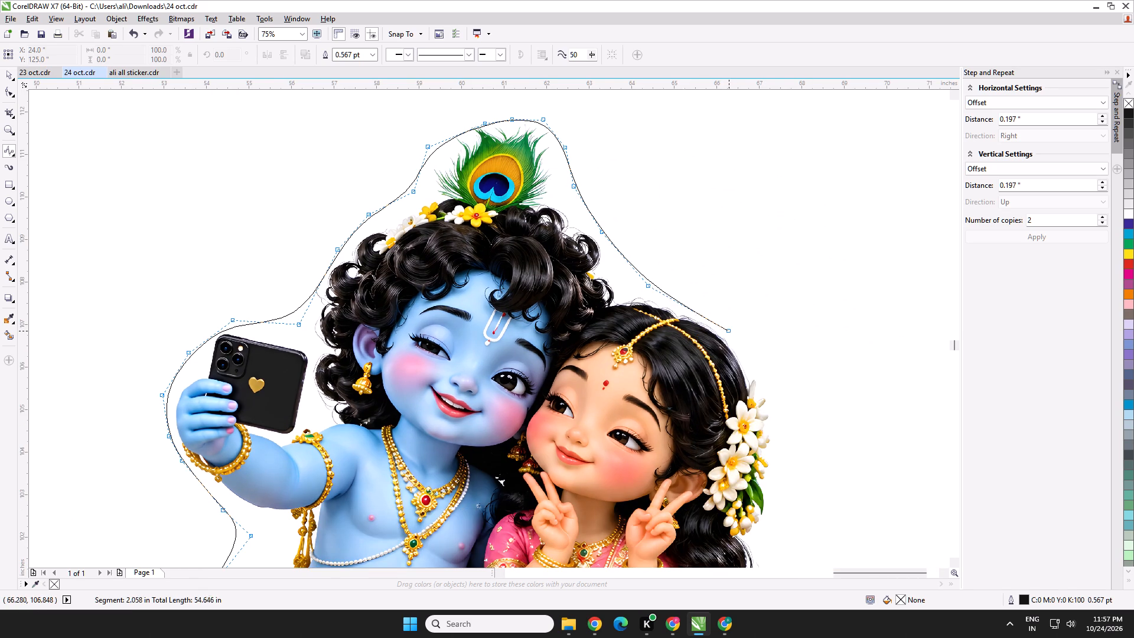
left_click(729, 331)
left_click(772, 392)
middle_click_drag(785, 444, 739, 294)
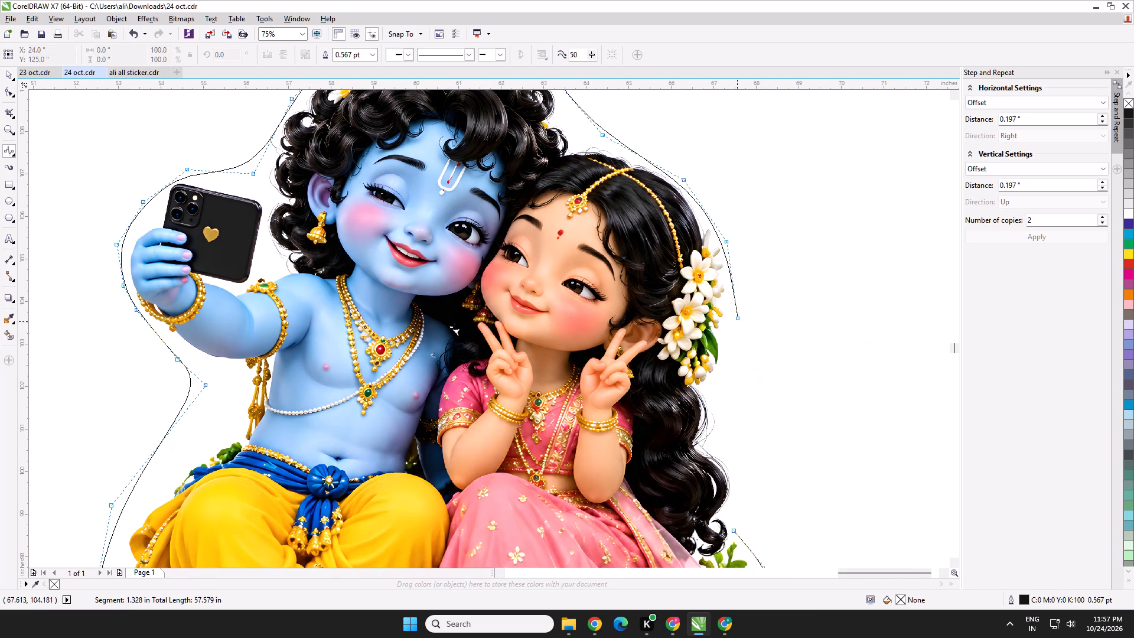
left_click(732, 330)
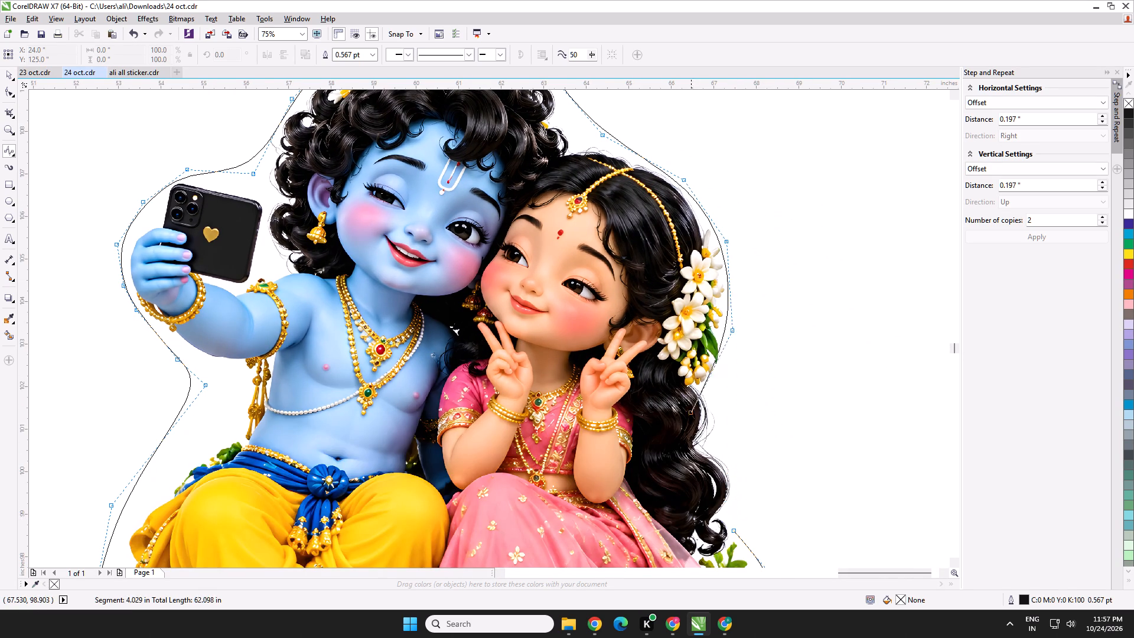
left_click(708, 394)
left_click(725, 445)
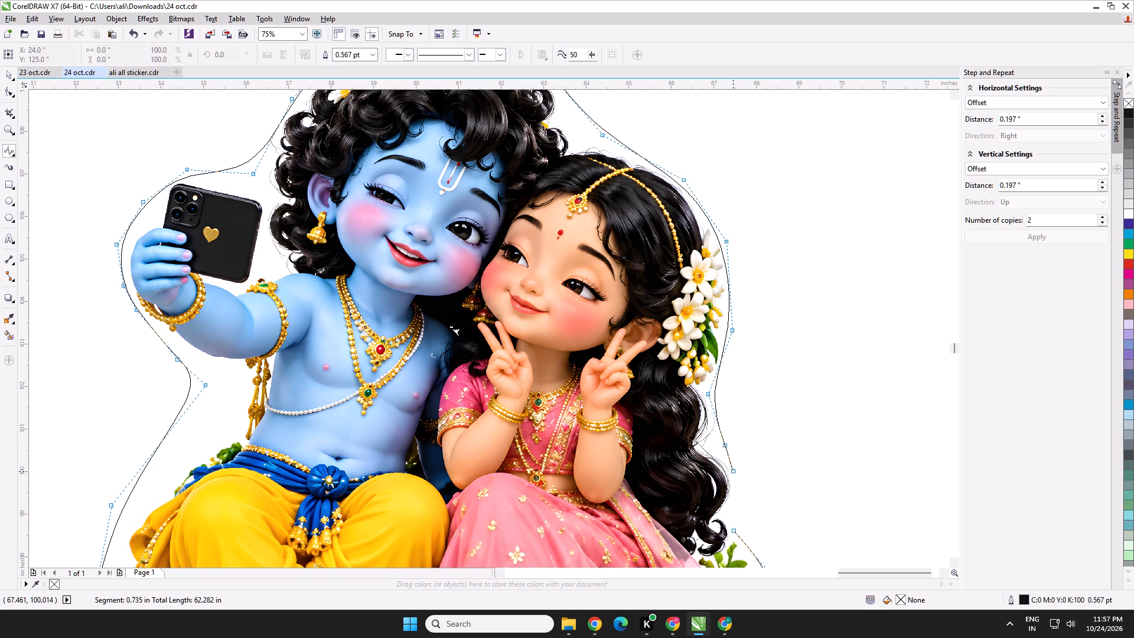
left_click(738, 486)
left_click(733, 533)
Intersect the Krishna and Radha image with the closed cut outline and delete the original uncropped image.
scroll(729, 510, "down", 1)
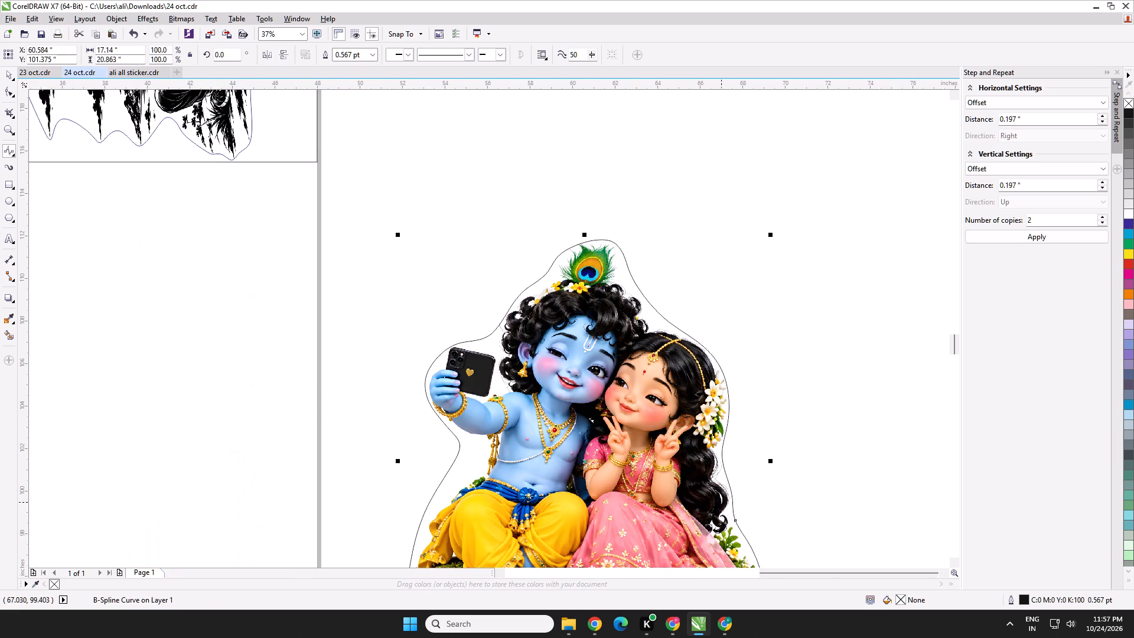
middle_click_drag(713, 499, 685, 454)
left_click(6, 74)
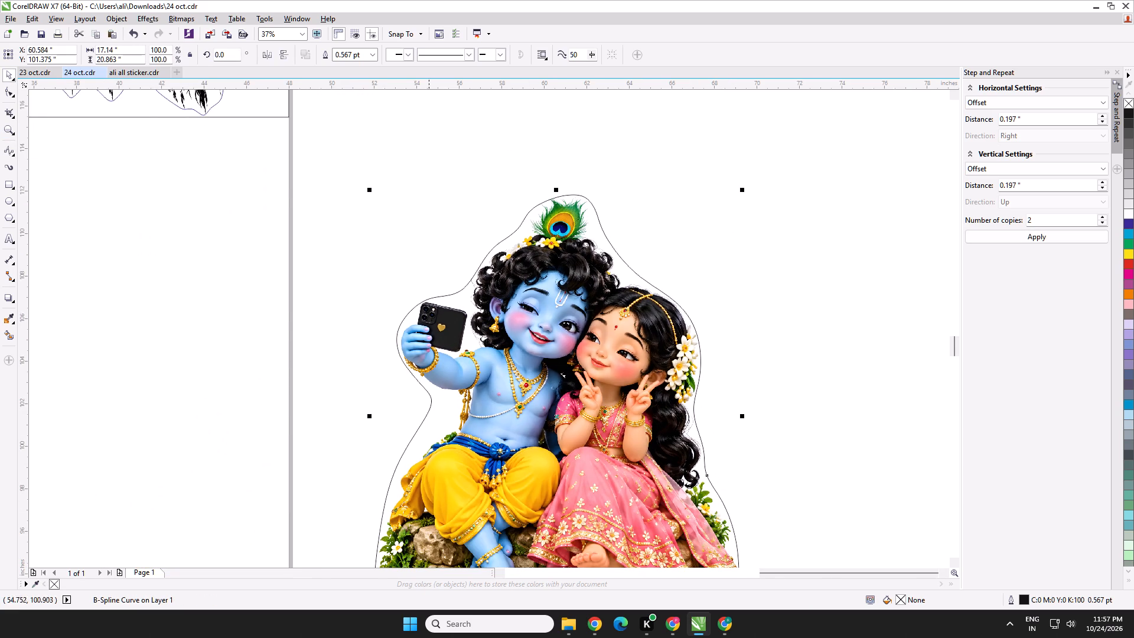
left_click(412, 399, "shift")
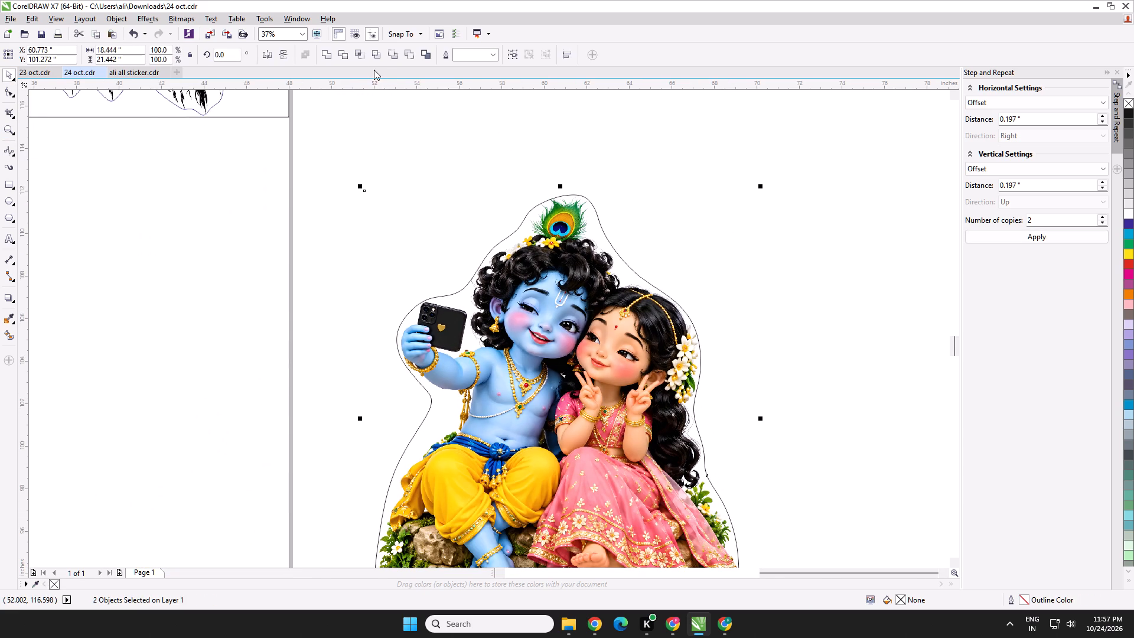
left_click(357, 61)
left_click(395, 405)
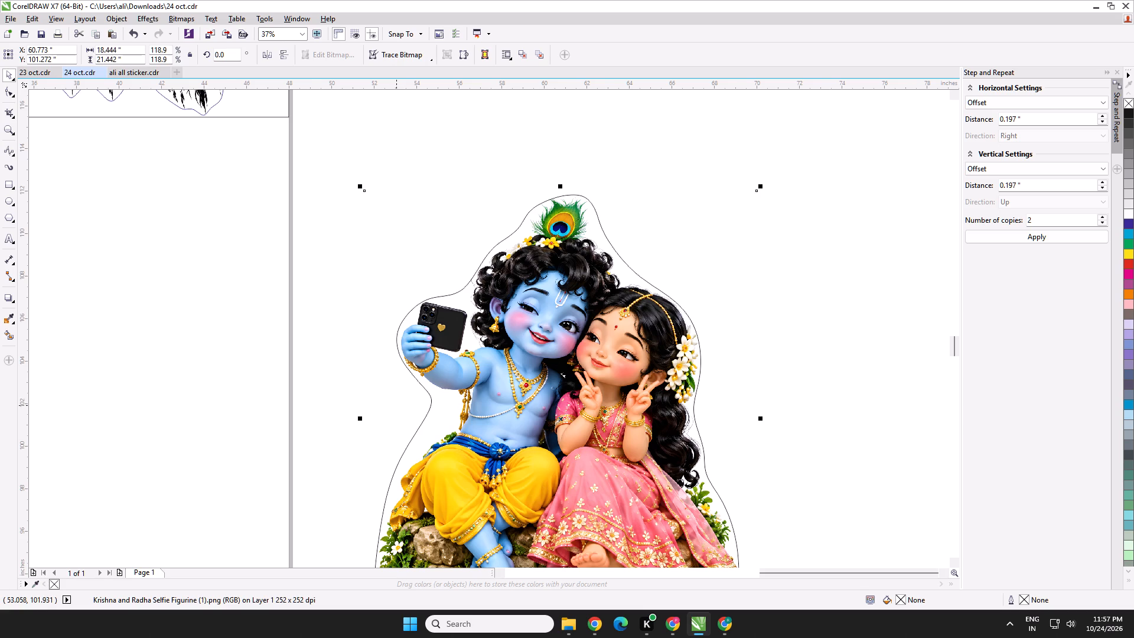
key("Delete")
Select the cropped Krishna and Radha artwork with its outline and resize both to 15.8 by 22.3 inches.
scroll(413, 431, "down", 1)
middle_click_drag(408, 427, 397, 372)
left_click_drag(613, 233, 346, 546)
double_click(105, 47)
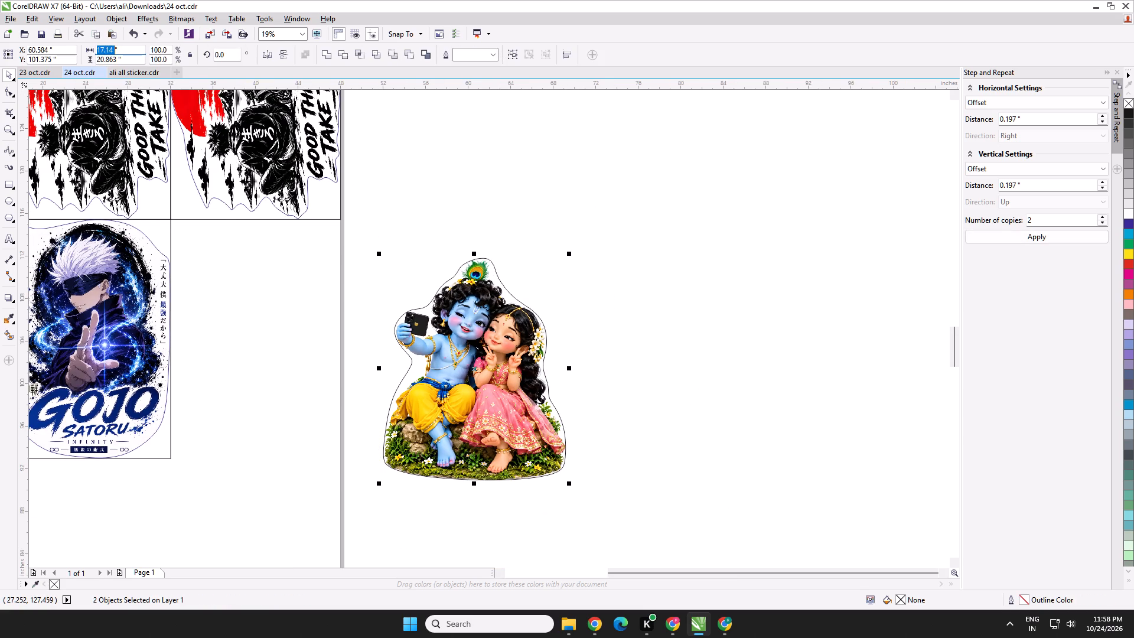
type("16.")
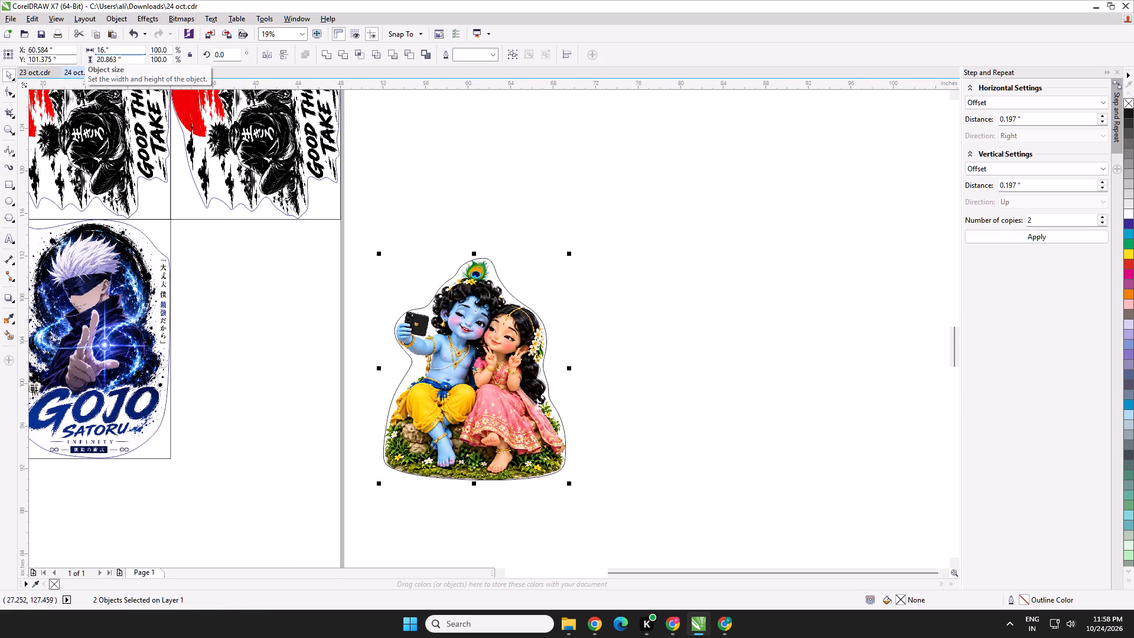
key("BackSpace")
key("BackSpace")
key("5")
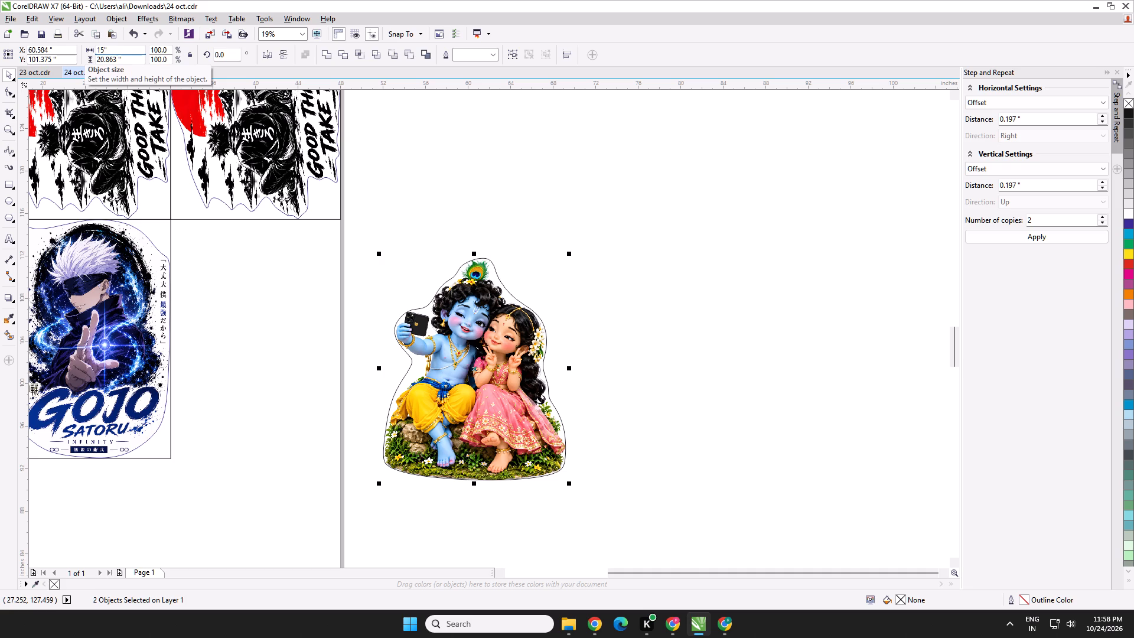
type(".8")
key("Tab")
key("2")
key("2")
type(".3")
key("Return")
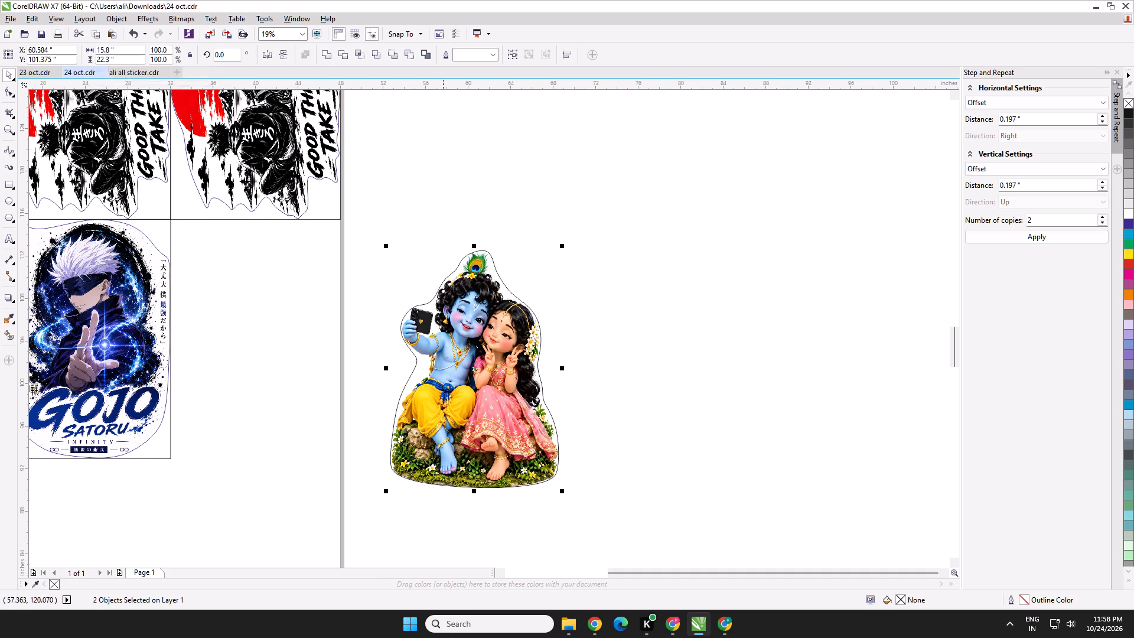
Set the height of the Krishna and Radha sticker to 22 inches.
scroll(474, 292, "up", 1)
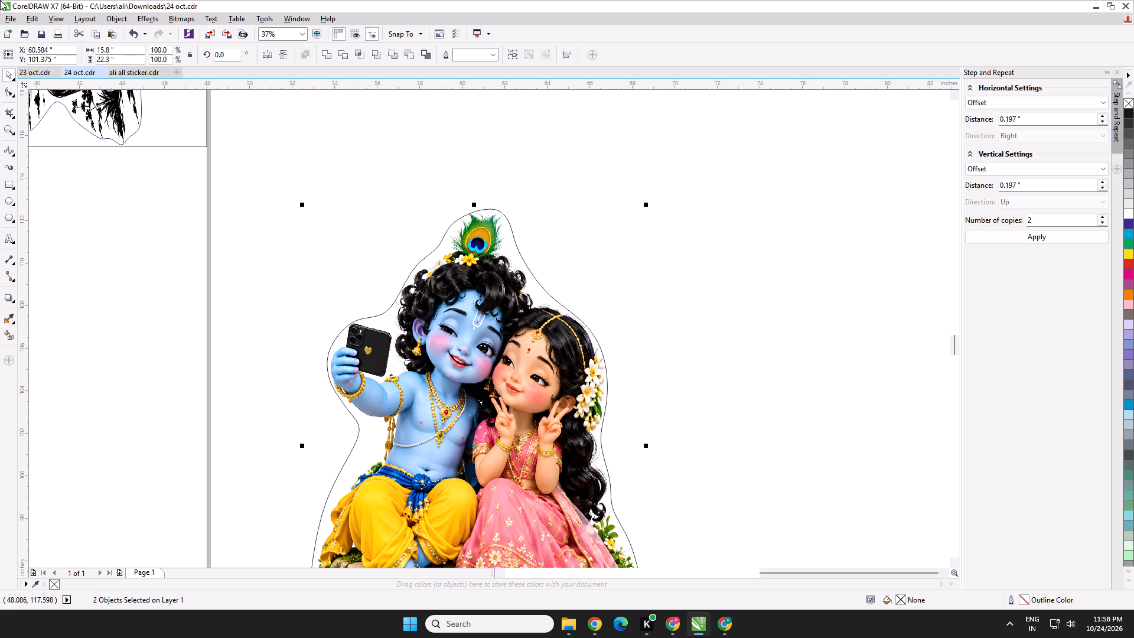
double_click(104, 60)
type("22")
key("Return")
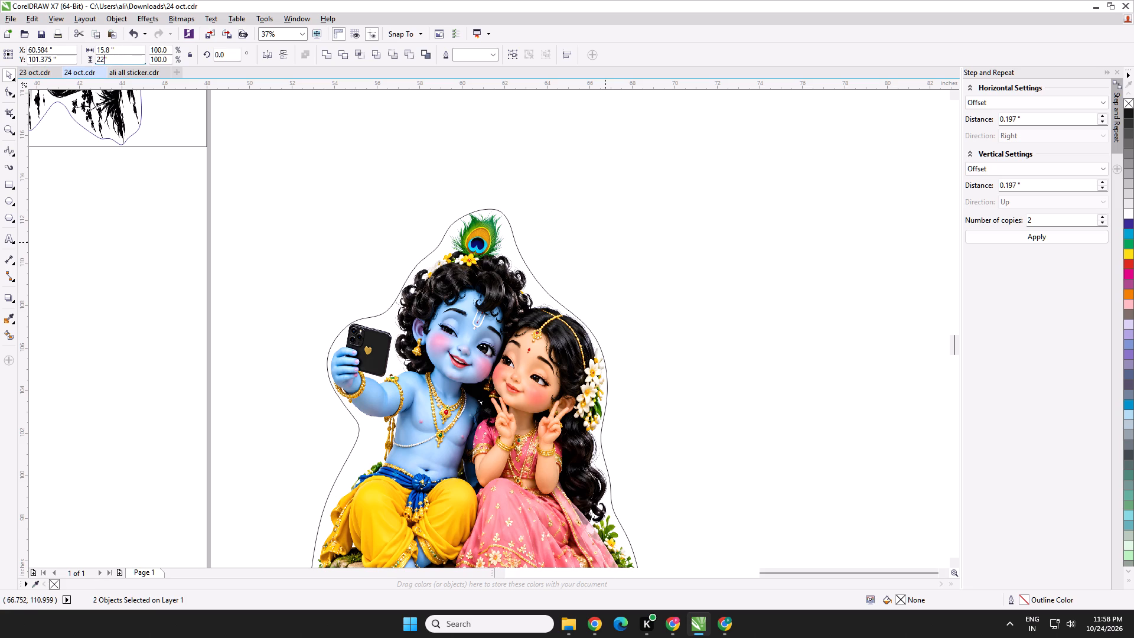
Set the height of the Krishna and Radha sticker to 21.8 inches.
scroll(509, 345, "down", 1)
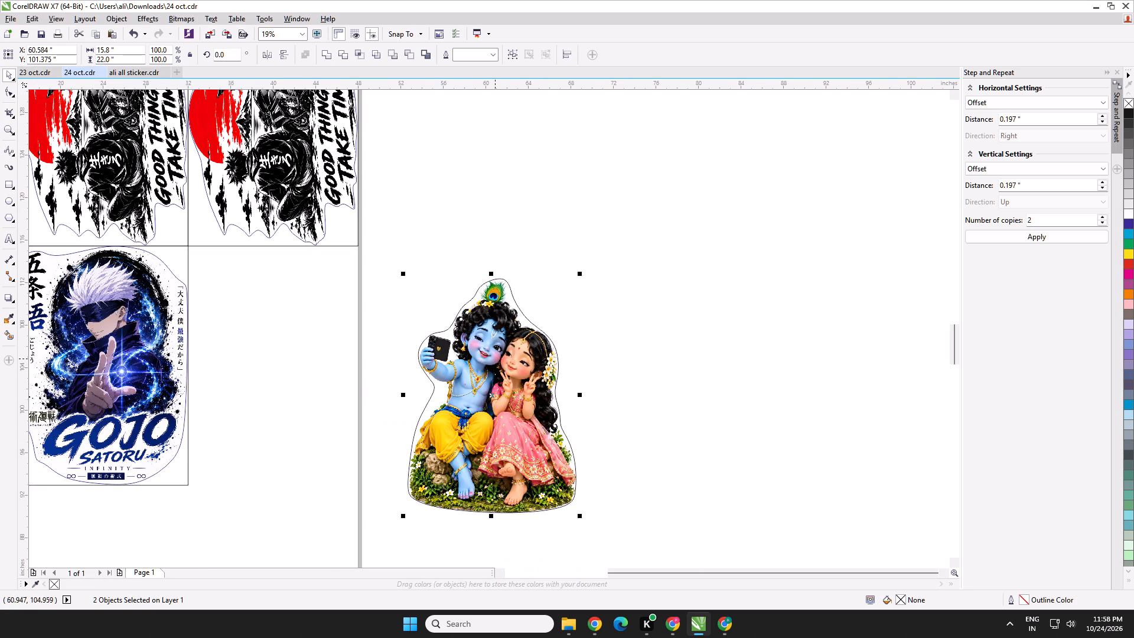
middle_click_drag(492, 321, 492, 277)
middle_click_drag(475, 325, 654, 315)
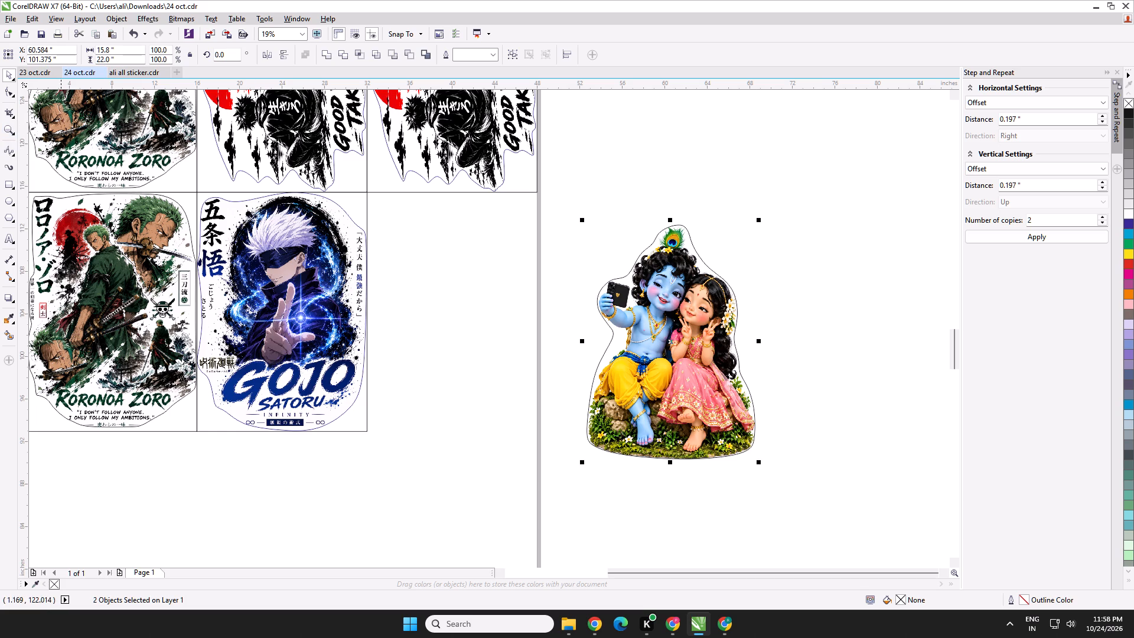
double_click(100, 58)
type("21.")
key("8")
key("Return")
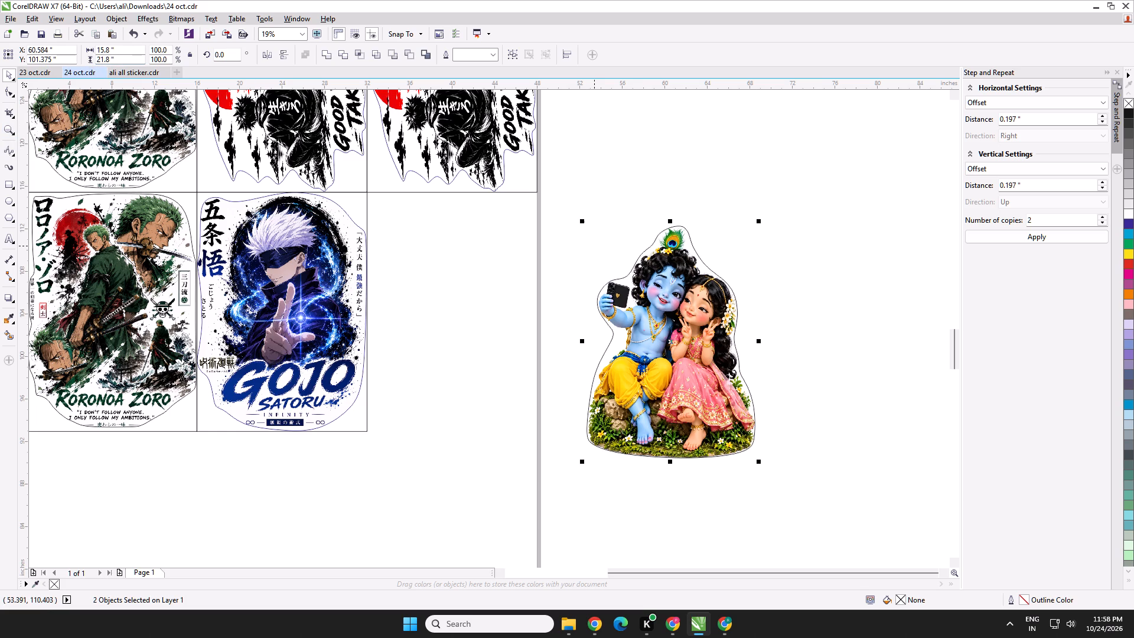
Draw a rectangle beside the Krishna and Radha sticker and size it to 16 by 22 inches.
middle_click_drag(697, 340, 663, 268)
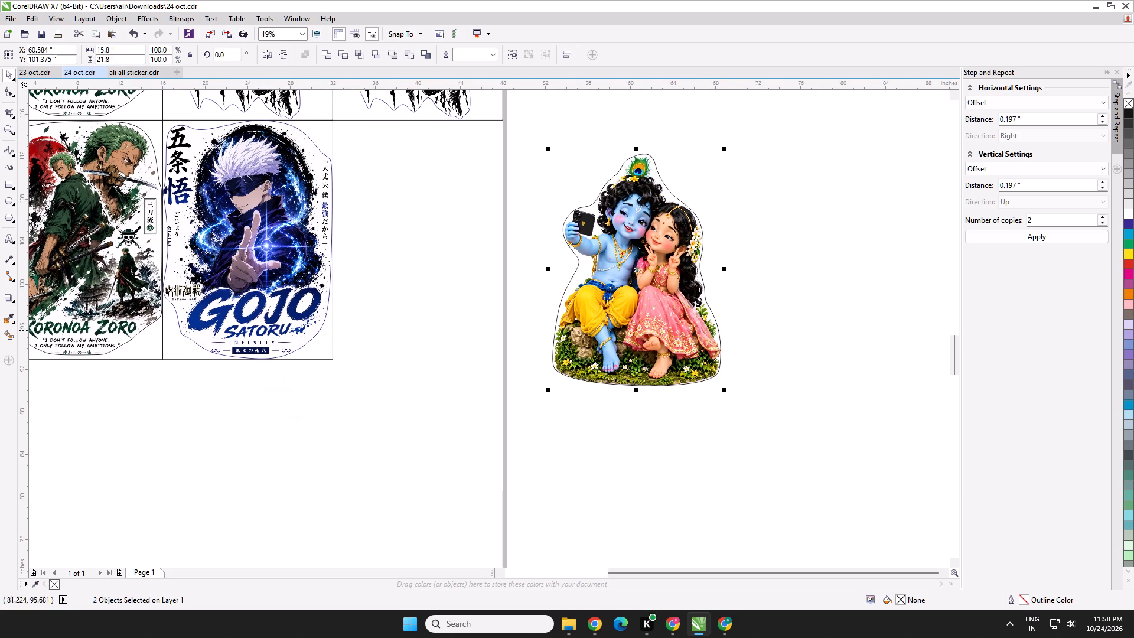
left_click(839, 330)
left_click(7, 185)
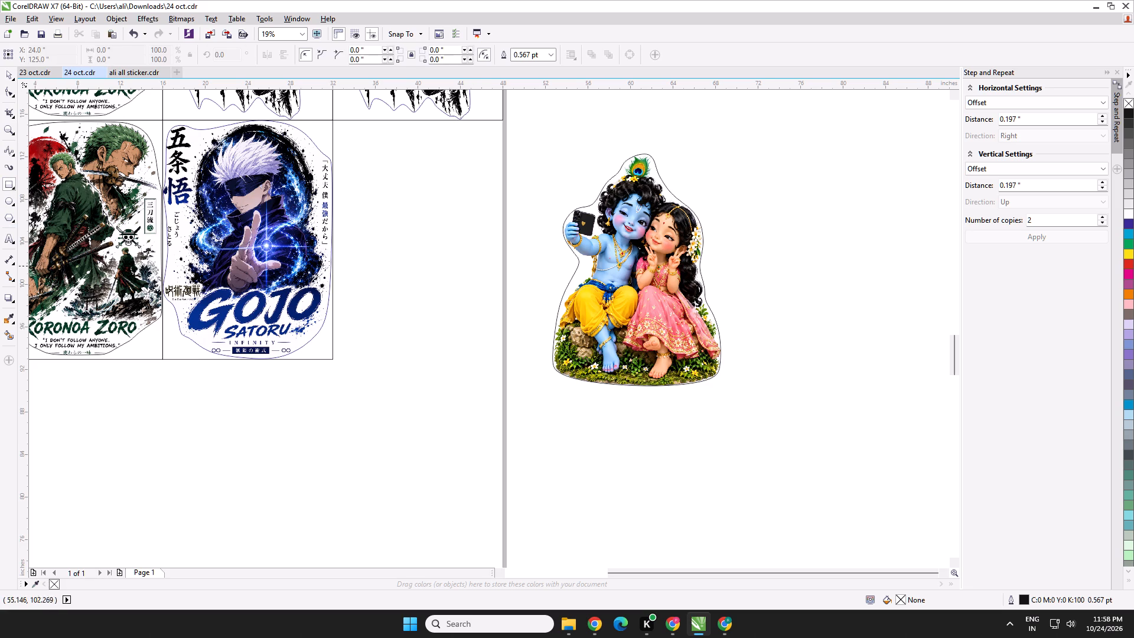
left_click_drag(764, 197, 849, 356)
double_click(97, 50)
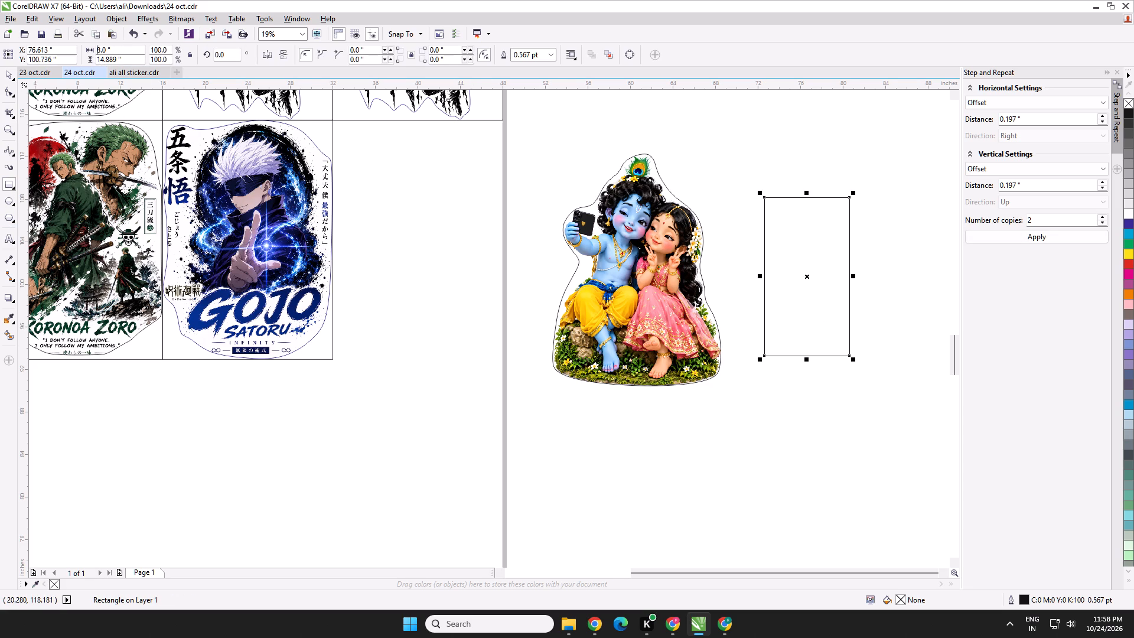
type("16")
key("Tab")
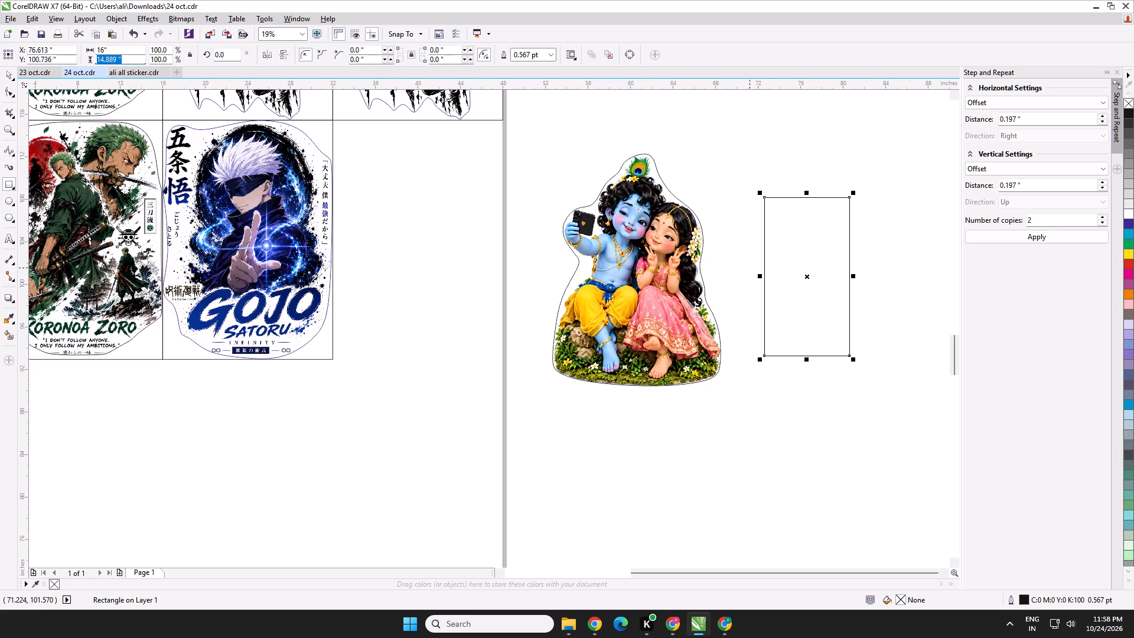
type("22")
key("Return")
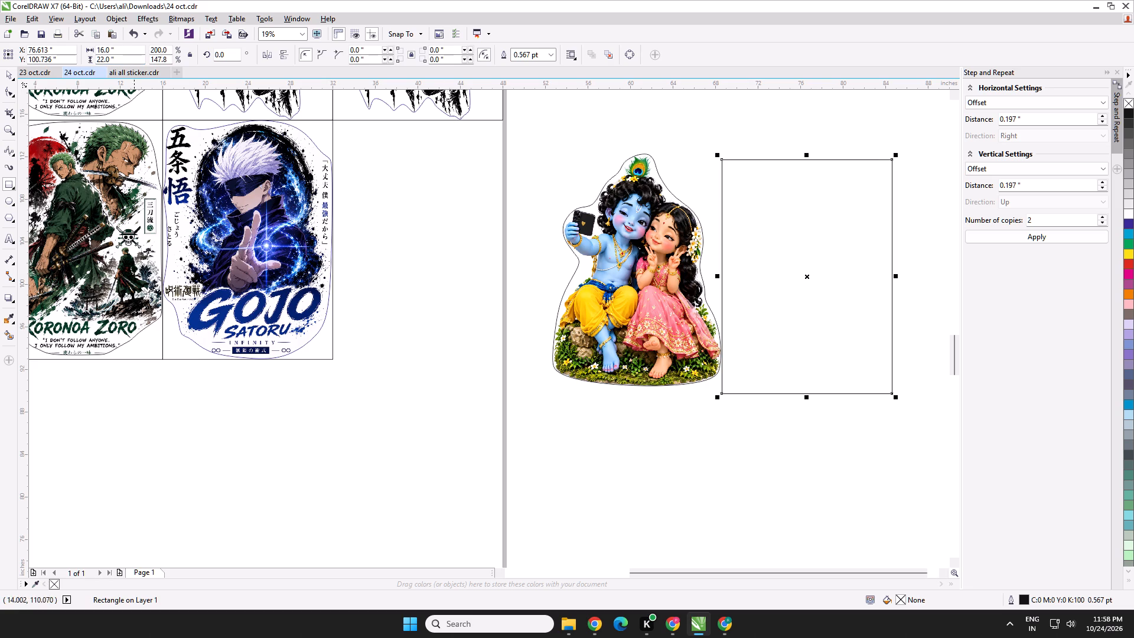
Move the 16 by 22 inch rectangle over the Krishna and Radha sticker and nudge it until it frames the cut outline evenly.
left_click(8, 78)
left_click_drag(820, 269, 573, 301)
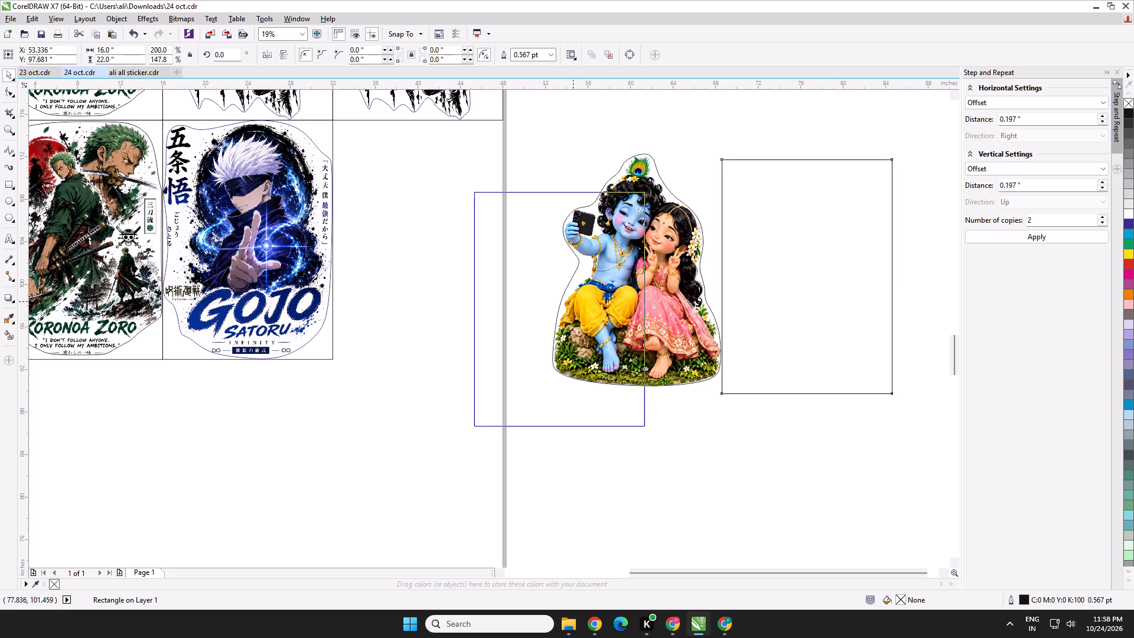
left_click_drag(573, 301, 644, 262)
key("Right")
key("Right")
key("Right")
key("Right")
key("Right")
key("Right")
key("Right")
key("Right")
key("Right")
key("Right")
key("Right")
key("Right")
key("Right")
key("Right")
key("Right")
key("Right")
key("Right")
key("Right")
key("Right")
key("Right")
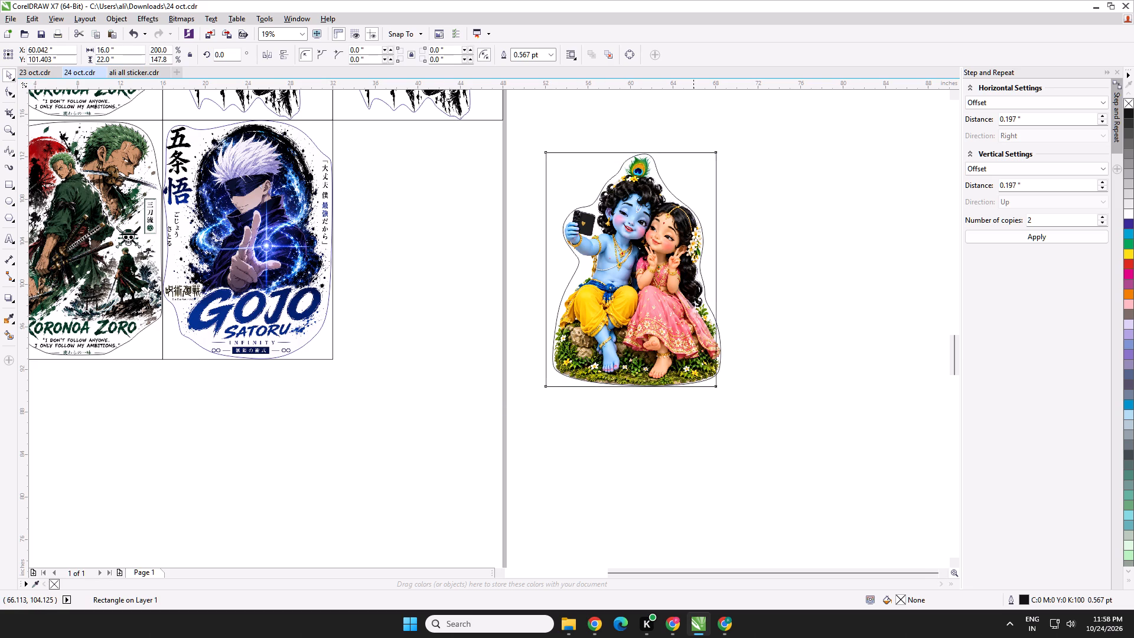
scroll(689, 249, "up", 1)
key("Right")
key("Right")
key("Right")
key("Right")
key("Right")
key("Right")
key("Right")
key("Right")
key("Right")
key("Right")
key("Right")
key("Right")
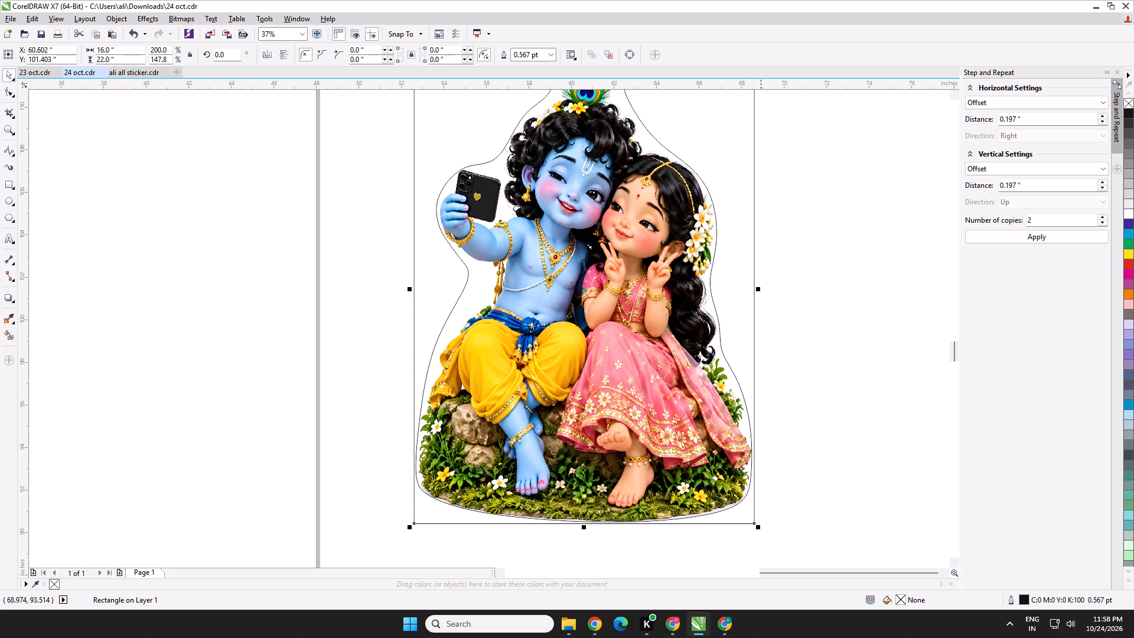
Nudge the 16 by 22 inch rectangle slightly down over the Krishna and Radha sticker to finish centring it on the cut outline.
key("Down")
key("Down")
key("Down")
middle_click_drag(636, 440, 696, 637)
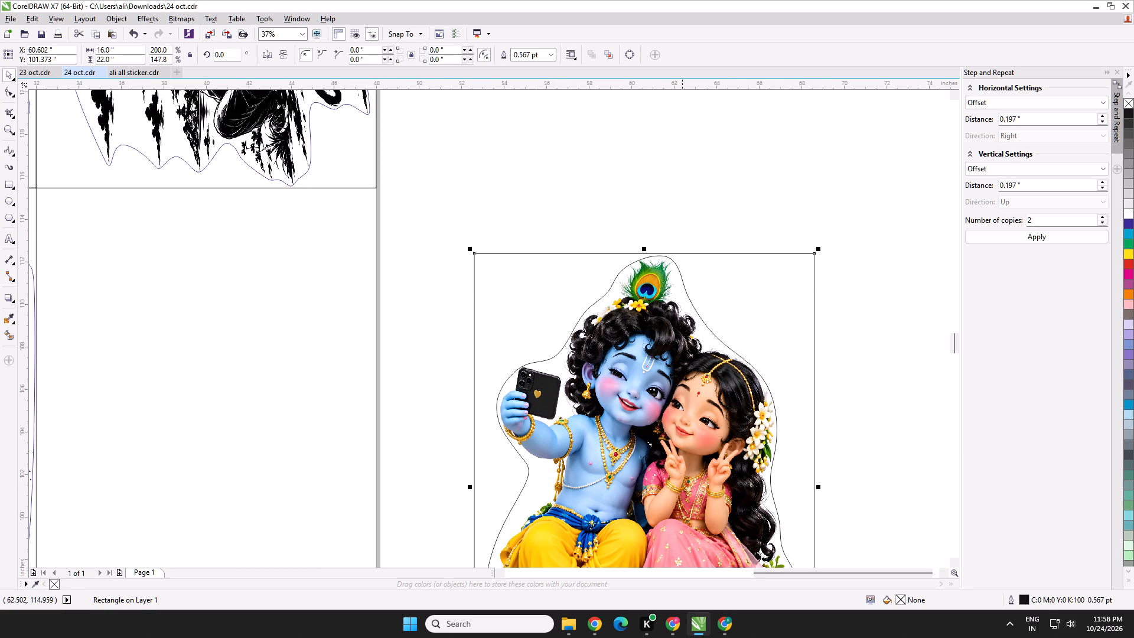
Move the upper Roronoa Zoro sticker with its frame into the empty third-column slot beside the Gojo sticker.
scroll(651, 262, "down", 2)
left_click_drag(760, 211, 559, 472)
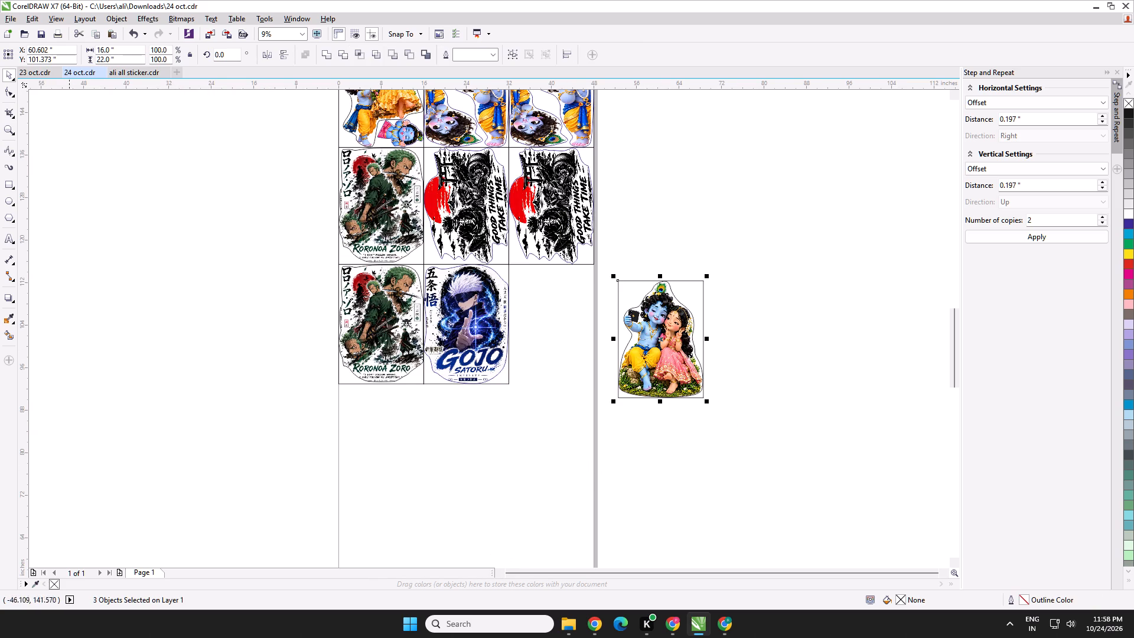
left_click_drag(302, 151, 400, 284)
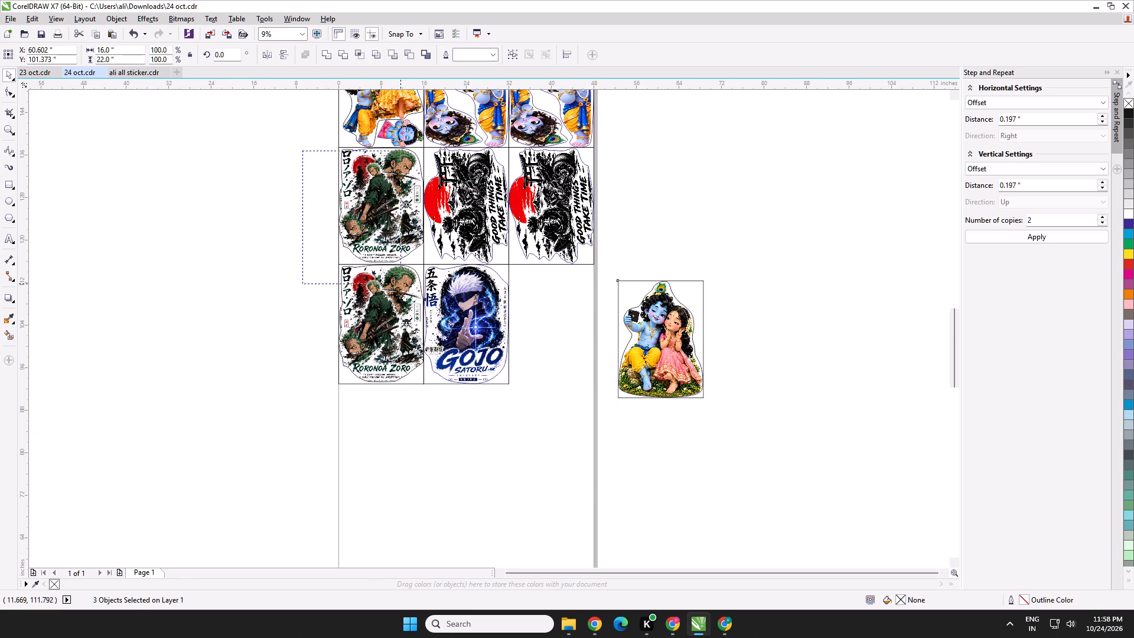
left_click_drag(400, 284, 431, 295)
left_click_drag(299, 131, 432, 294)
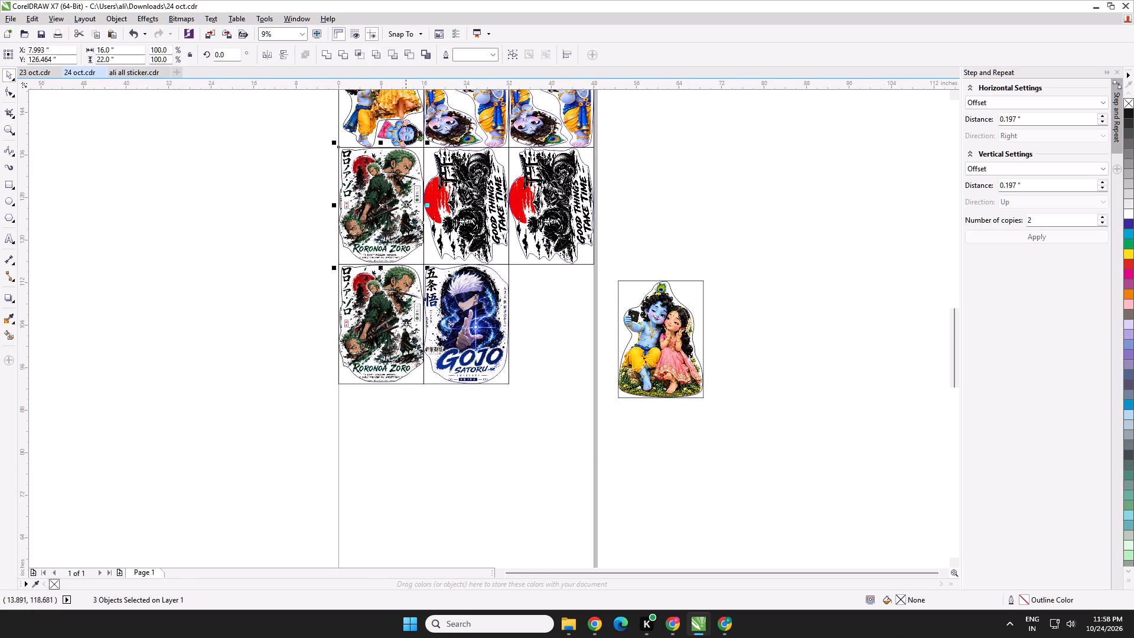
left_click_drag(380, 204, 553, 323)
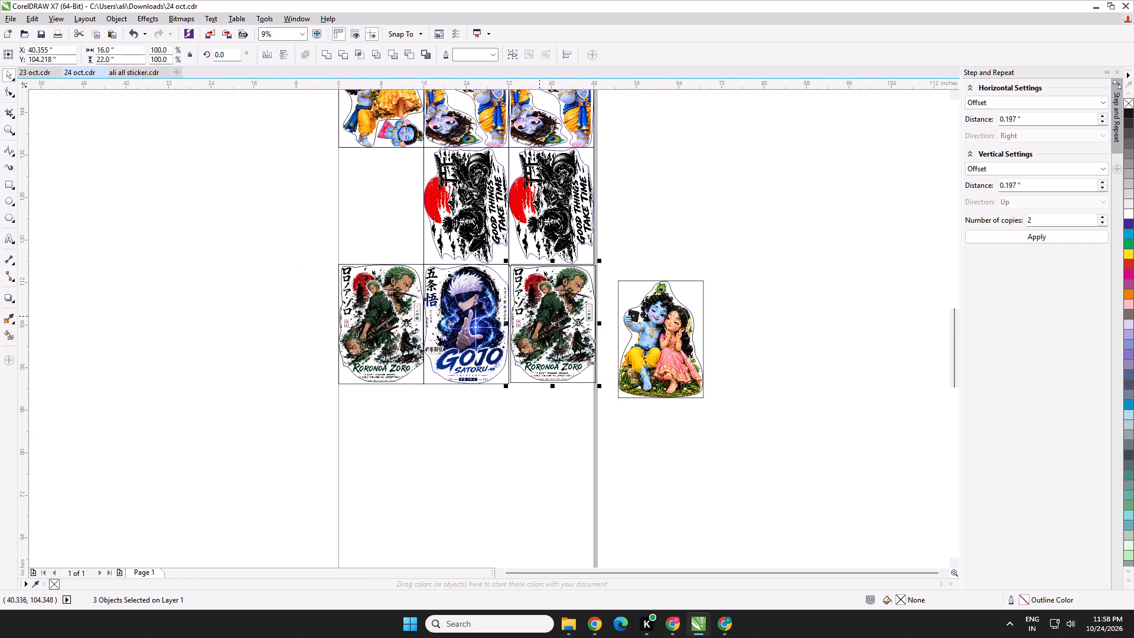
Set the height of the moved Roronoa Zoro sticker and frame to 22.5 inches.
double_click(100, 51)
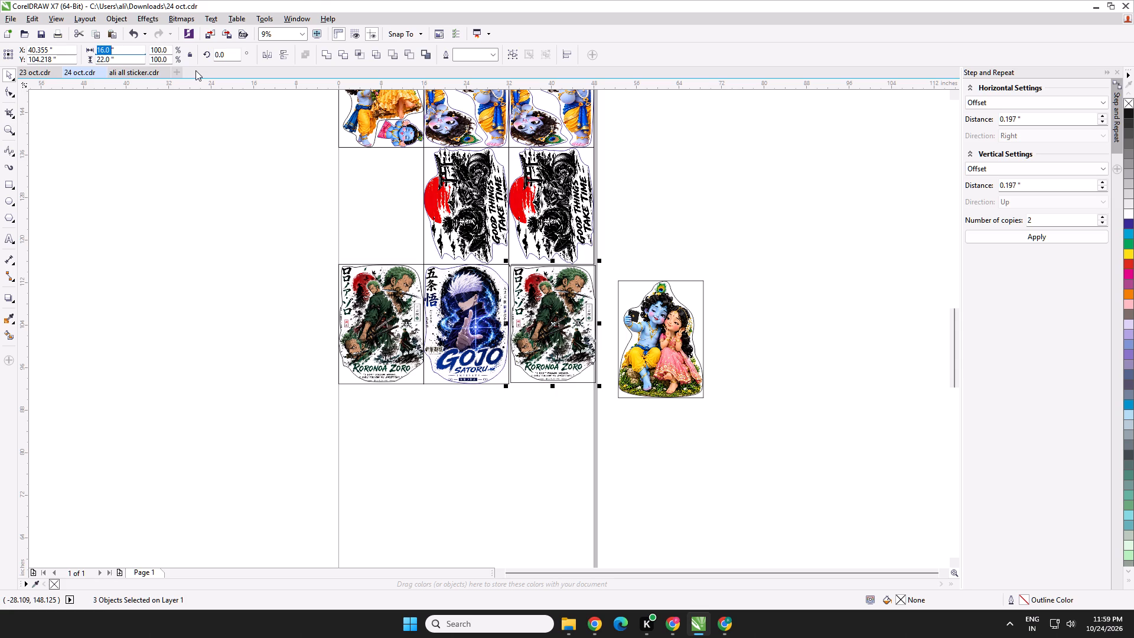
double_click(102, 56)
type("22.5")
key("Return")
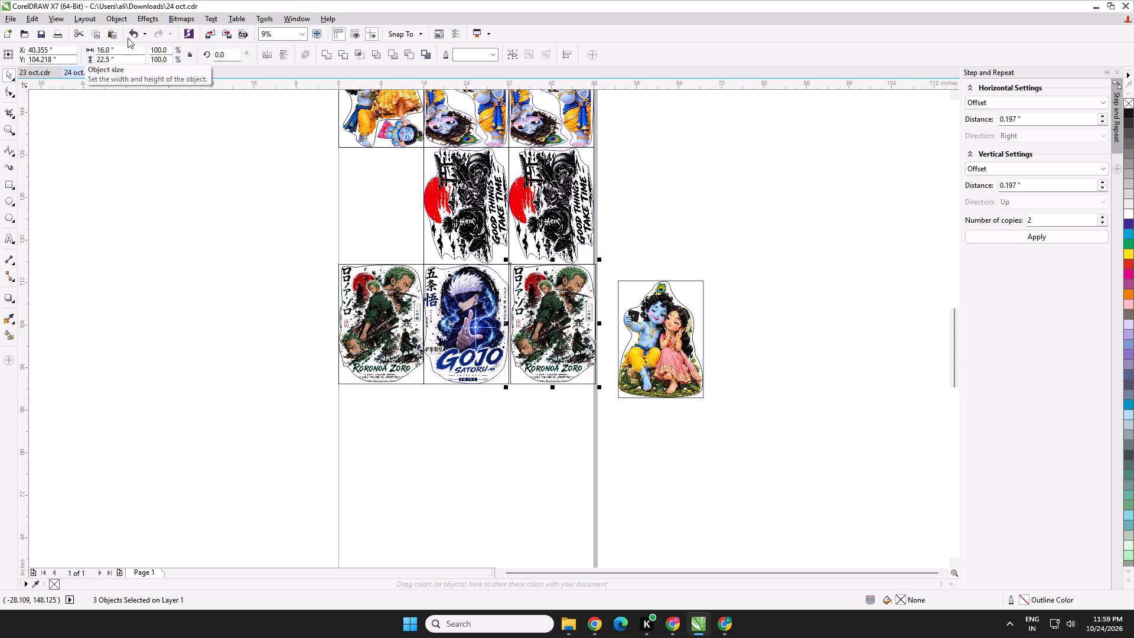
Nudge the moved Roronoa Zoro sticker left until its frame edge meets the Gojo sticker's frame.
key("Left")
key("Left")
key("Left")
key("Left")
key("Left")
key("Left")
key("Left")
key("Left")
key("Left")
key("Left")
key("Left")
key("Left")
key("Left")
key("Left")
key("Left")
key("Left")
key("Left")
key("Left")
key("Left")
key("Left")
scroll(490, 261, "up", 4)
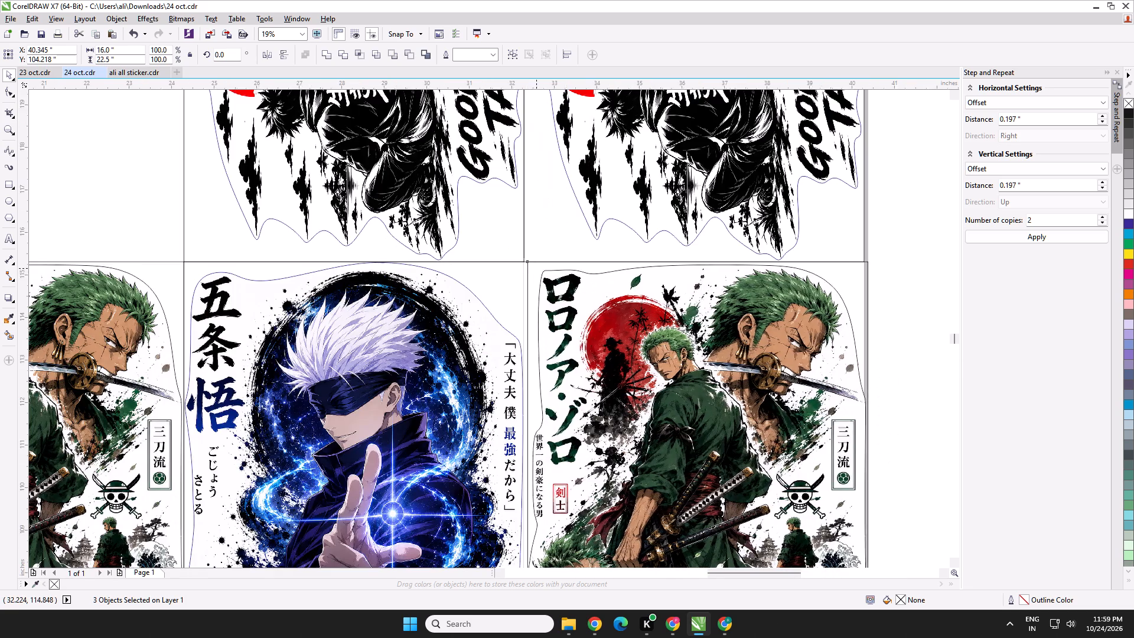
key("Left")
key("Left")
key("Left")
key("Left")
key("Left")
key("Left")
key("Left")
key("Left")
key("Left")
key("Left")
key("Left")
key("Left")
key("Left")
key("Left")
key("Right")
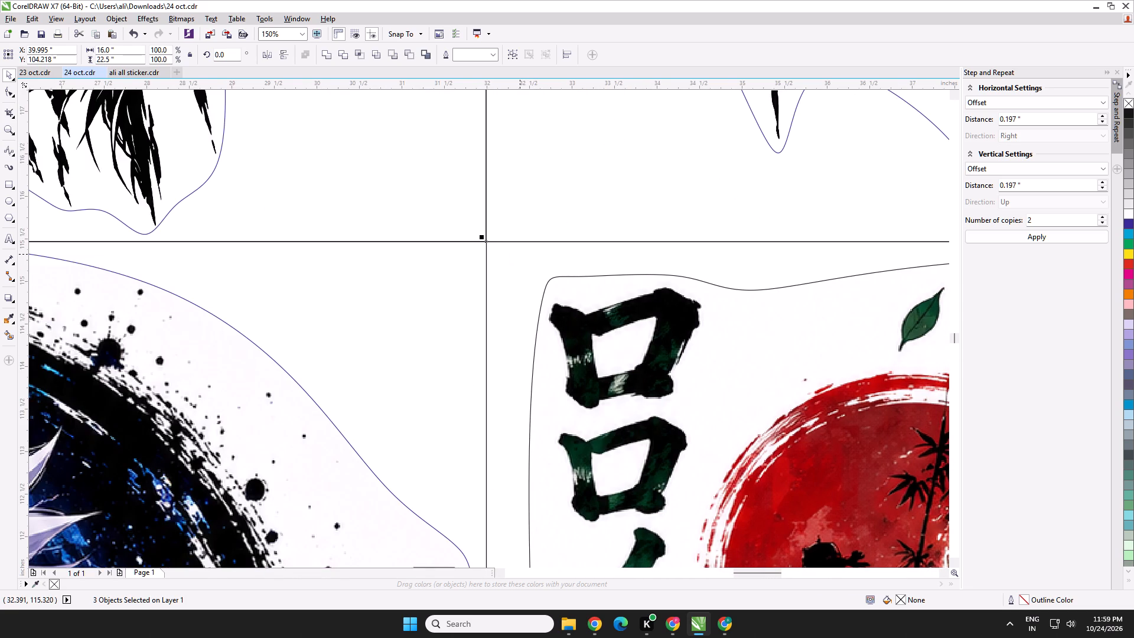
Move the Krishna and Radha sticker with its outline and frame into the empty first-column slot beside the Good Things Take Time sticker.
scroll(528, 271, "down", 3)
middle_click_drag(706, 402, 704, 300)
left_click_drag(761, 229, 802, 380)
middle_click_drag(891, 419, 726, 285)
scroll(722, 289, "down", 1)
middle_click_drag(722, 288, 742, 289)
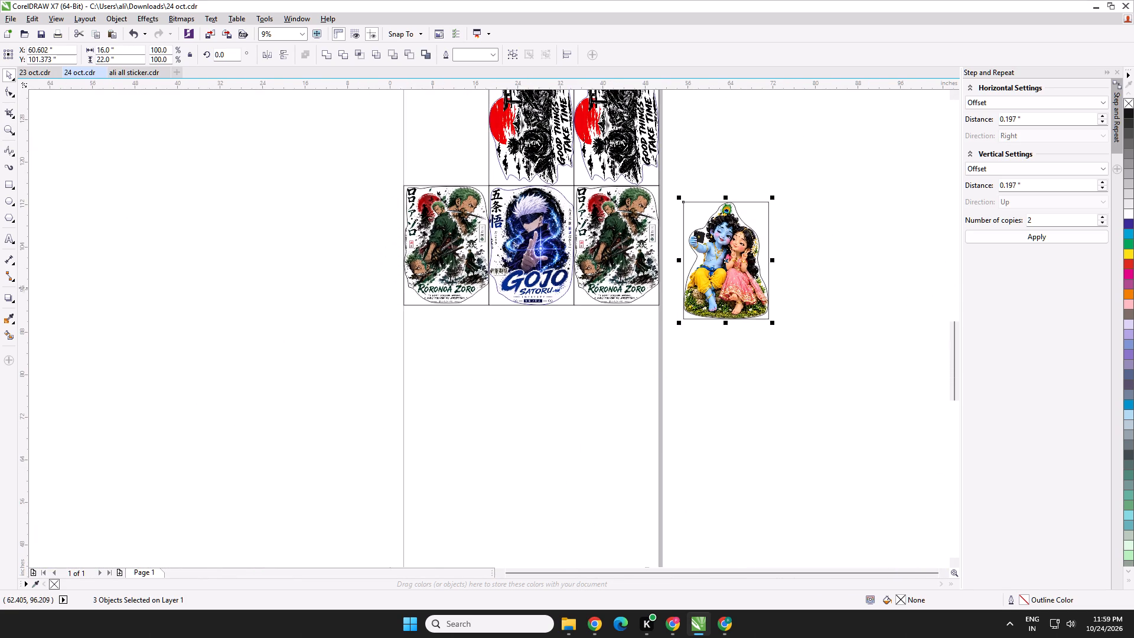
middle_click_drag(742, 289, 765, 293)
left_click_drag(757, 269, 481, 131)
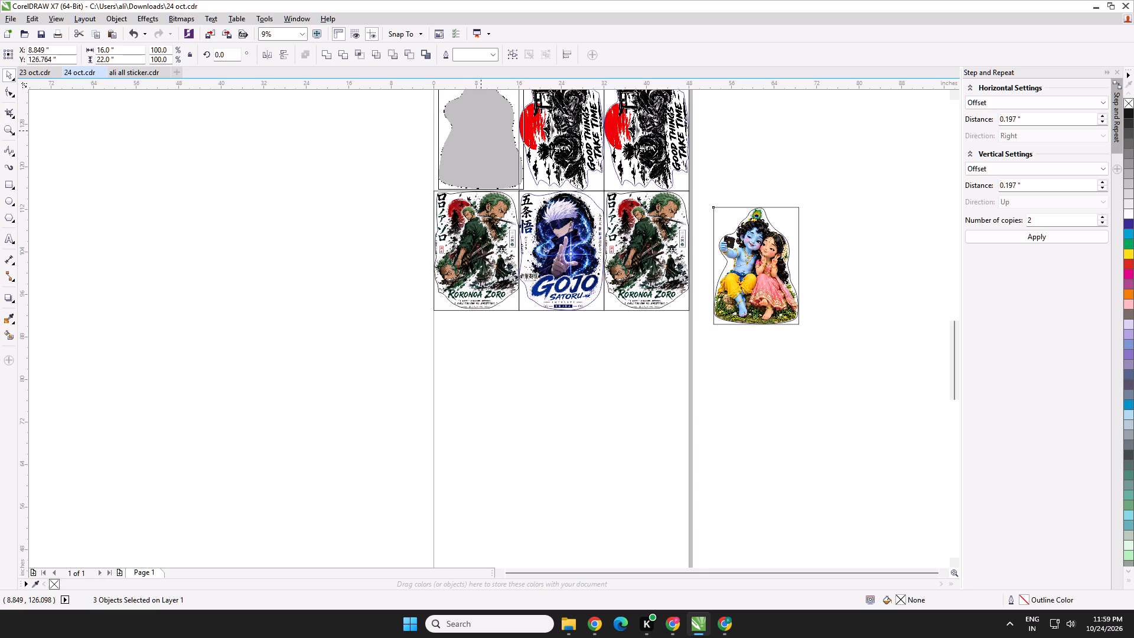
left_click_drag(481, 131, 478, 131)
key("Left")
key("Left")
key("Left")
key("Left")
key("Left")
key("Left")
key("Left")
key("Left")
key("Left")
key("Left")
scroll(435, 209, "up", 1)
middle_click_drag(448, 184, 461, 393)
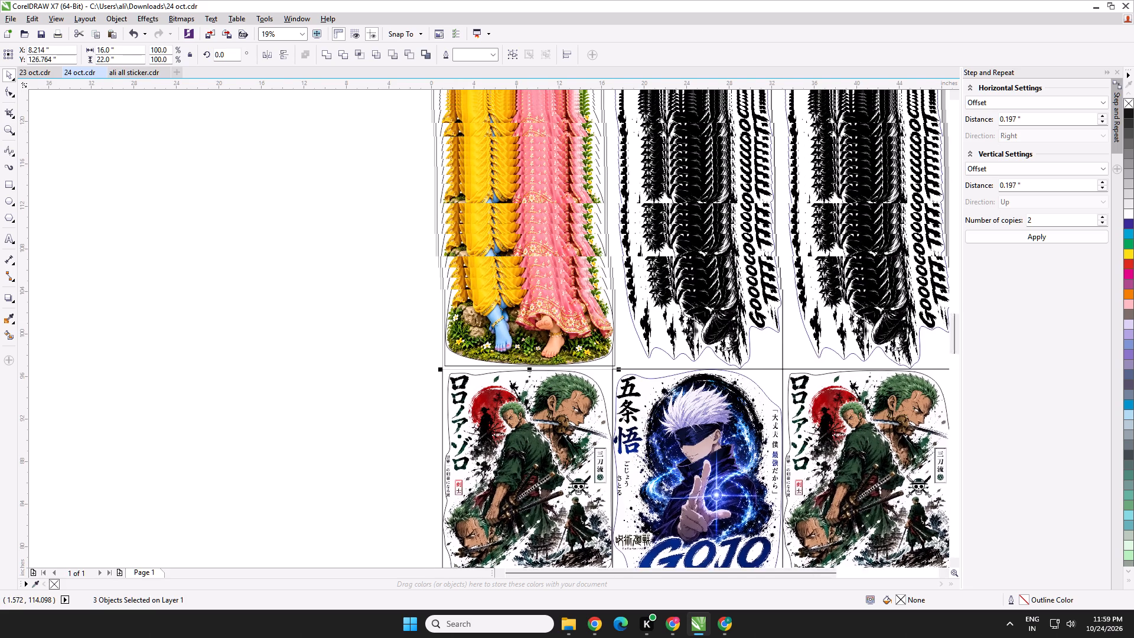
middle_click_drag(461, 393, 467, 434)
key("Down")
key("Down")
key("Down")
key("Down")
key("Down")
key("Down")
key("Down")
key("Down")
key("Down")
key("Down")
key("Down")
key("Down")
key("Down")
key("Down")
key("Down")
key("Down")
key("Down")
key("Down")
key("Down")
key("Down")
key("Down")
key("Down")
key("Down")
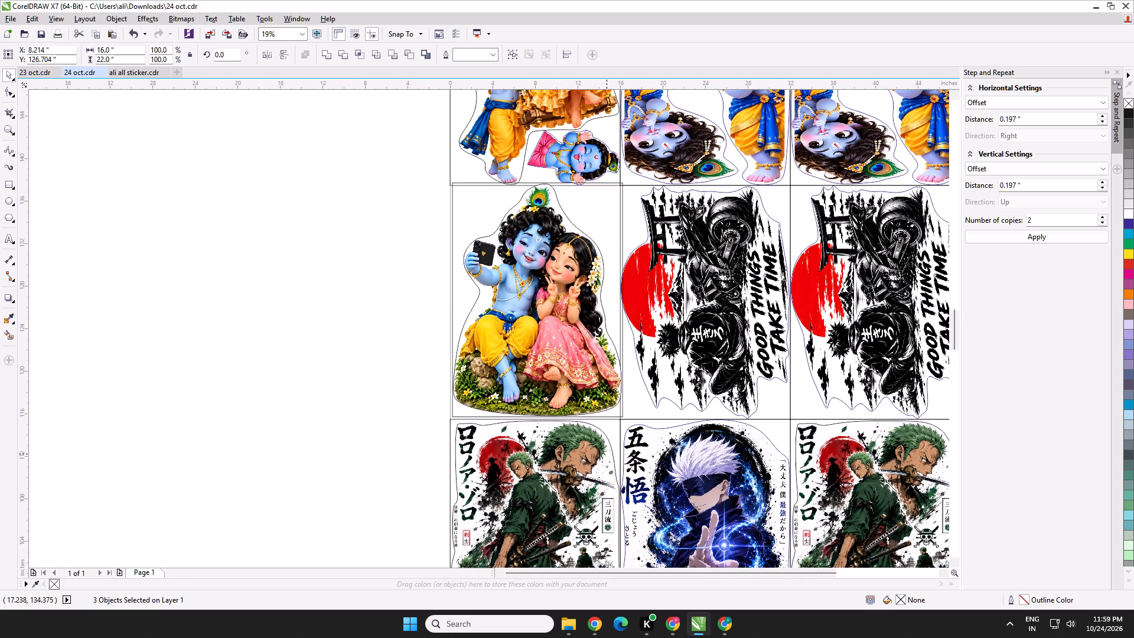
scroll(615, 413, "up", 1)
key("Down")
key("Down")
key("Down")
key("Down")
key("Down")
key("Down")
key("Down")
key("Down")
key("Down")
key("Down")
scroll(620, 424, "up", 1)
key("Left")
key("Left")
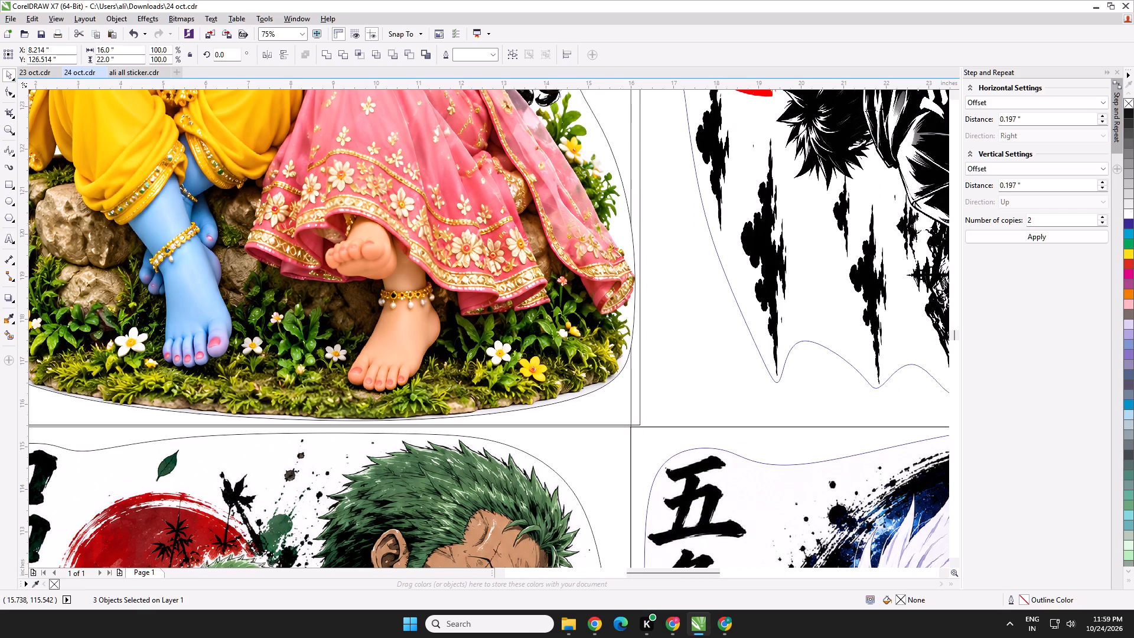
key("Down")
key("Down")
key("Left")
key("Left")
key("Left")
key("Left")
key("Left")
key("Left")
key("Left")
scroll(635, 434, "up", 2)
key("Down")
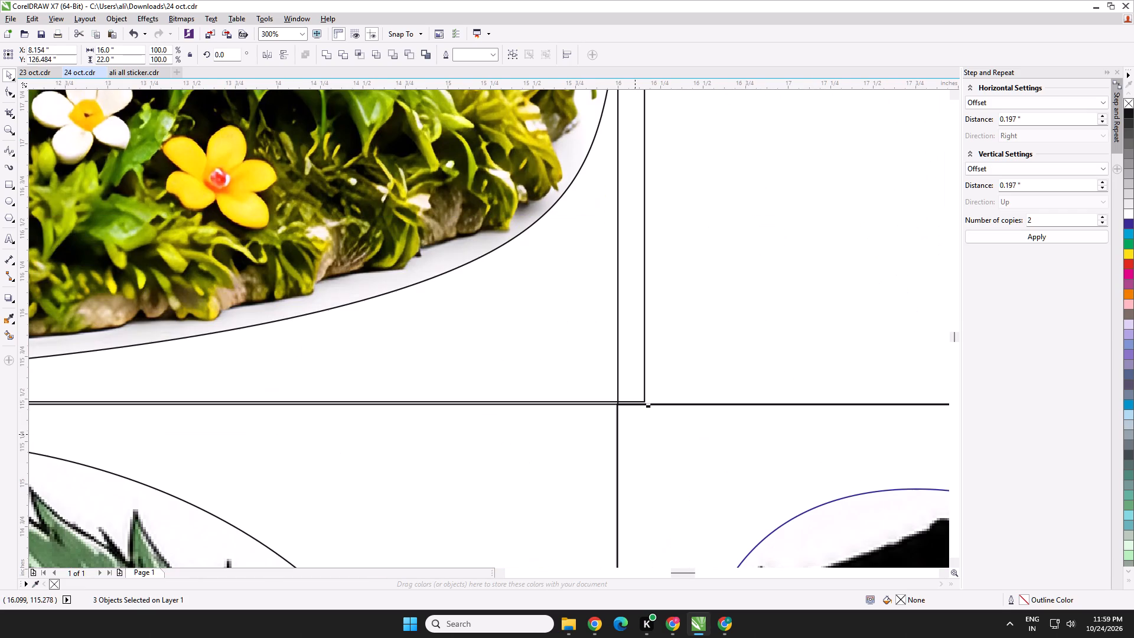
key("Down")
key("Left")
key("Left")
key("Left")
key("Left")
key("Left")
key("Left")
key("Left")
key("Left")
key("Left")
key("Left")
key("Left")
key("Left")
key("Left")
key("Left")
key("Left")
key("Left")
key("Left")
key("Left")
key("Left")
key("Left")
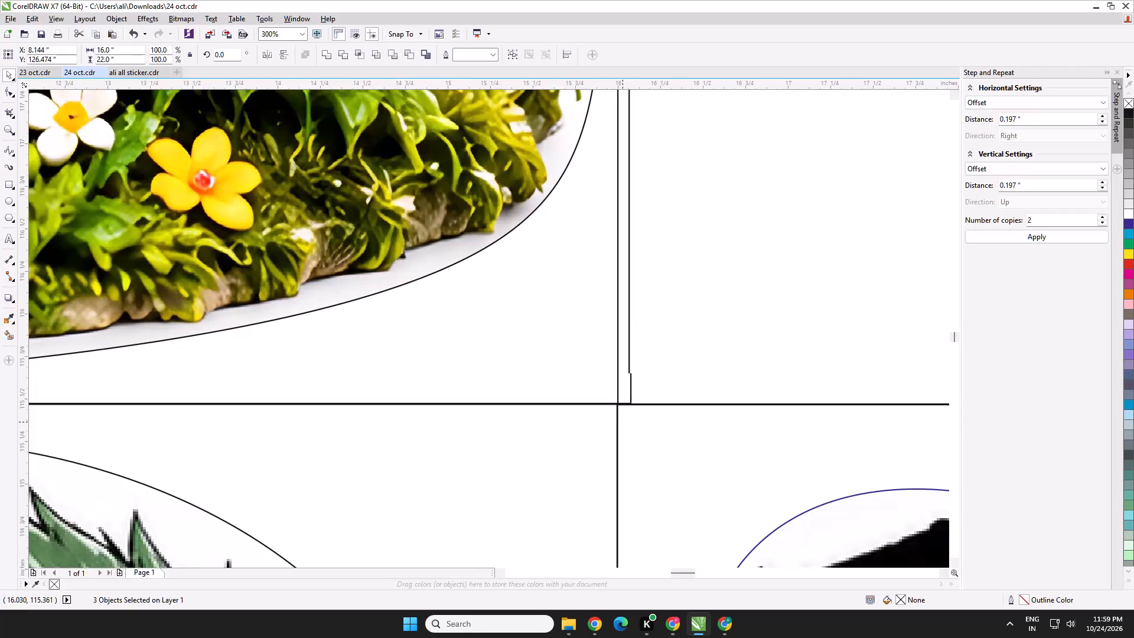
scroll(623, 422, "down", 4)
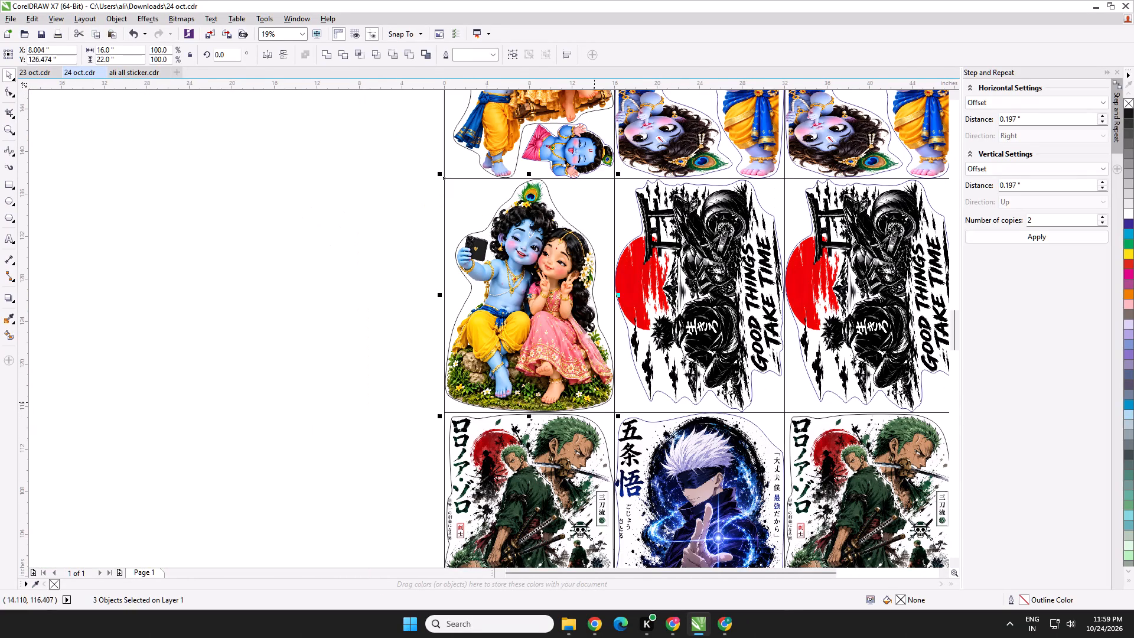
middle_click(594, 442)
middle_click_drag(536, 300, 536, 197)
middle_click_drag(556, 320, 559, 212)
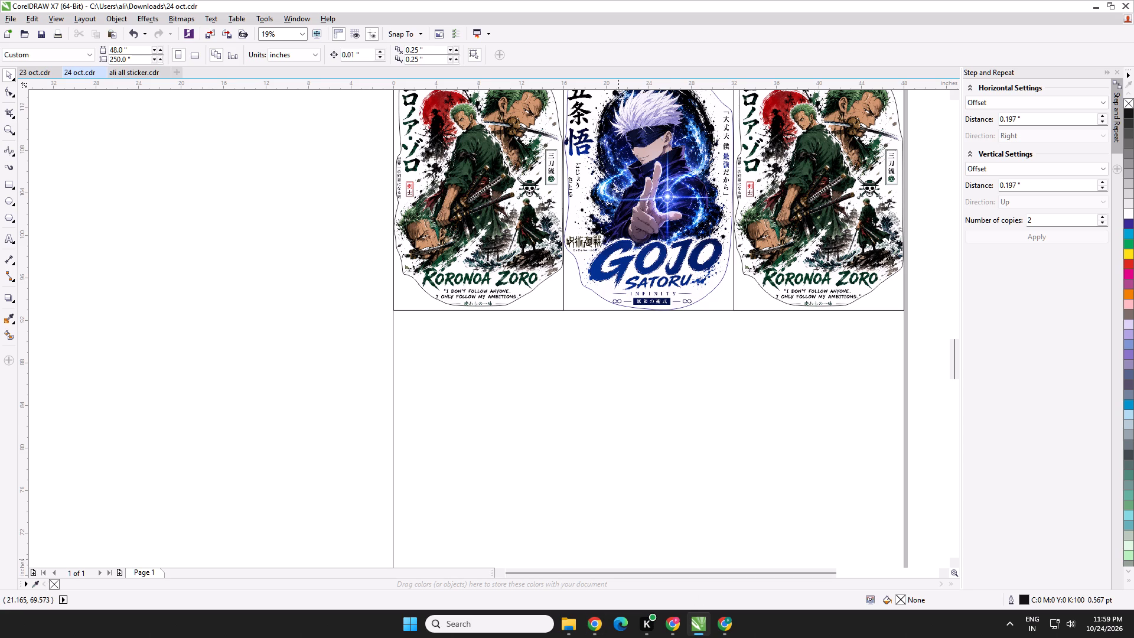
middle_click_drag(690, 564, 661, 429)
middle_click_drag(661, 429, 612, 359)
scroll(605, 393, "down", 1)
left_click(637, 440)
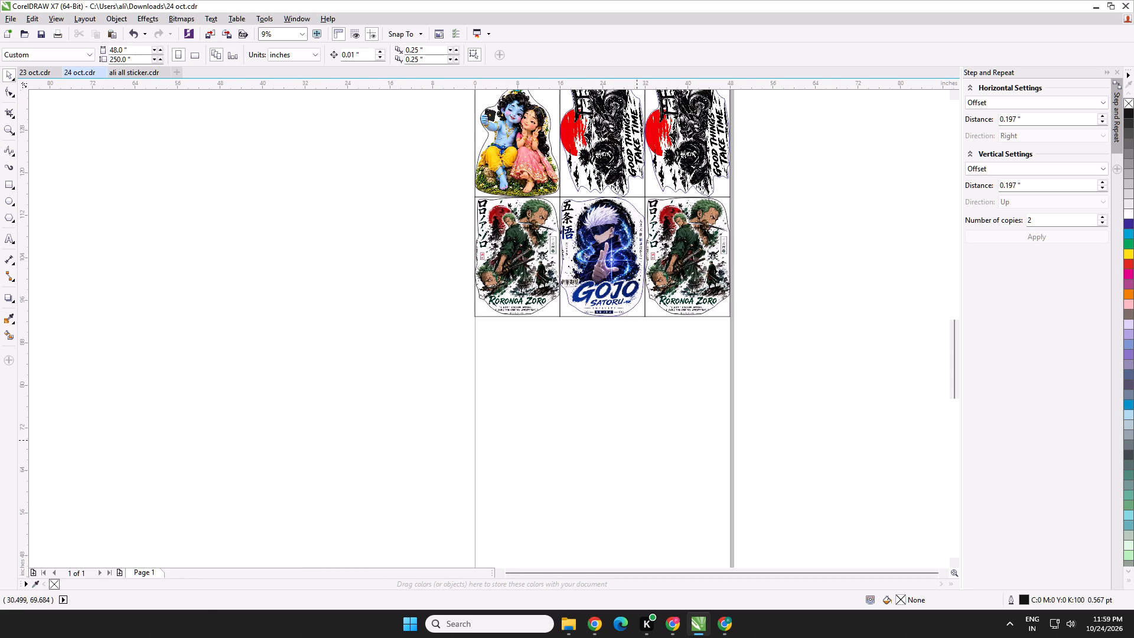
key("ctrl+i")
left_click(436, 209)
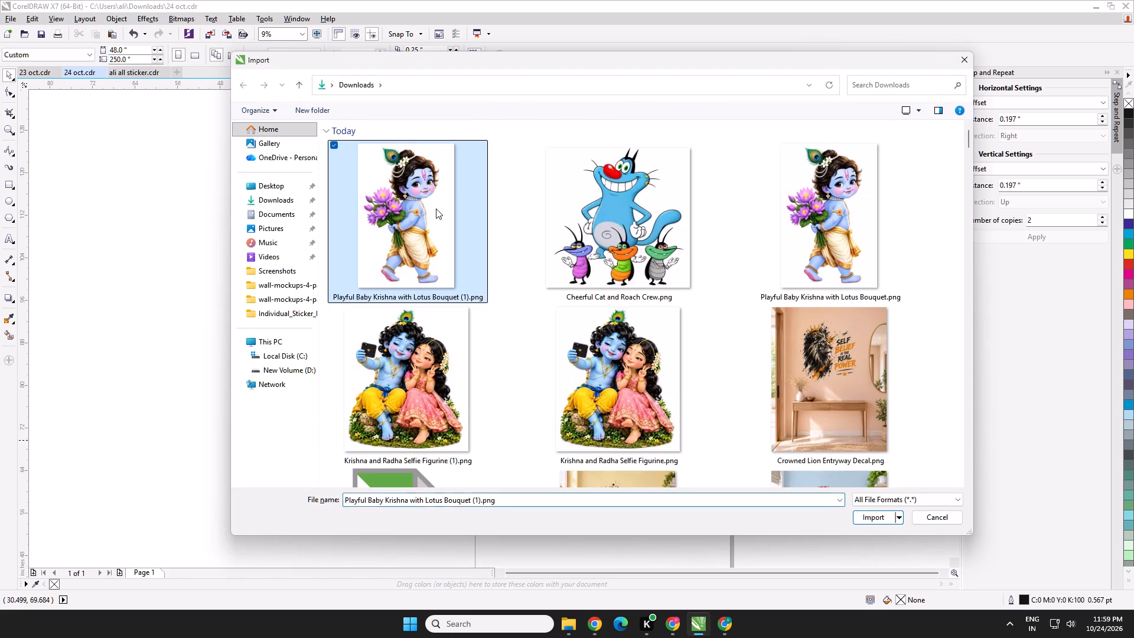
key("Return")
middle_click_drag(479, 334, 444, 263)
left_click_drag(505, 286, 594, 423)
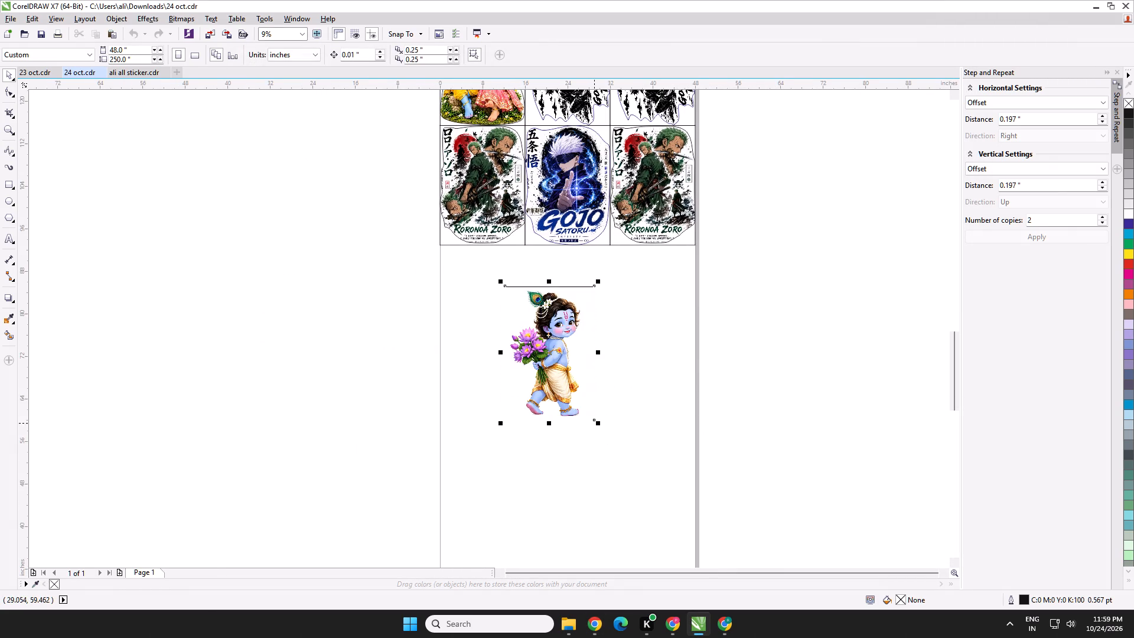
Start a B-spline cut outline around baby Krishna, running from the waist knot down past the hanging sash to the front foot's toes.
scroll(559, 341, "up", 1)
middle_click_drag(559, 341, 549, 280)
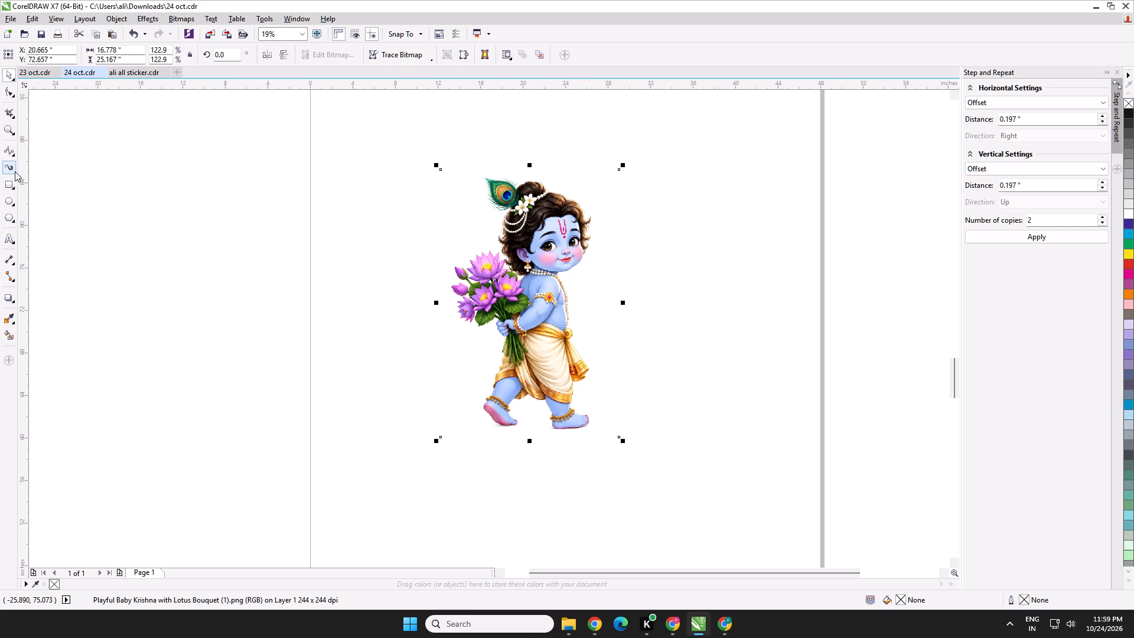
left_click(6, 153)
scroll(526, 298, "up", 1)
scroll(618, 318, "up", 1)
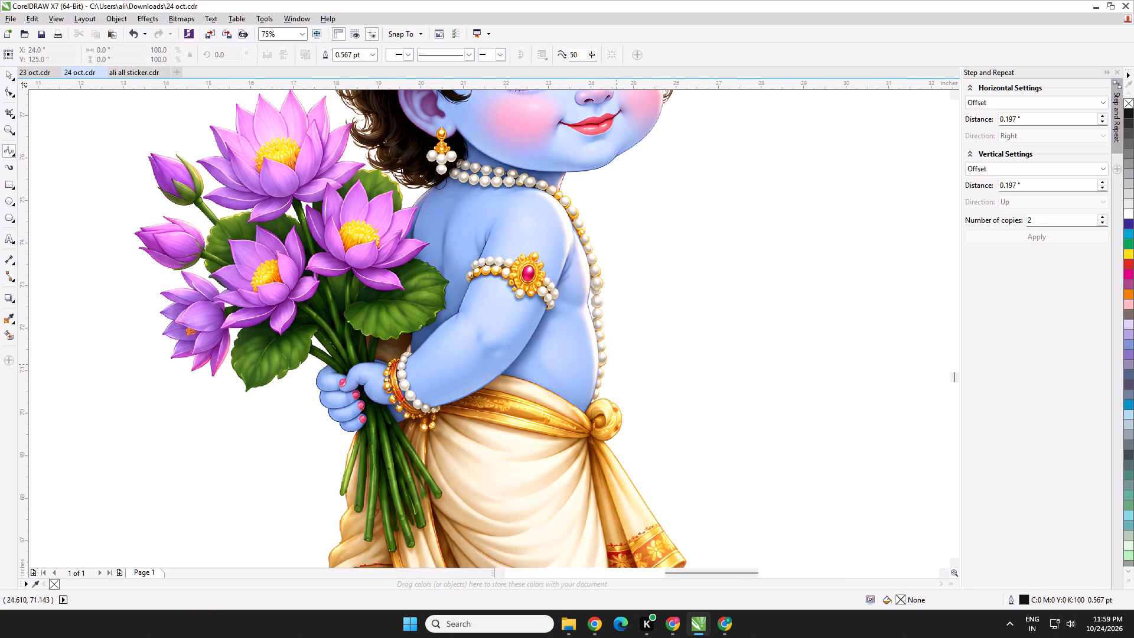
left_click_drag(615, 387, 623, 394)
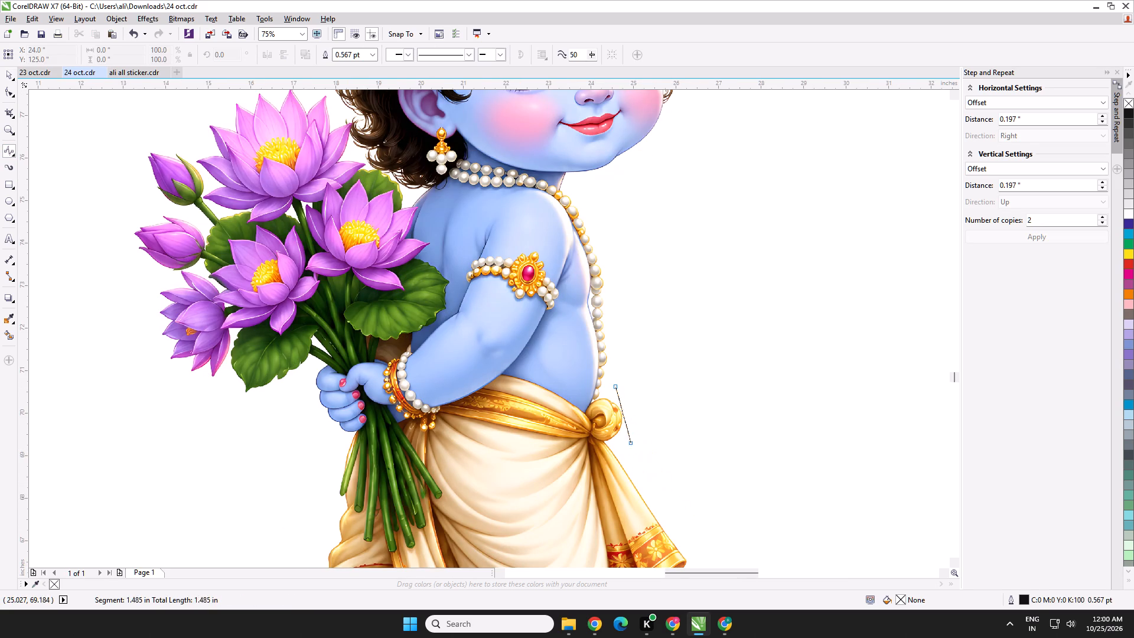
left_click(631, 419)
left_click(631, 460)
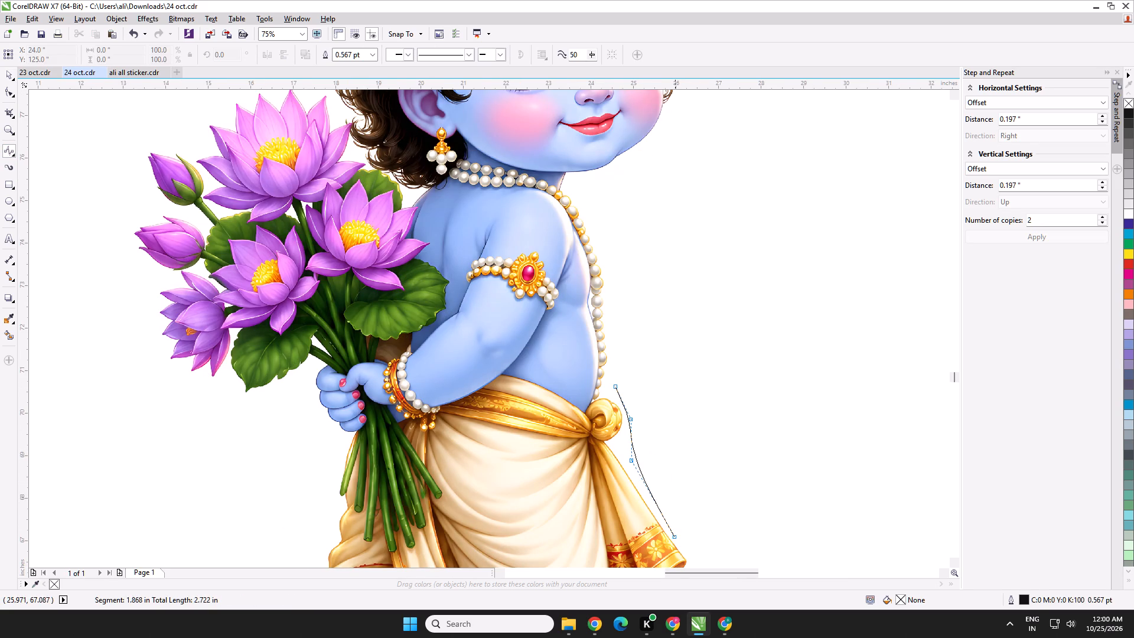
left_click(676, 539)
middle_click_drag(676, 539, 643, 283)
scroll(676, 539, "up", 1)
left_click(660, 305)
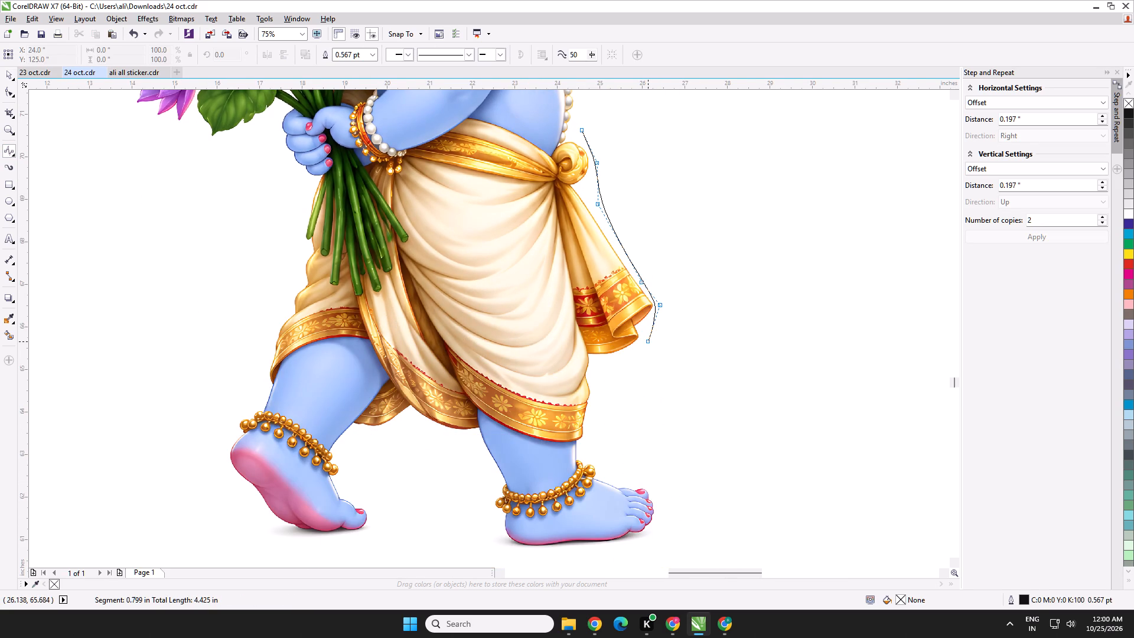
left_click(646, 344)
left_click(600, 382)
left_click(610, 466)
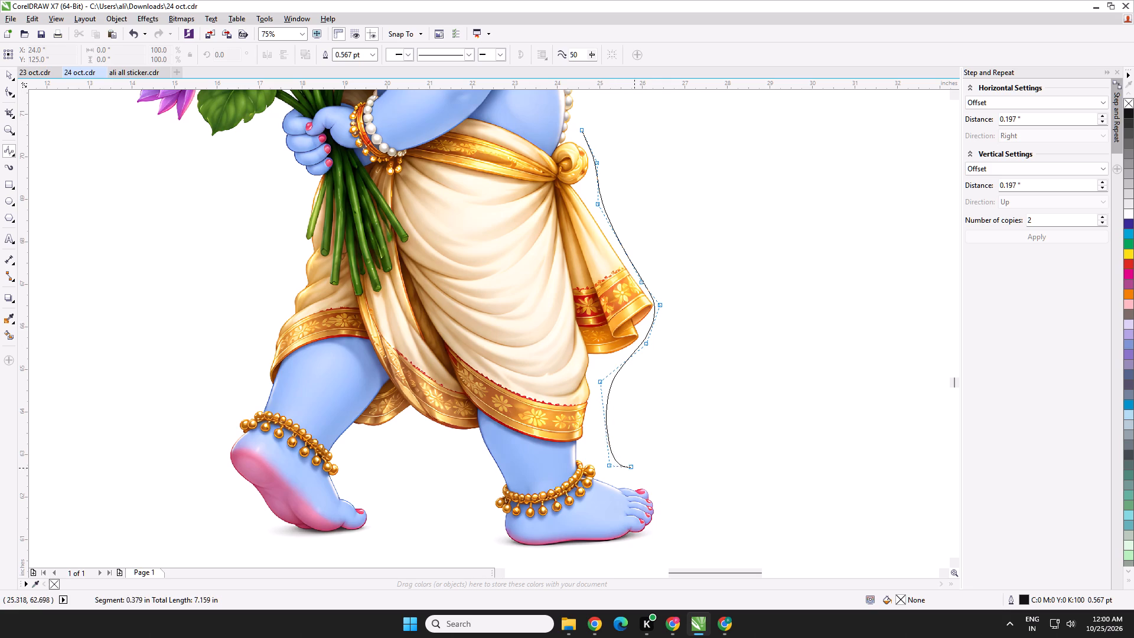
left_click(653, 485)
Continue the B-spline outline around the front foot, through the gap between the legs and around the back foot.
middle_click_drag(653, 484, 635, 325)
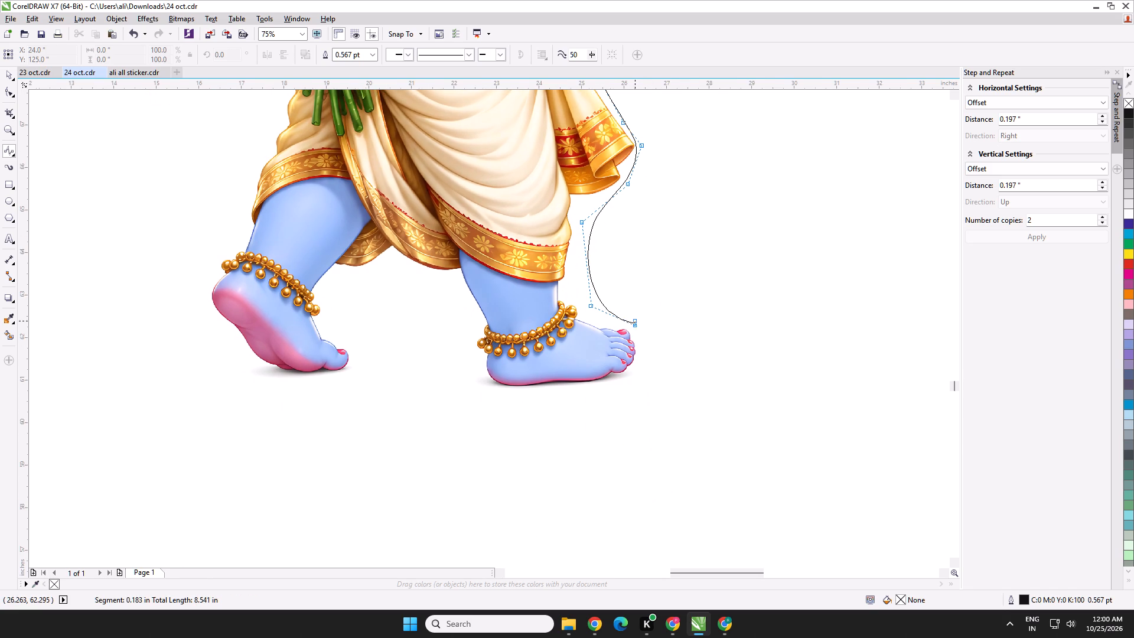
left_click(642, 350)
left_click(636, 373)
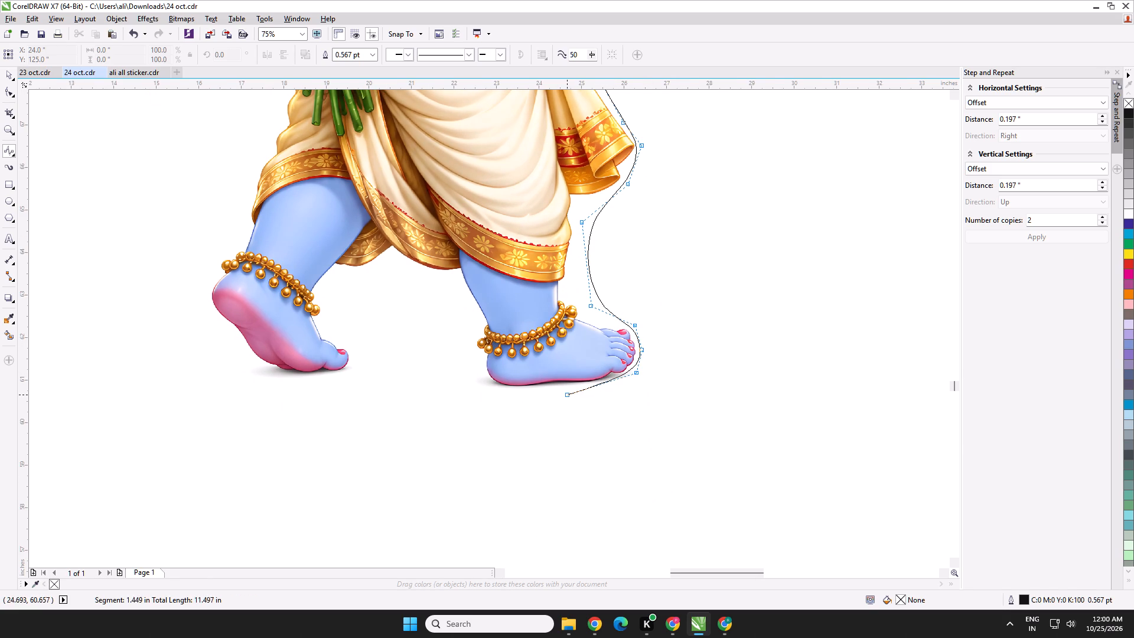
left_click(601, 386)
left_click(526, 395)
left_click(452, 381)
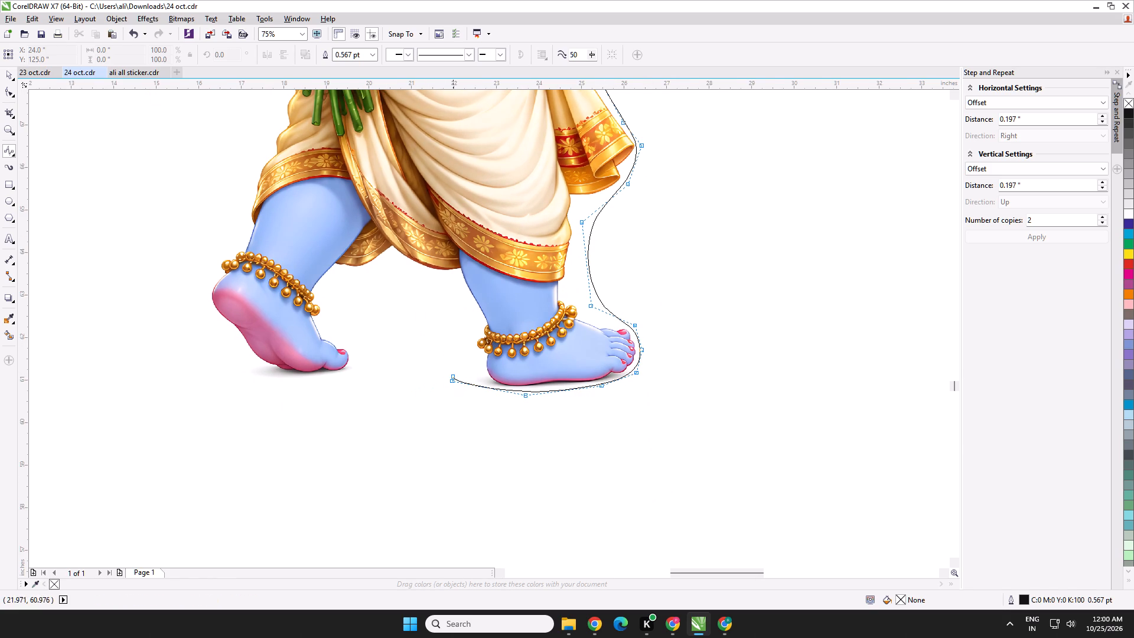
left_click(409, 282)
left_click(359, 367)
left_click(335, 380)
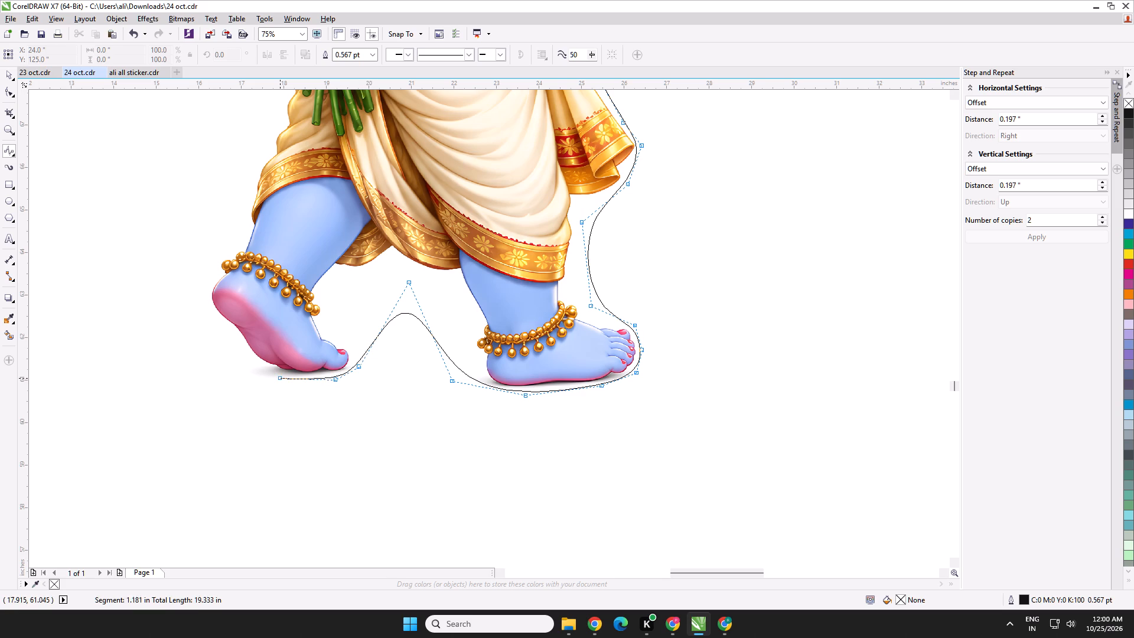
left_click(280, 378)
left_click(244, 370)
left_click(201, 308)
left_click(207, 258)
Continue the outline up the back leg and dhoti, past the hand and along the underside of the lotus bouquet.
middle_click_drag(240, 214, 270, 270)
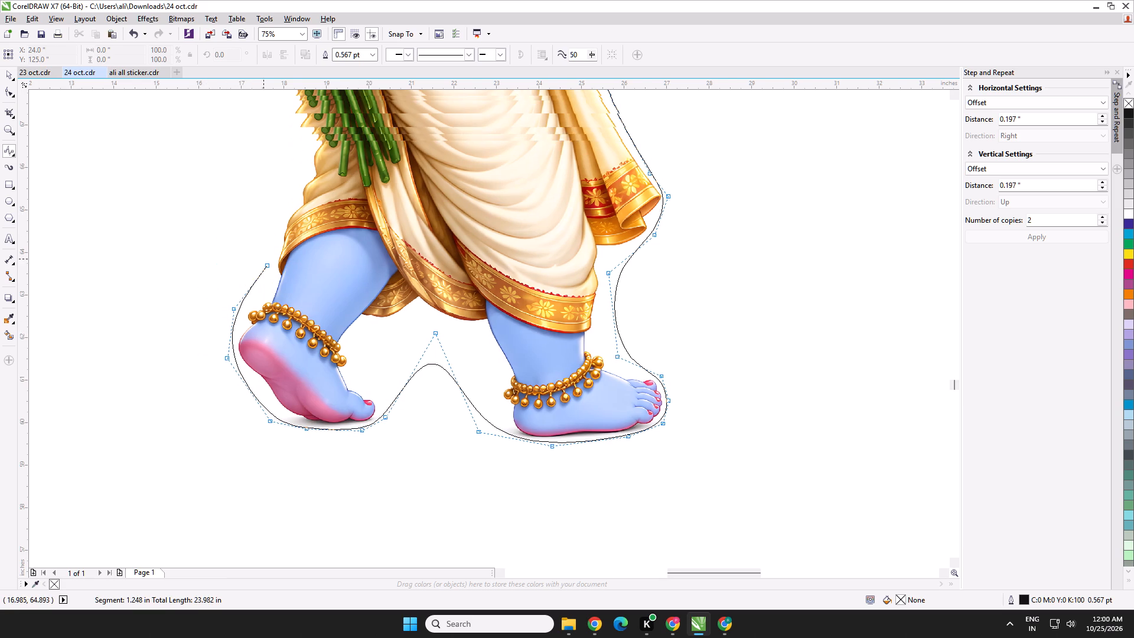
middle_click_drag(270, 270, 300, 309)
left_click(300, 288)
left_click(331, 154)
middle_click_drag(331, 154, 372, 375)
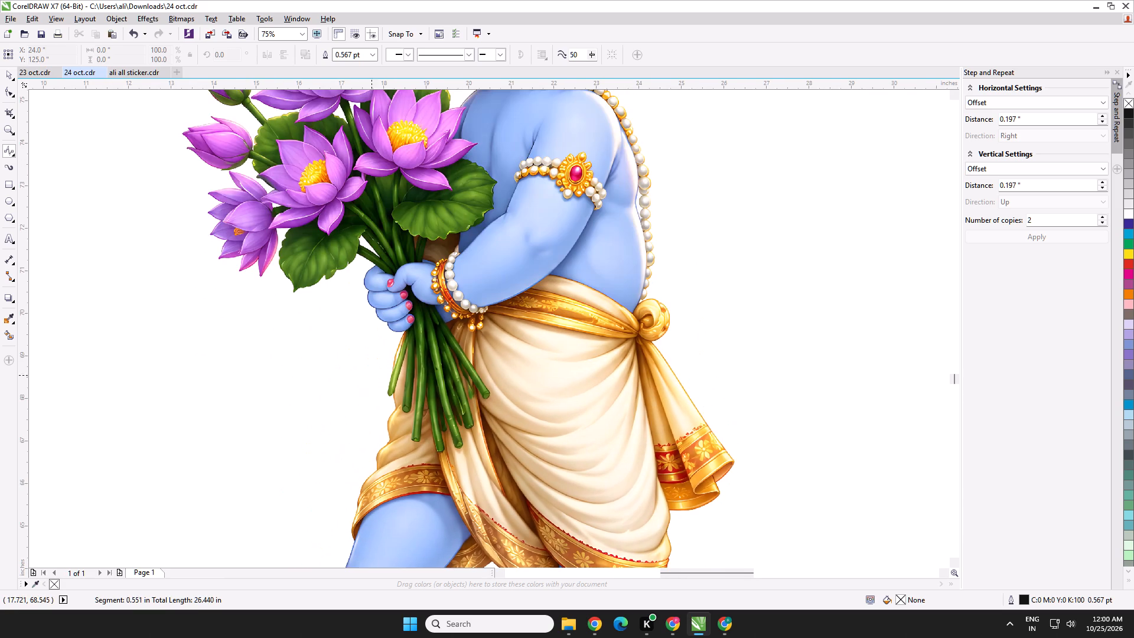
left_click(373, 328)
left_click(355, 291)
left_click(315, 295)
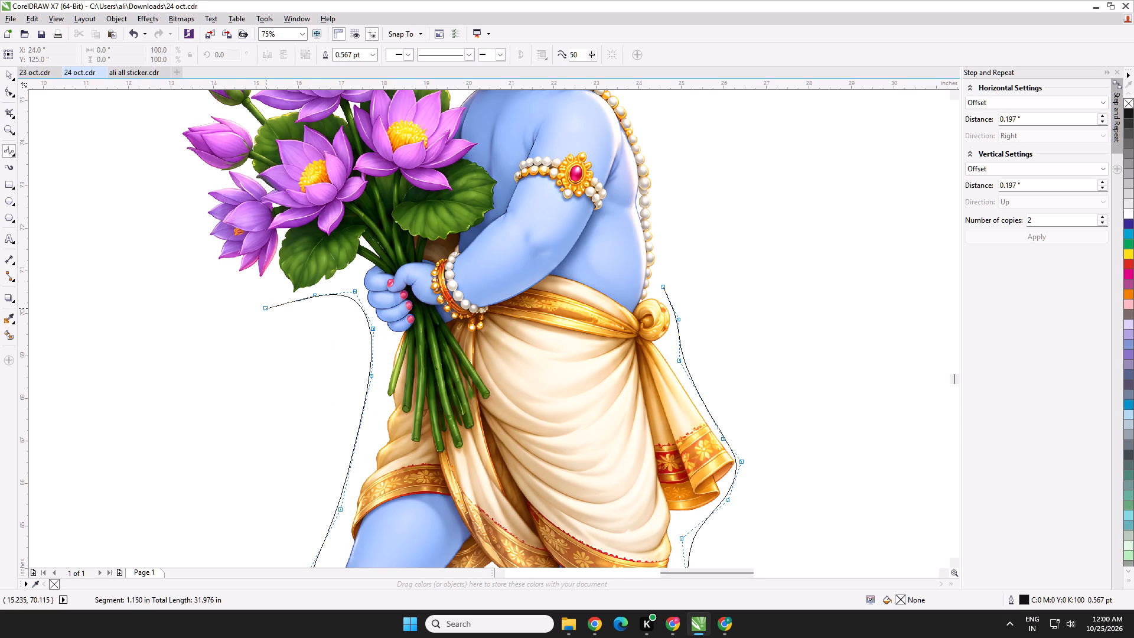
left_click(238, 285)
left_click(195, 248)
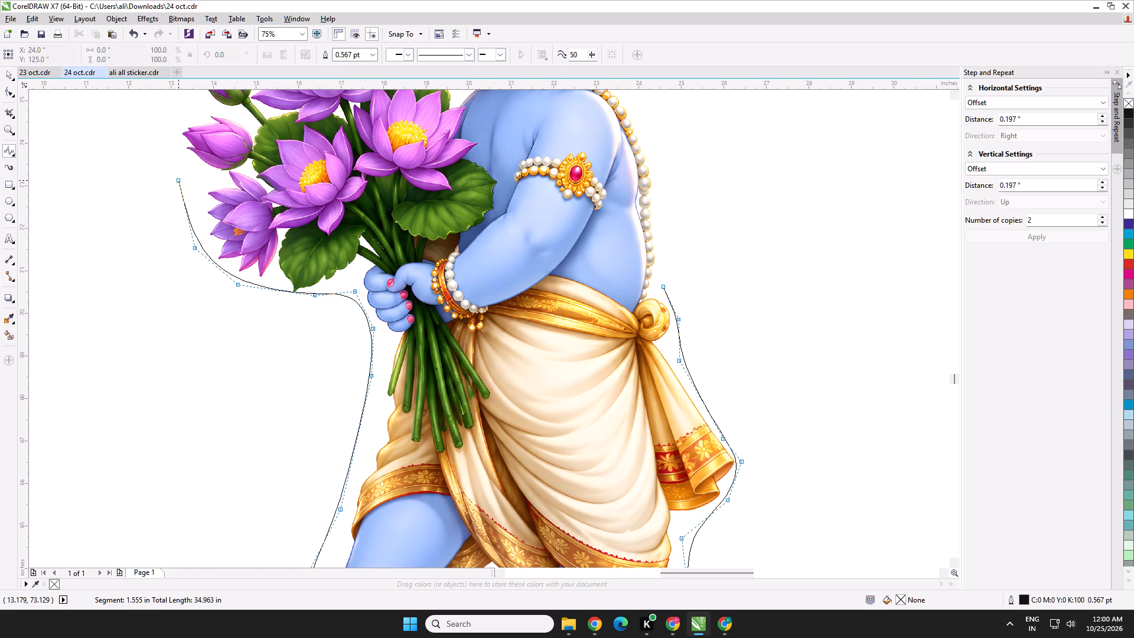
left_click(178, 180)
Continue the outline up the outer side of the lotus bouquet and over the top of its flowers towards the hair.
middle_click_drag(178, 180, 207, 350)
left_click_drag(206, 304, 206, 293)
left_click_drag(207, 258, 208, 252)
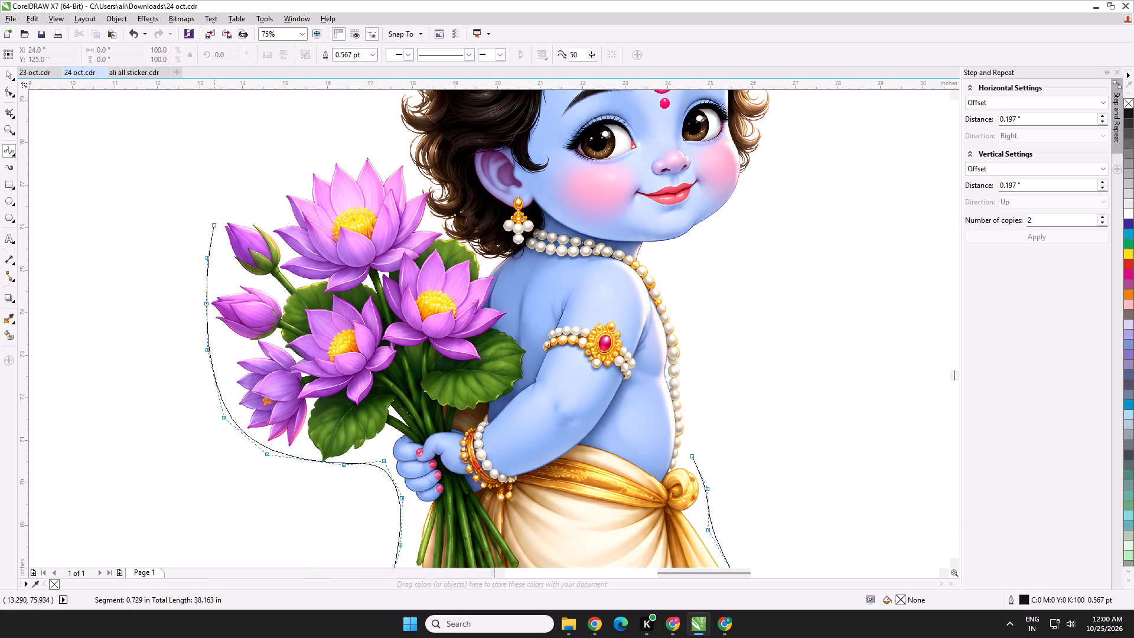
left_click_drag(215, 220, 218, 211)
left_click_drag(220, 209, 231, 202)
left_click_drag(239, 197, 263, 183)
left_click_drag(320, 161, 338, 155)
left_click(355, 149)
left_click_drag(383, 145, 392, 144)
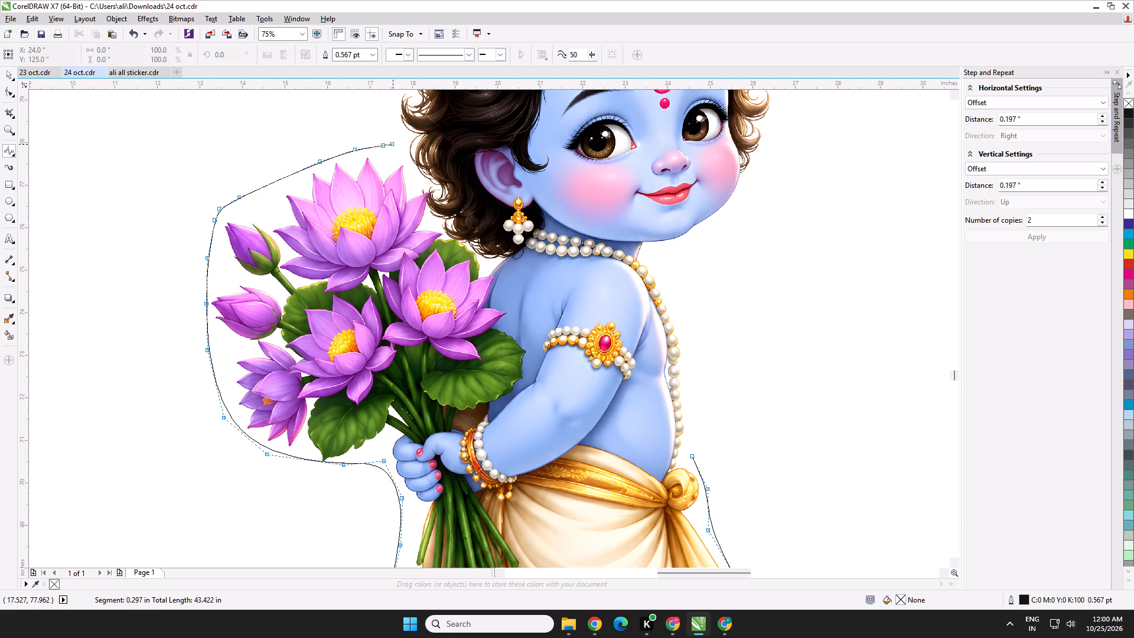
Continue the outline up behind the hair and around the tip and upper edge of the peacock feather.
middle_click_drag(393, 144, 419, 341)
left_click_drag(417, 304, 417, 292)
left_click_drag(426, 233, 429, 211)
left_click(412, 194)
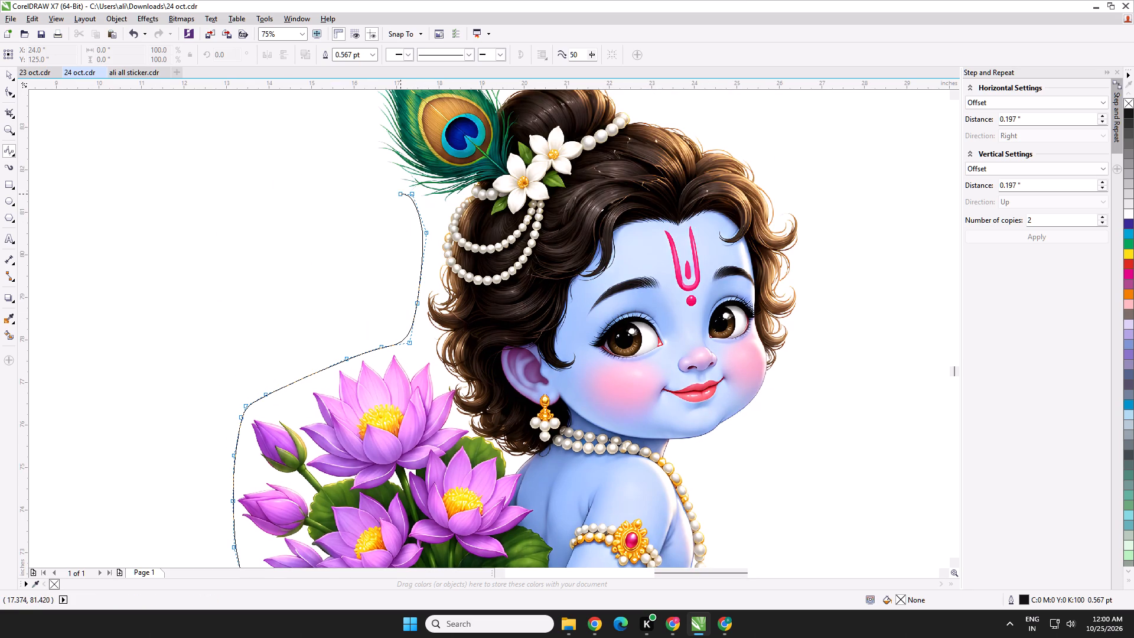
left_click(398, 193)
left_click(377, 144)
middle_click_drag(376, 132, 376, 233)
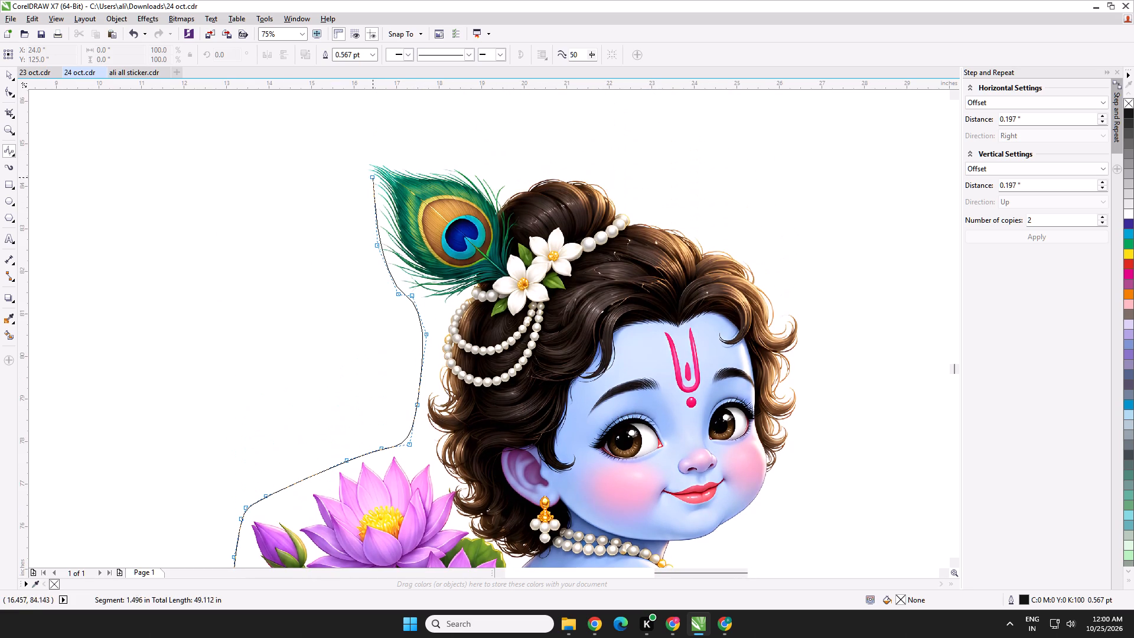
left_click(364, 173)
left_click(364, 156)
left_click(395, 154)
left_click(467, 170)
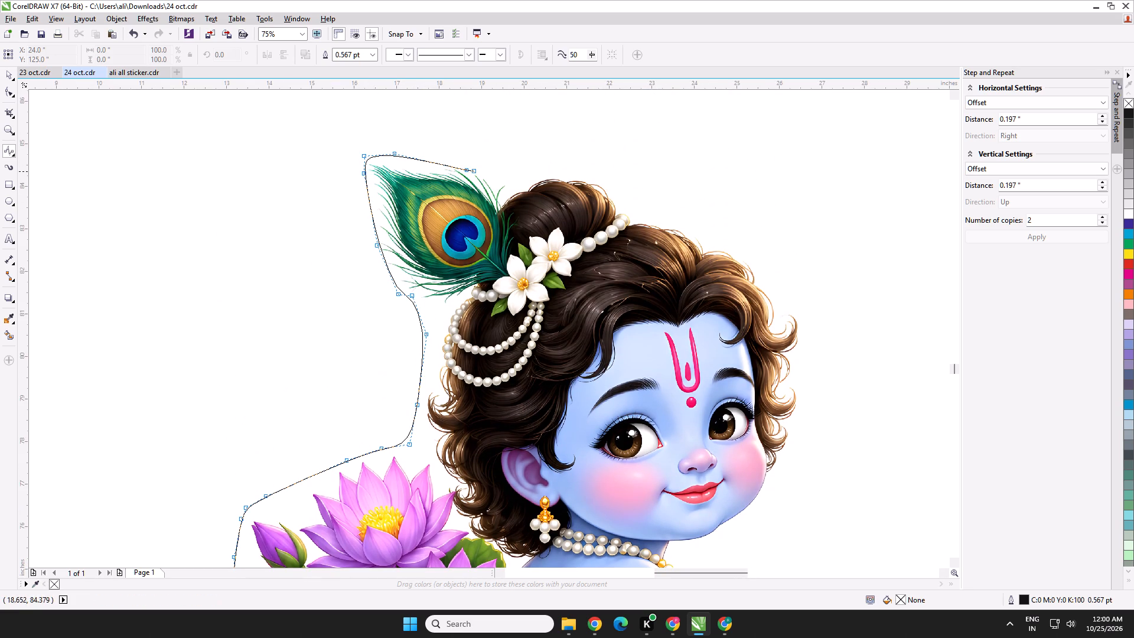
Continue the outline over the hair bun and down around the curls on the face side of the head.
left_click(496, 171)
left_click_drag(534, 167, 541, 167)
left_click(579, 174)
left_click_drag(617, 188, 623, 191)
left_click_drag(636, 196, 641, 199)
left_click_drag(663, 212, 670, 219)
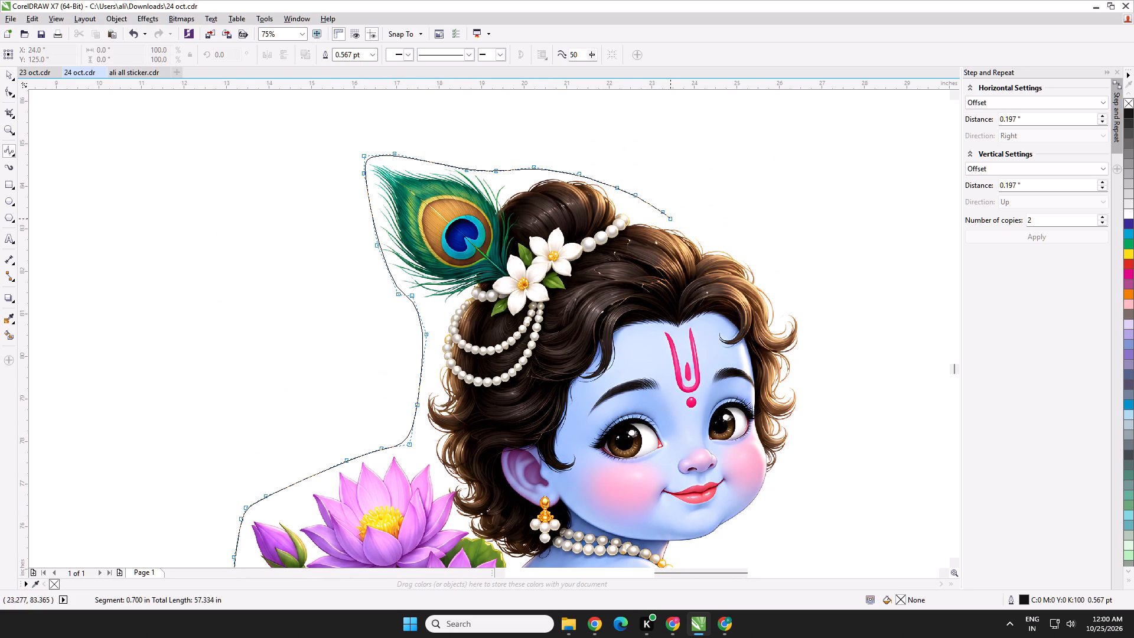
left_click_drag(737, 253, 744, 257)
left_click_drag(758, 265, 764, 269)
left_click_drag(778, 285, 786, 300)
left_click_drag(792, 308, 795, 314)
left_click_drag(807, 336, 812, 351)
left_click_drag(817, 372, 818, 377)
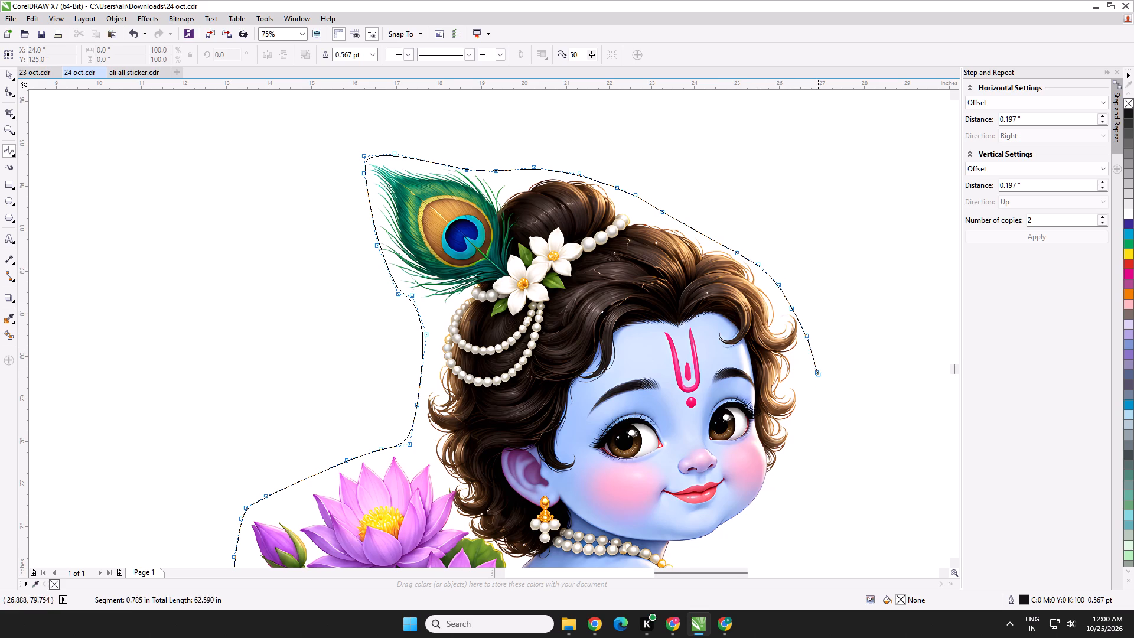
left_click_drag(818, 377, 818, 388)
Bring the outline past the cheek and down the pearl-string side of the body, closing it at its start point by the waist.
left_click(768, 506)
middle_click_drag(741, 542, 679, 351)
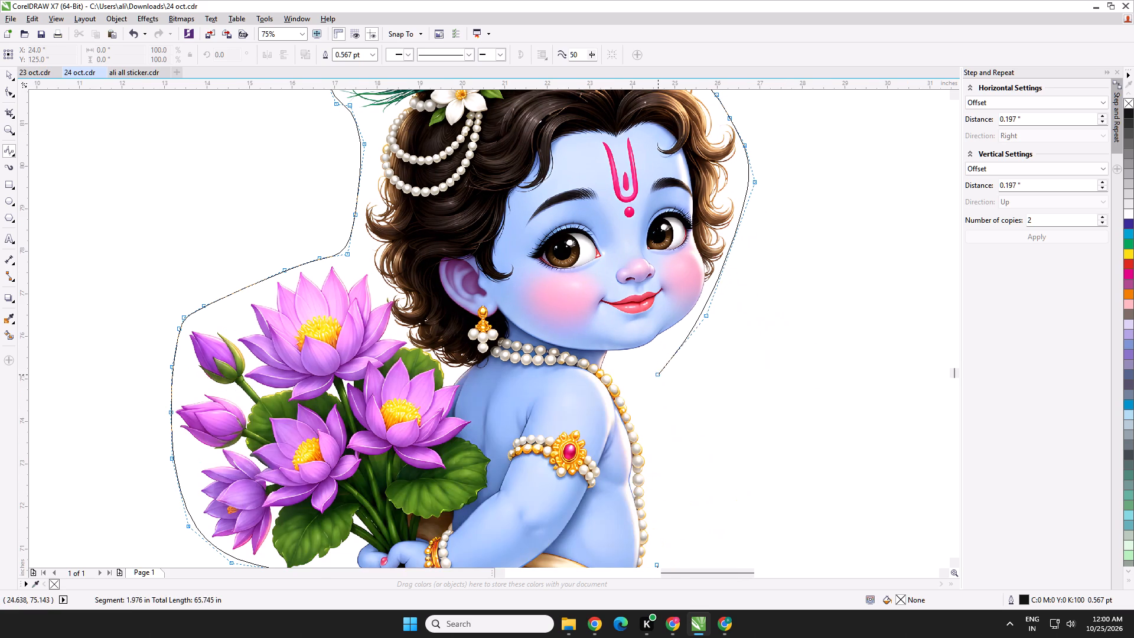
left_click(640, 380)
left_click(654, 450)
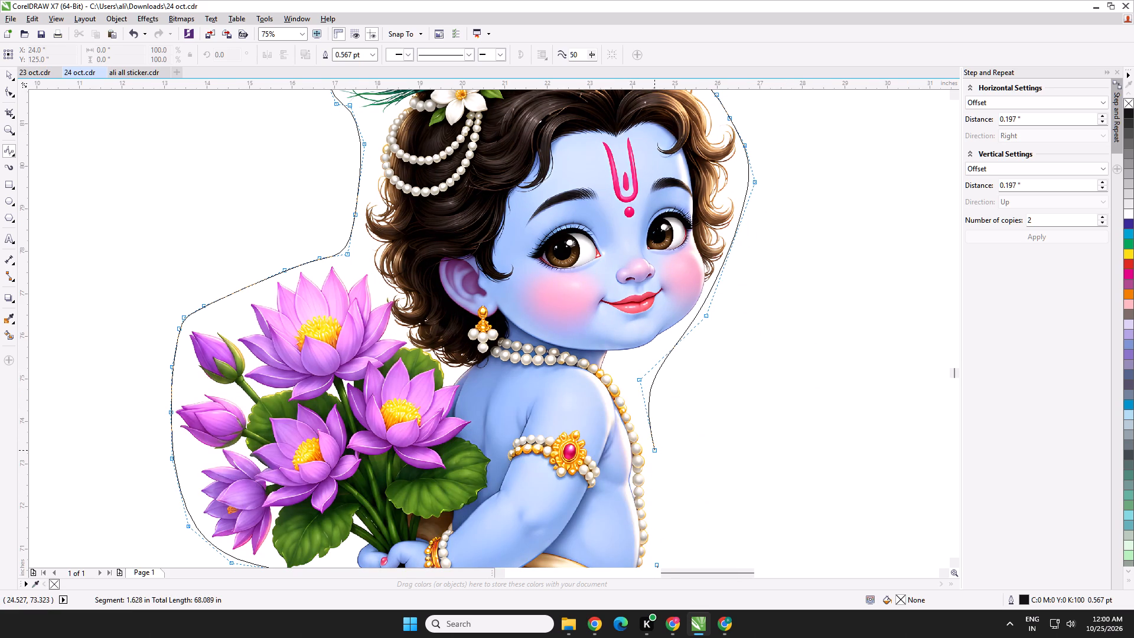
middle_click_drag(654, 450, 591, 227)
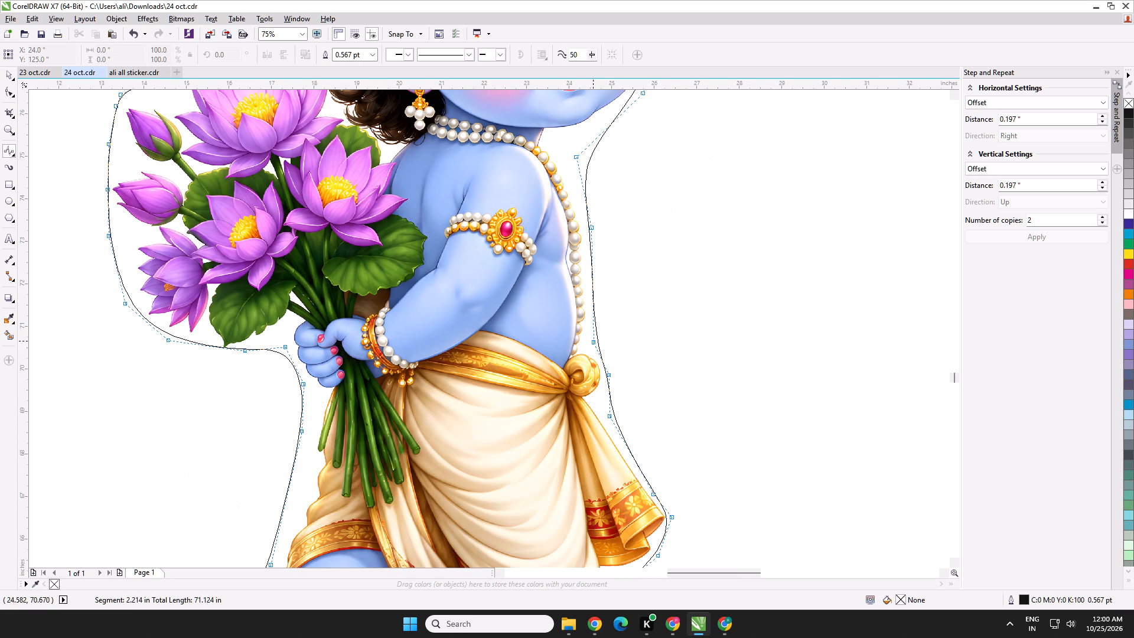
left_click(589, 314)
left_click(597, 344)
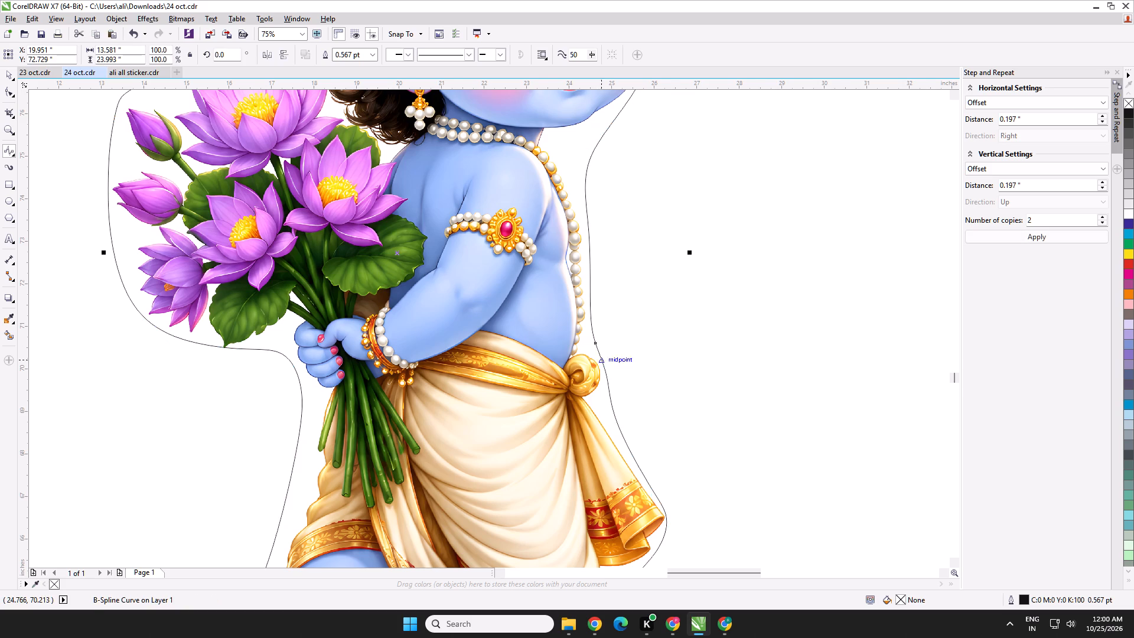
Intersect the Krishna image with its closed cut outline and delete the original untrimmed image.
scroll(597, 363, "down", 1)
scroll(194, 178, "down", 1)
left_click(8, 82)
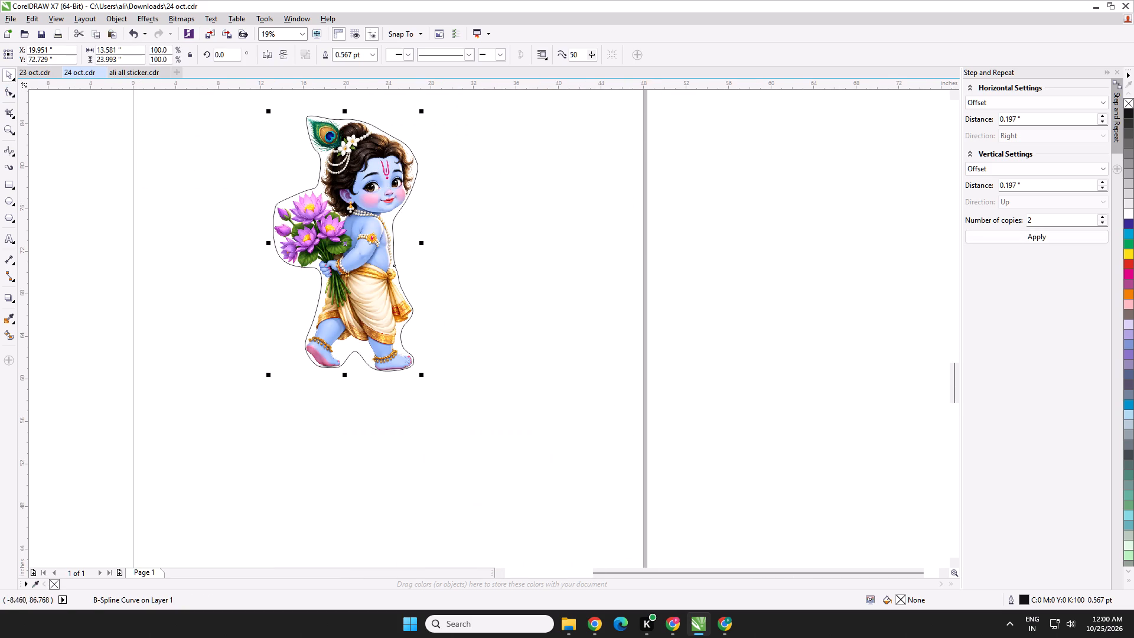
left_click(298, 159, "shift")
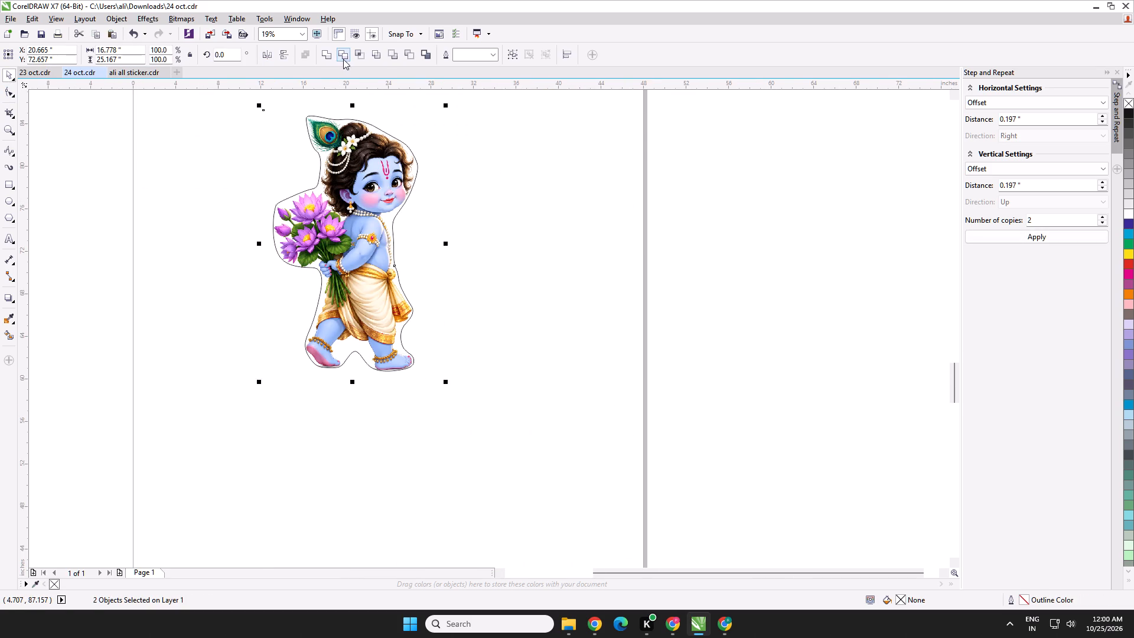
left_click(360, 58)
left_click(283, 170)
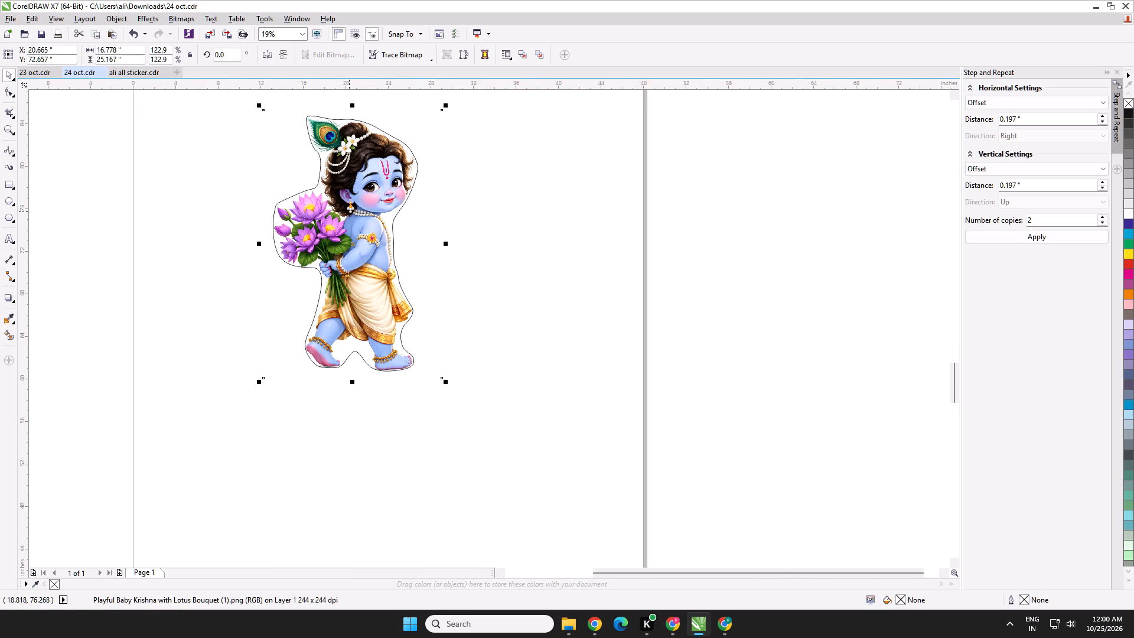
key("Delete")
Resize the trimmed Krishna image together with its cut outline to 15.8 by 22.3 inches.
scroll(343, 227, "down", 1)
left_click_drag(411, 165, 276, 339)
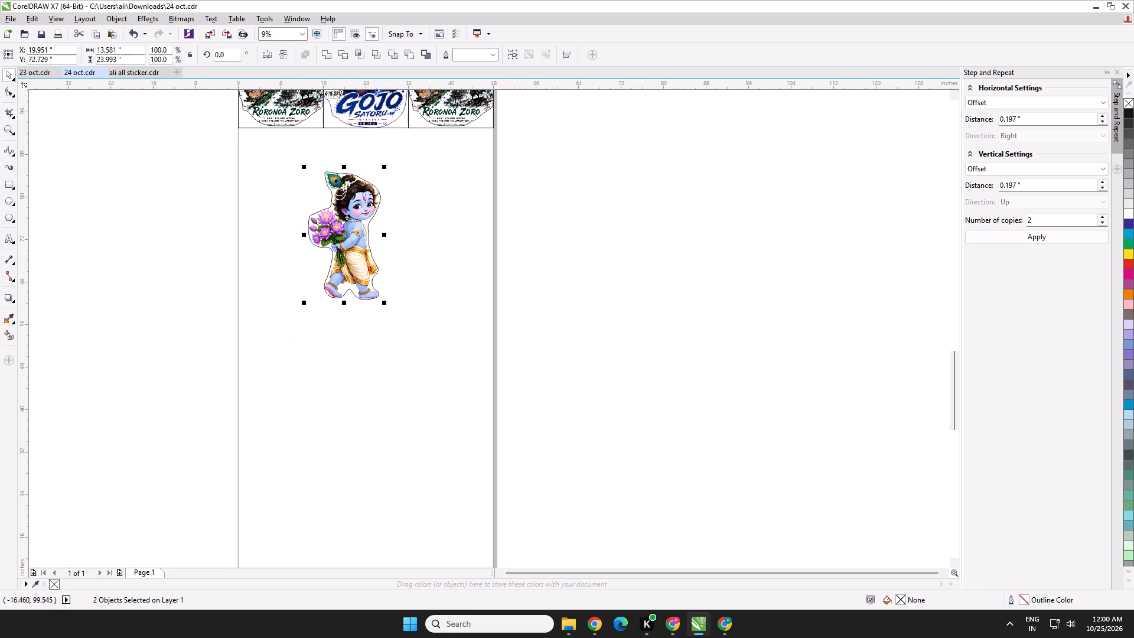
double_click(109, 48)
type("15.8")
key("Tab")
type("22.")
key("3")
key("Return")
Draw a rectangular frame beside the Krishna sticker and size it to 16 by 22.5 inches.
scroll(333, 181, "up", 1)
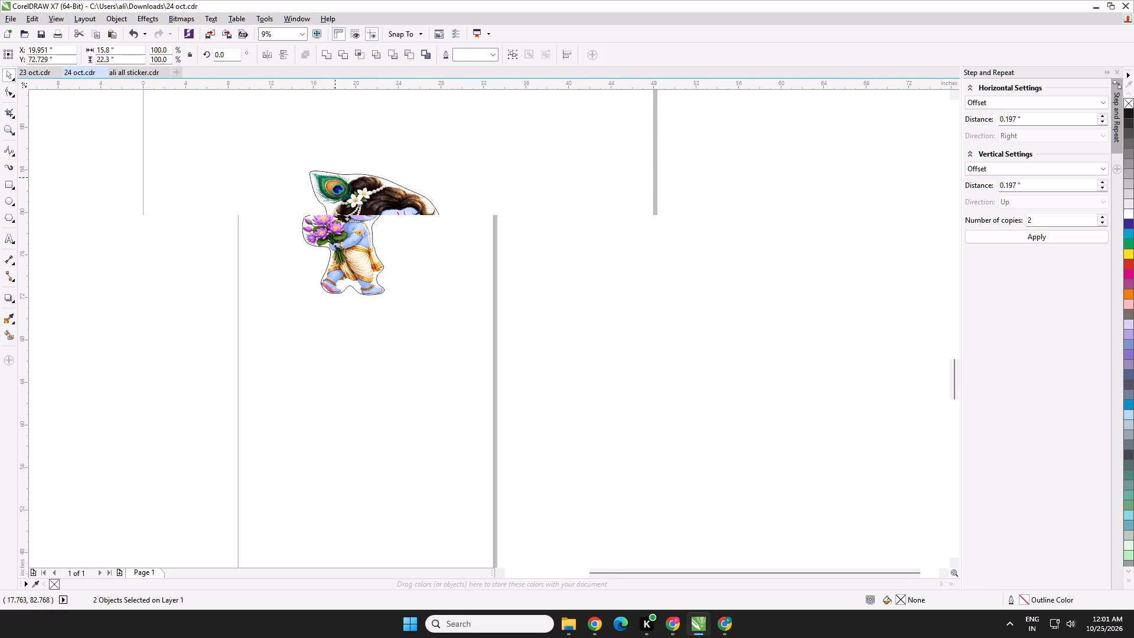
scroll(350, 223, "up", 1)
scroll(372, 299, "down", 1)
middle_click_drag(372, 299, 370, 278)
left_click(5, 184)
left_click_drag(478, 239, 594, 360)
double_click(105, 48)
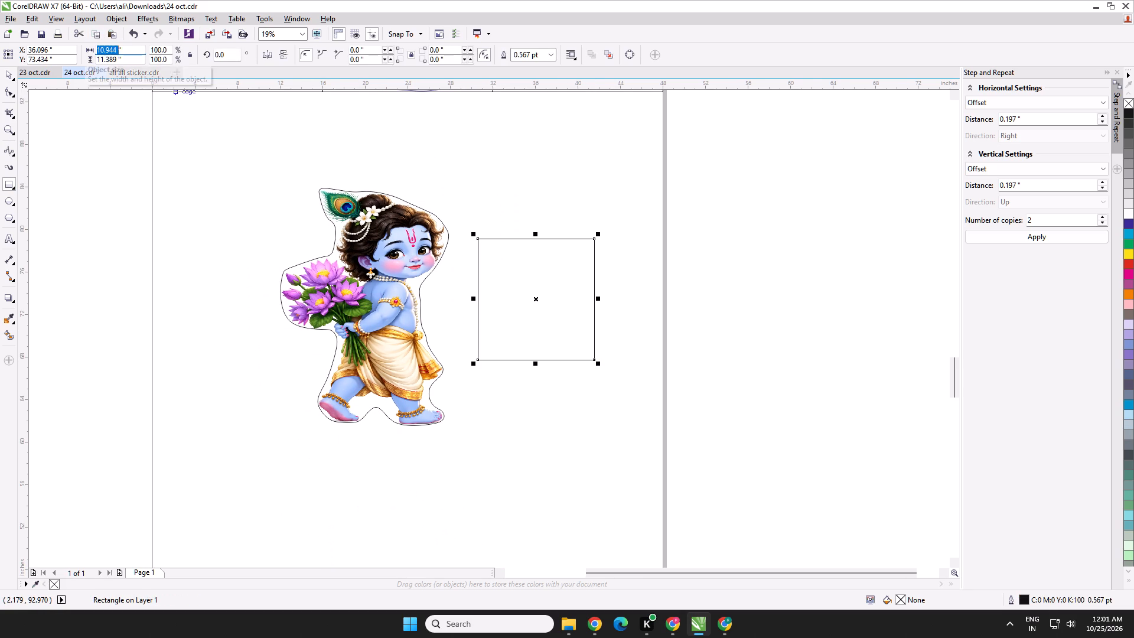
type("19")
key("BackSpace")
key("6")
key("Tab")
type("22.5")
key("Return")
left_click(10, 71)
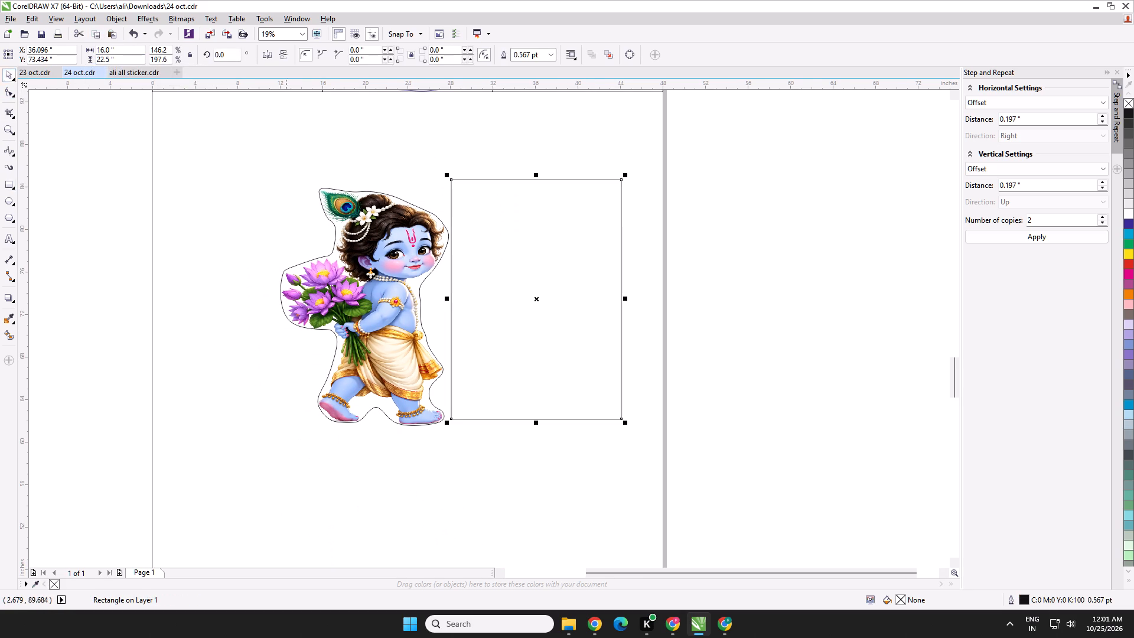
Move the frame over the Krishna sticker and nudge it until it fits around the cut outline.
left_click_drag(575, 271, 418, 279)
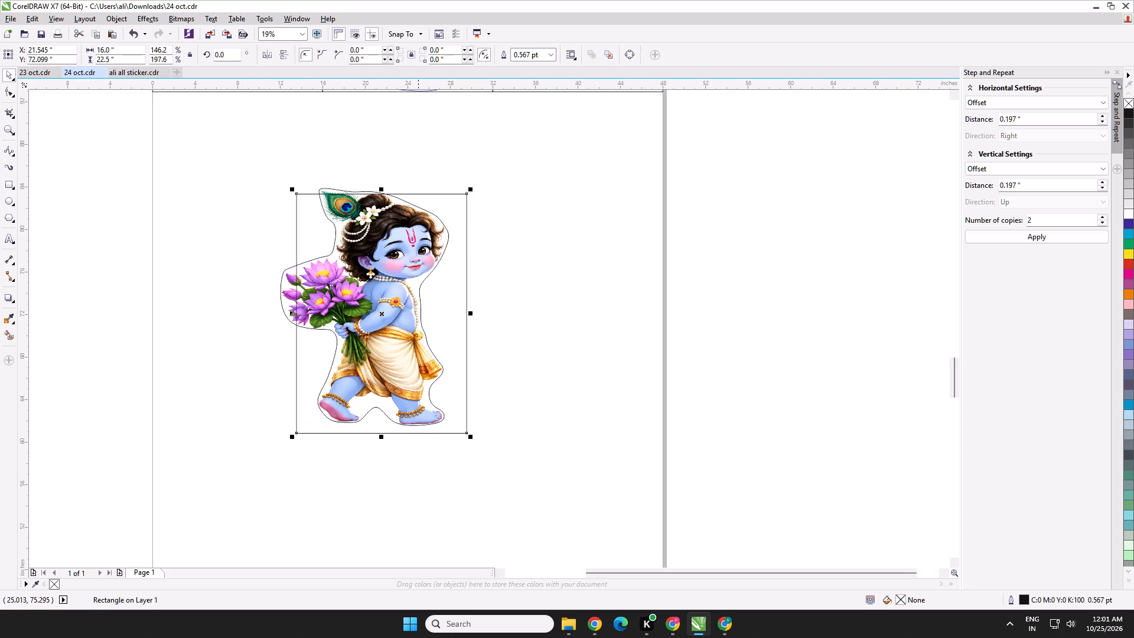
scroll(373, 185, "up", 1)
left_click_drag(400, 347, 390, 328)
key("Down")
key("Down")
key("Down")
key("Down")
key("Down")
key("Down")
key("Down")
key("Down")
key("Down")
key("Down")
key("Down")
key("Left")
key("Left")
key("Left")
key("Left")
key("Left")
key("Left")
key("Left")
key("Left")
key("Left")
key("Left")
key("Left")
key("Left")
key("Left")
key("Left")
key("Left")
key("Left")
key("Left")
key("Left")
key("Left")
key("Left")
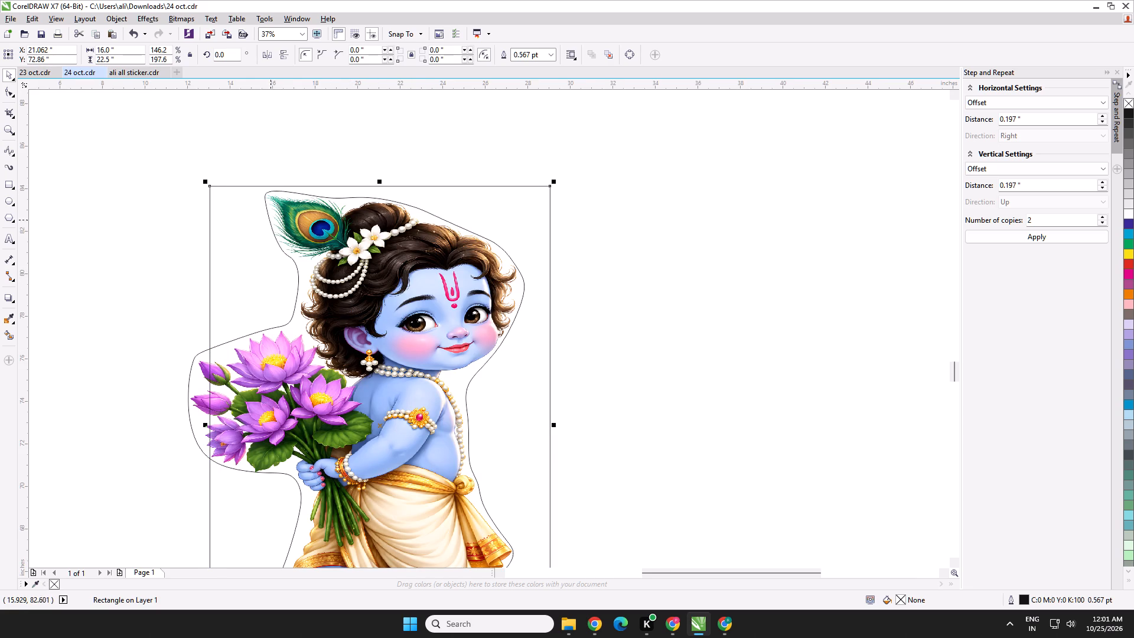
scroll(266, 191, "up", 1)
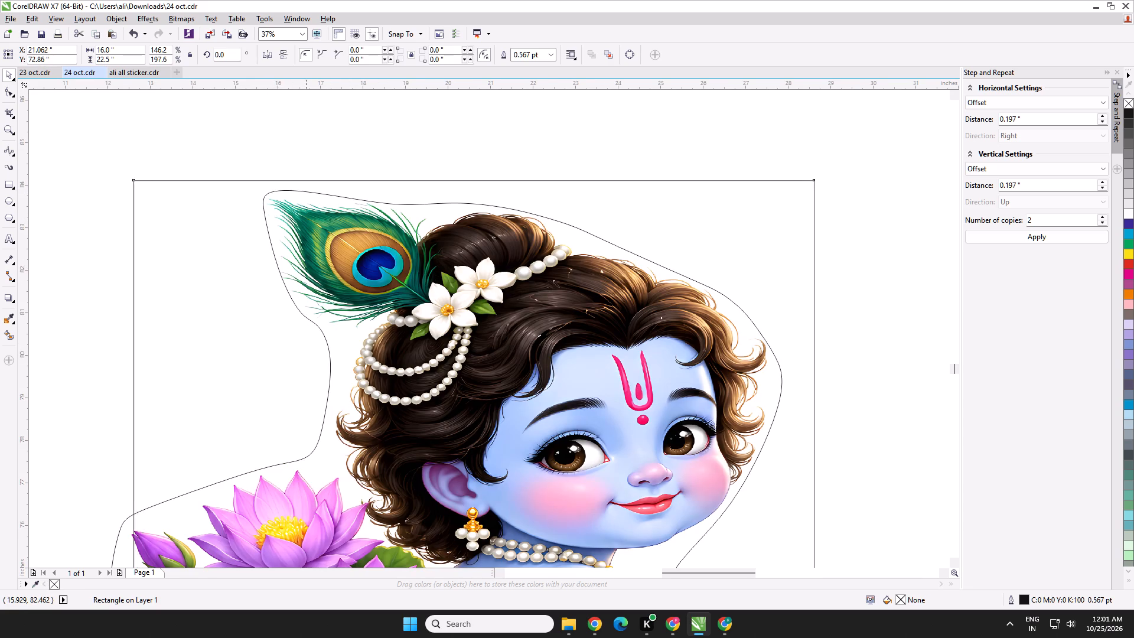
middle_click_drag(147, 482, 280, 328)
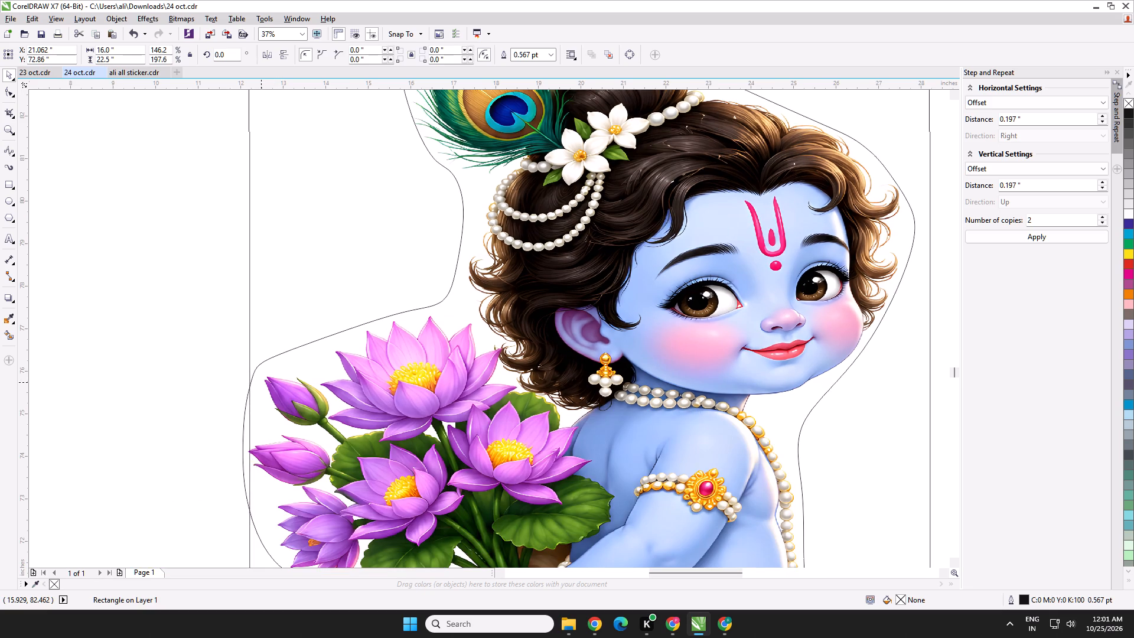
middle_click_drag(358, 346, 331, 561)
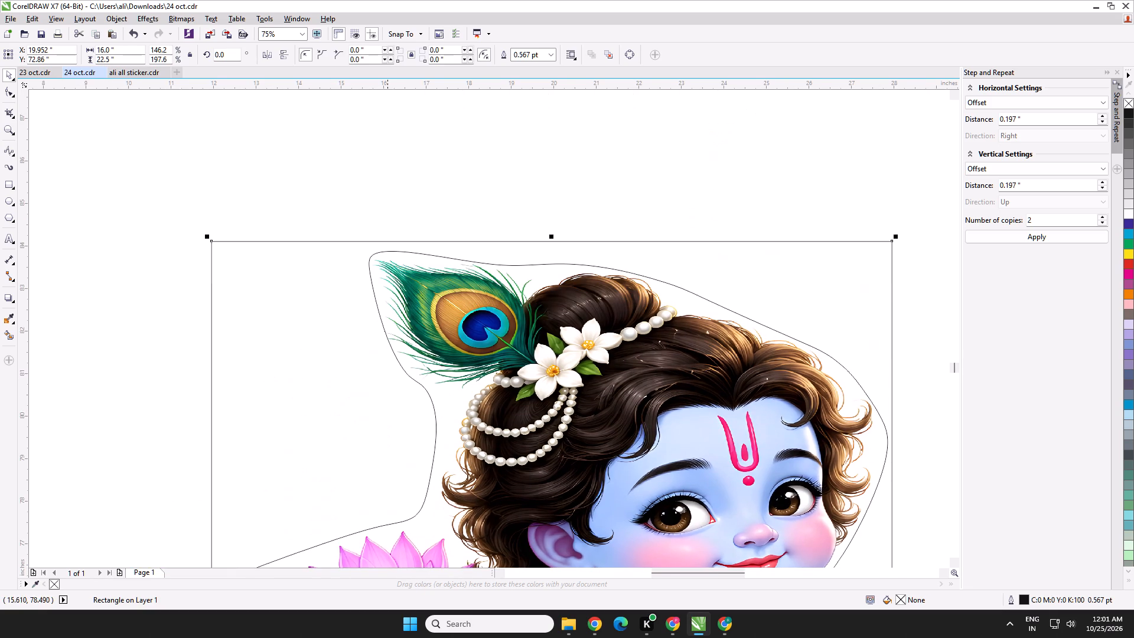
key("Right")
key("Right")
key("Down")
key("Down")
key("Down")
key("Down")
key("Down")
key("Down")
key("Down")
key("Down")
key("Down")
key("Down")
key("Down")
key("Down")
key("Down")
key("Down")
key("Down")
key("Down")
key("Down")
key("Down")
key("Down")
key("Down")
key("Down")
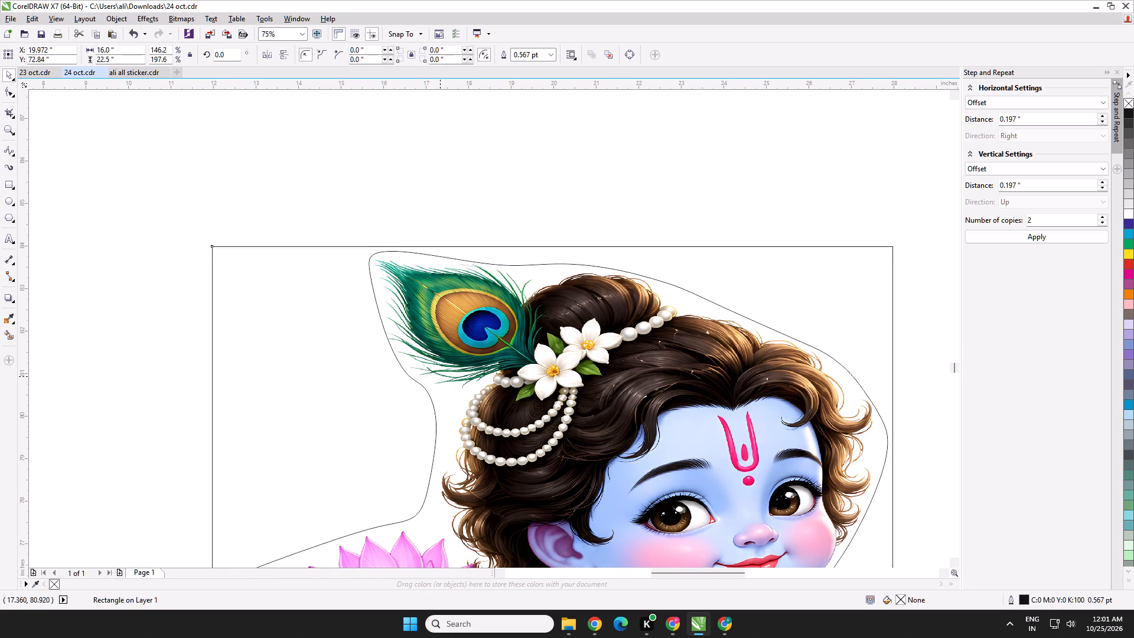
key("Right")
key("Down")
key("Down")
key("Up")
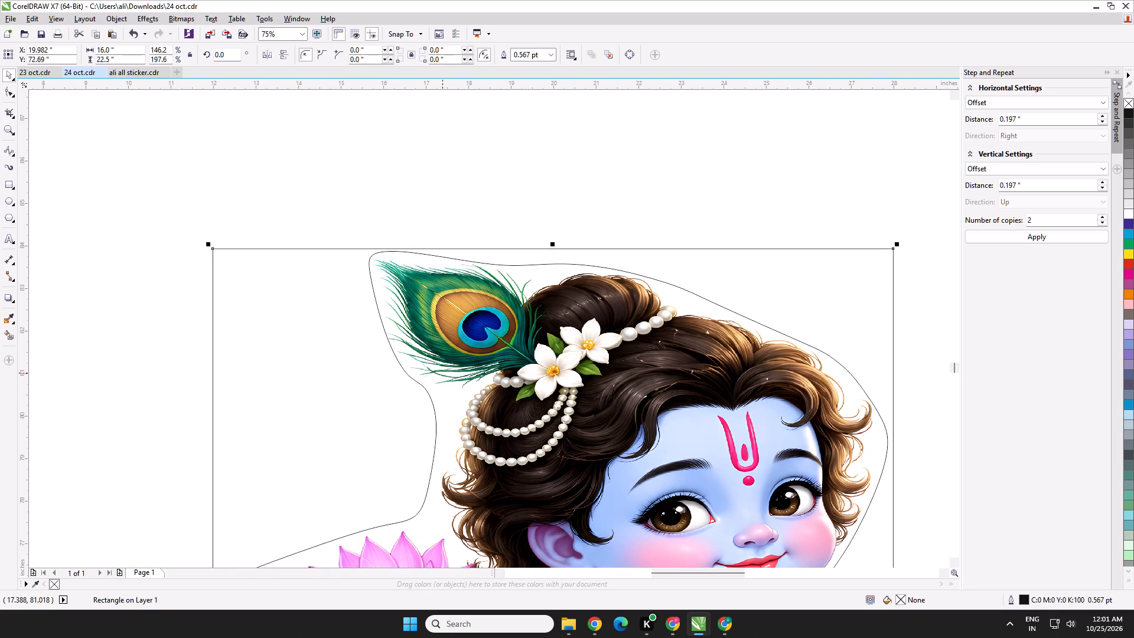
key("Up")
middle_click_drag(444, 372, 496, 129)
key("Right")
key("Right")
key("Right")
key("Left")
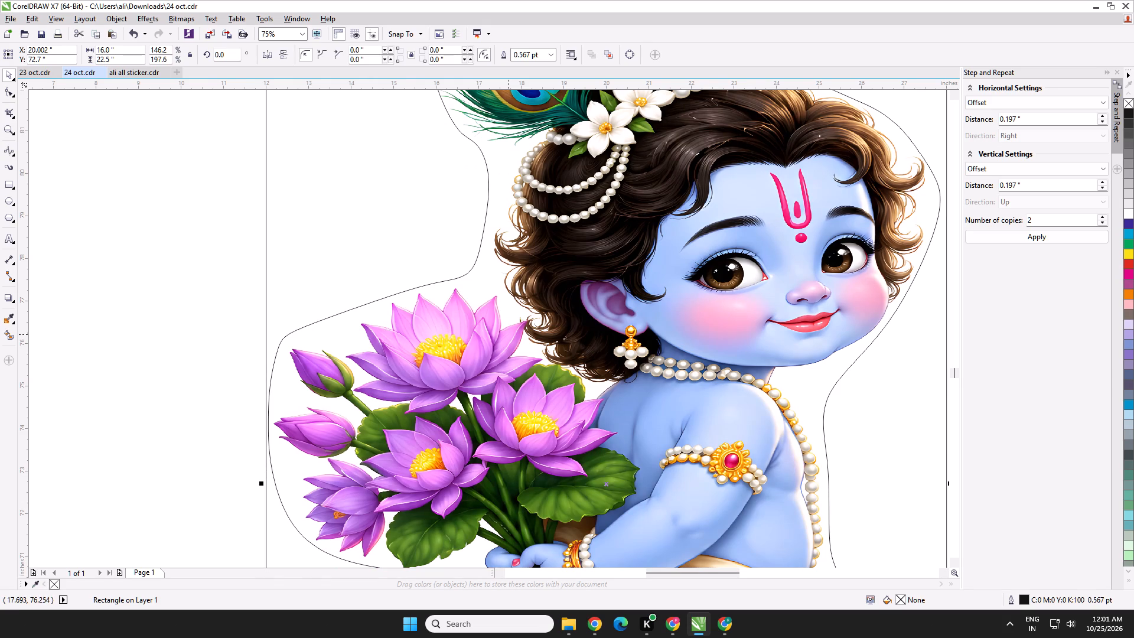
Tighten the frame's bottom and right edges around the cut outline, to about 15.93 by 22.43 inches.
middle_click_drag(523, 322, 523, 151)
scroll(752, 463, "down", 1)
middle_click_drag(750, 440, 721, 240)
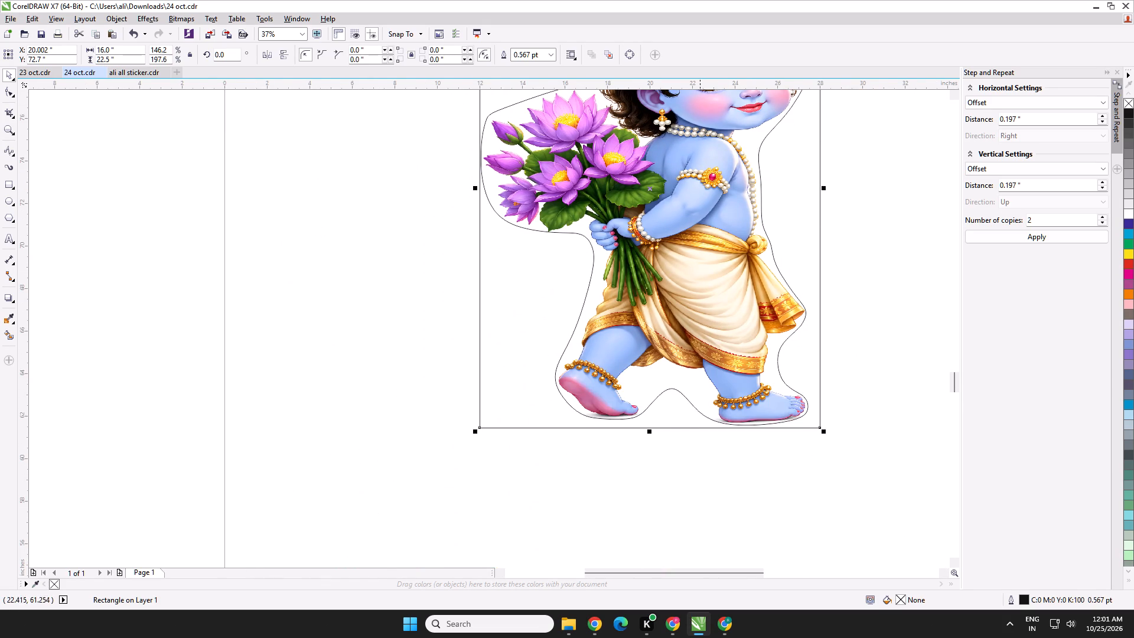
scroll(670, 428, "up", 2)
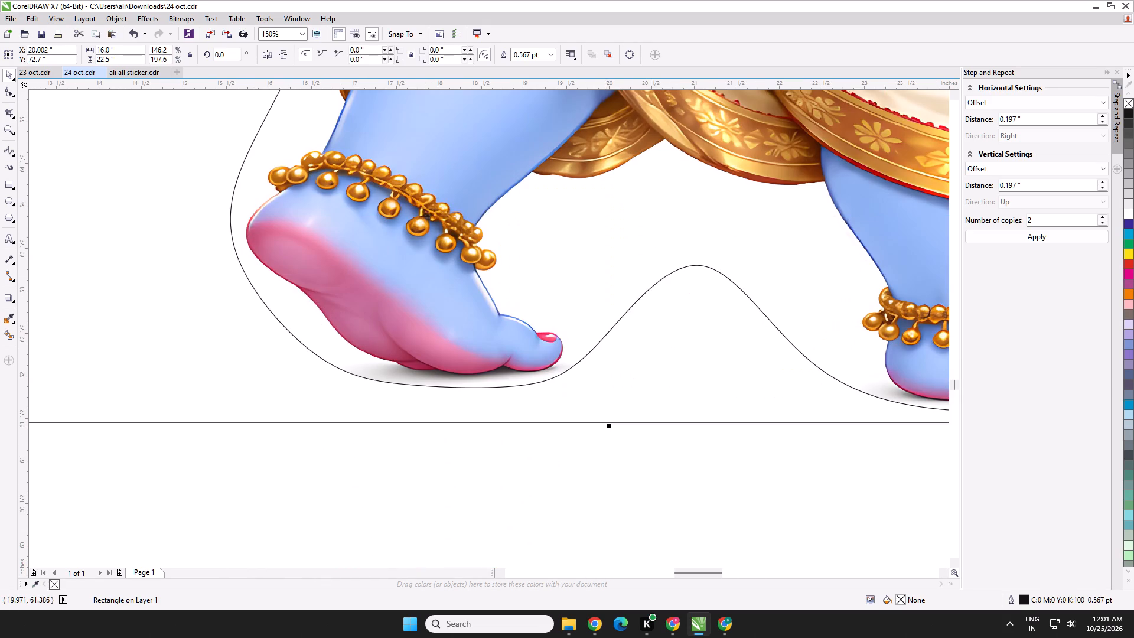
left_click_drag(607, 427, 609, 420)
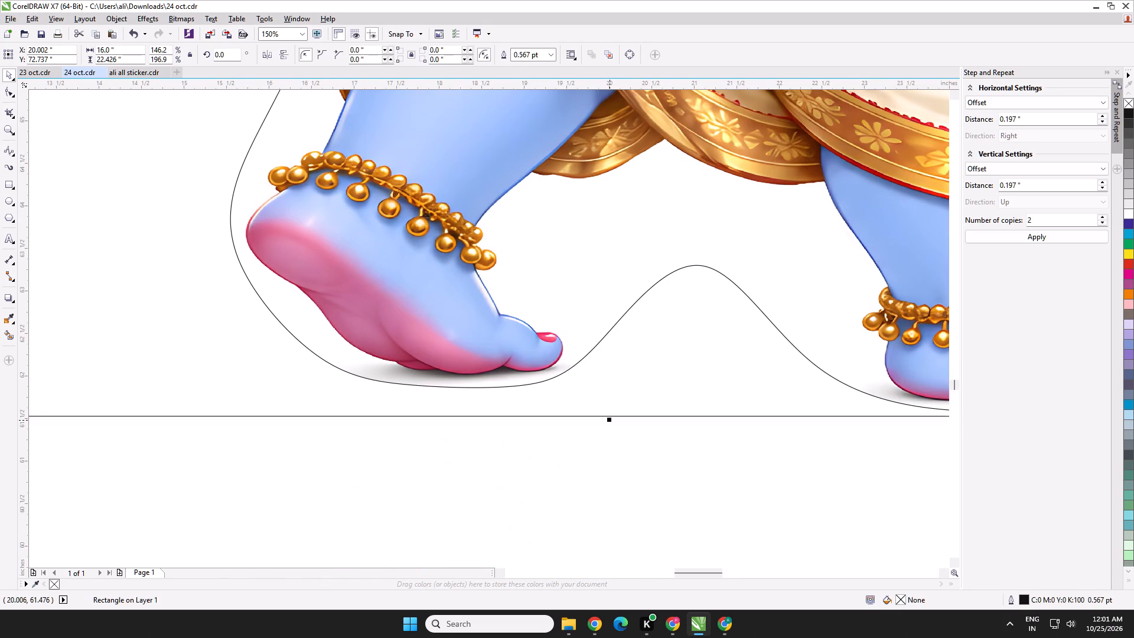
scroll(610, 420, "down", 1)
middle_click_drag(610, 420, 242, 478)
middle_click_drag(403, 372, 383, 542)
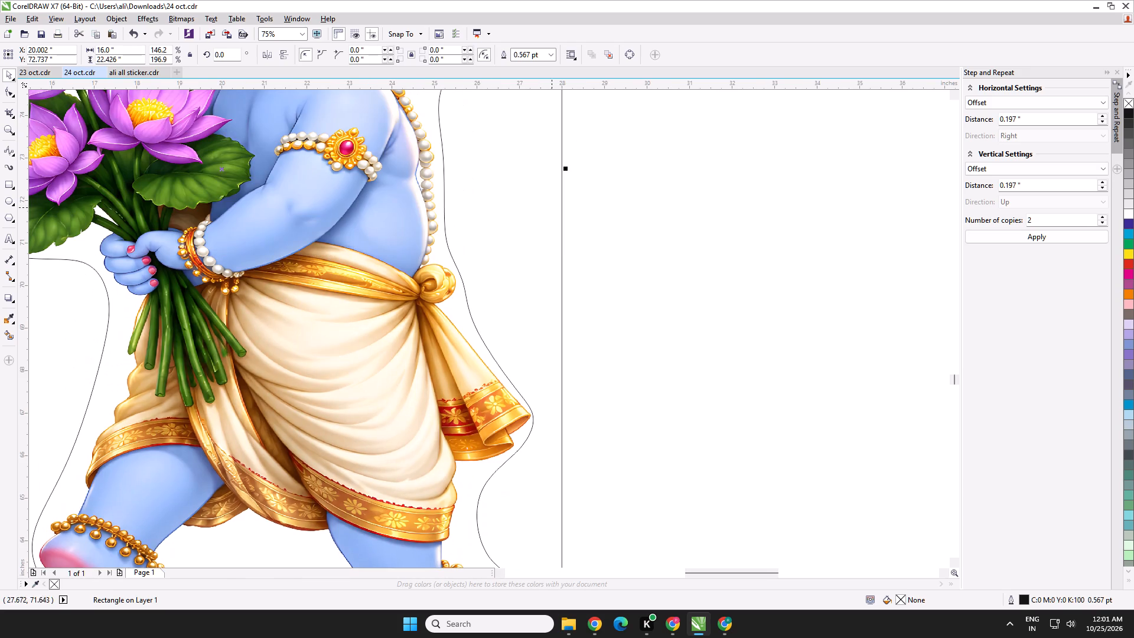
left_click_drag(565, 167, 537, 172)
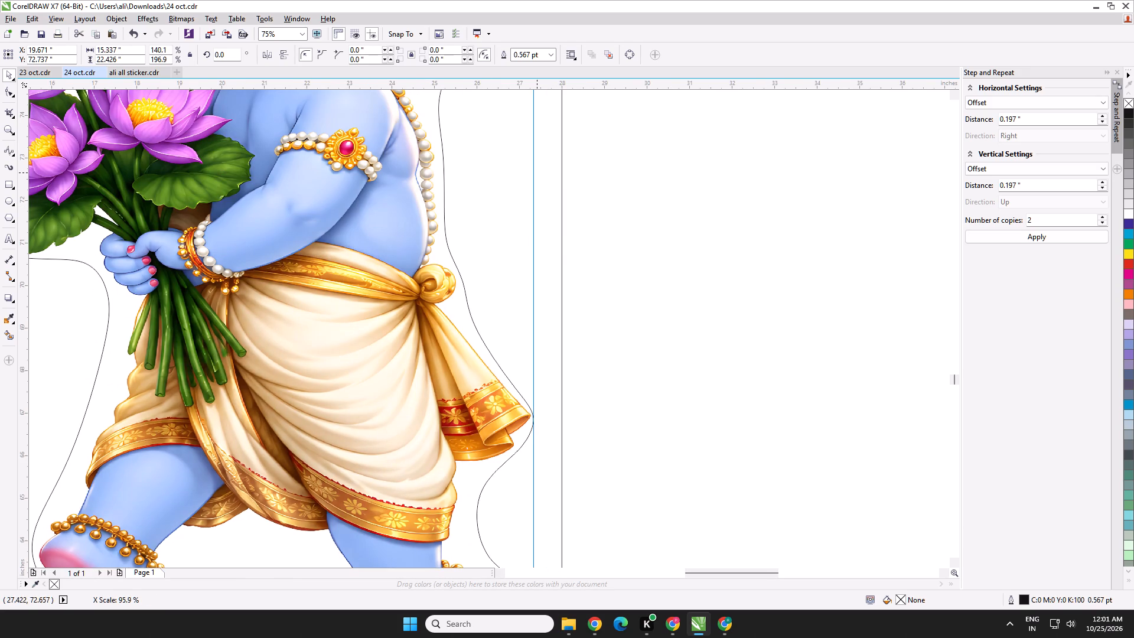
left_click_drag(537, 172, 542, 177)
middle_click_drag(529, 175, 503, 520)
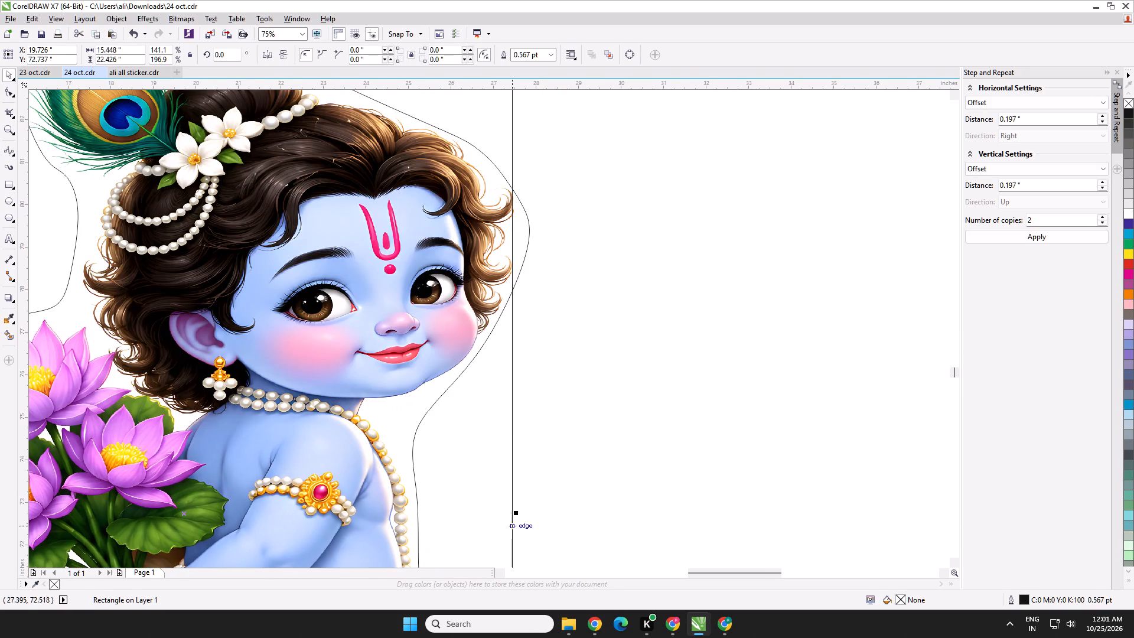
left_click_drag(519, 513, 540, 519)
Resize the frame, Krishna image and cut outline together to 16 by 22.5 inches.
scroll(539, 519, "down", 2)
middle_click_drag(533, 532, 539, 390)
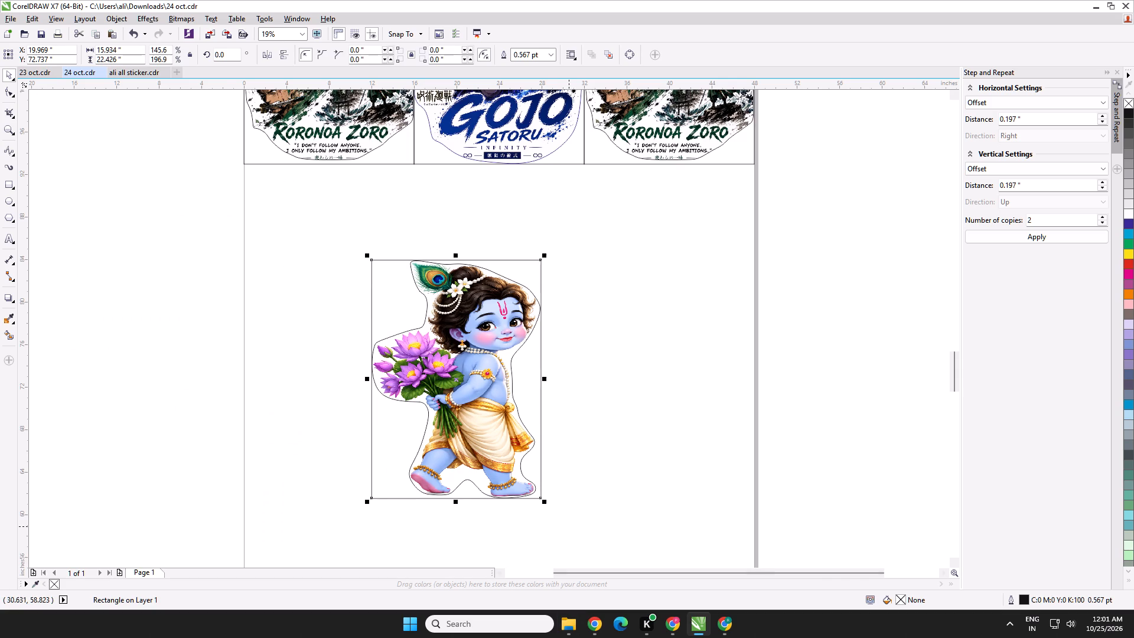
left_click_drag(569, 526, 223, 232)
double_click(106, 47)
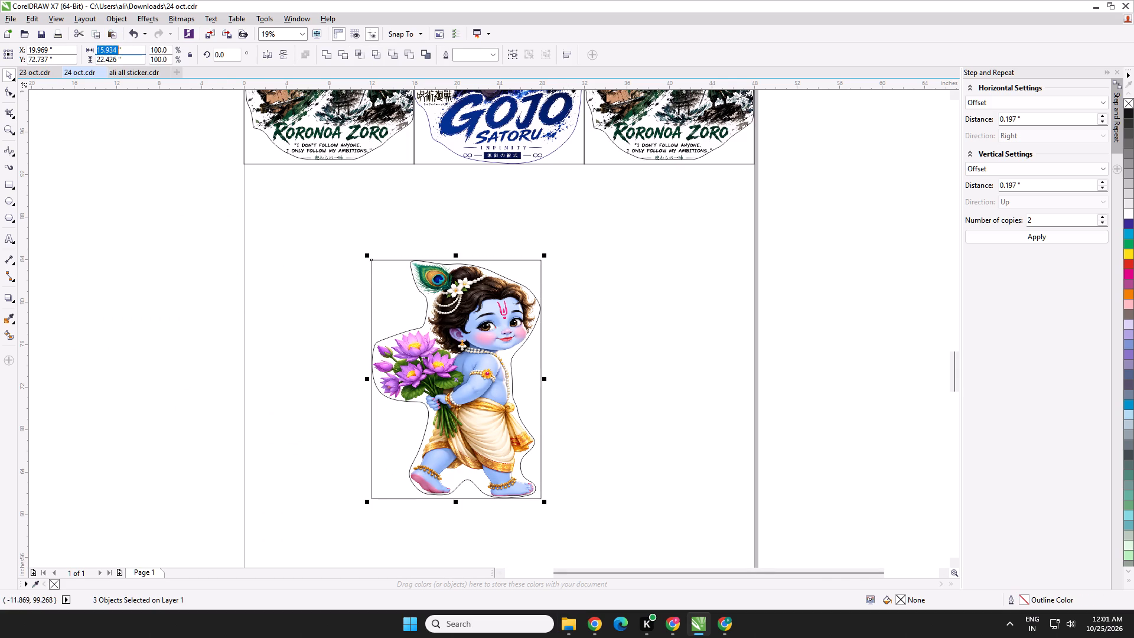
type("16")
key("Tab")
type("22")
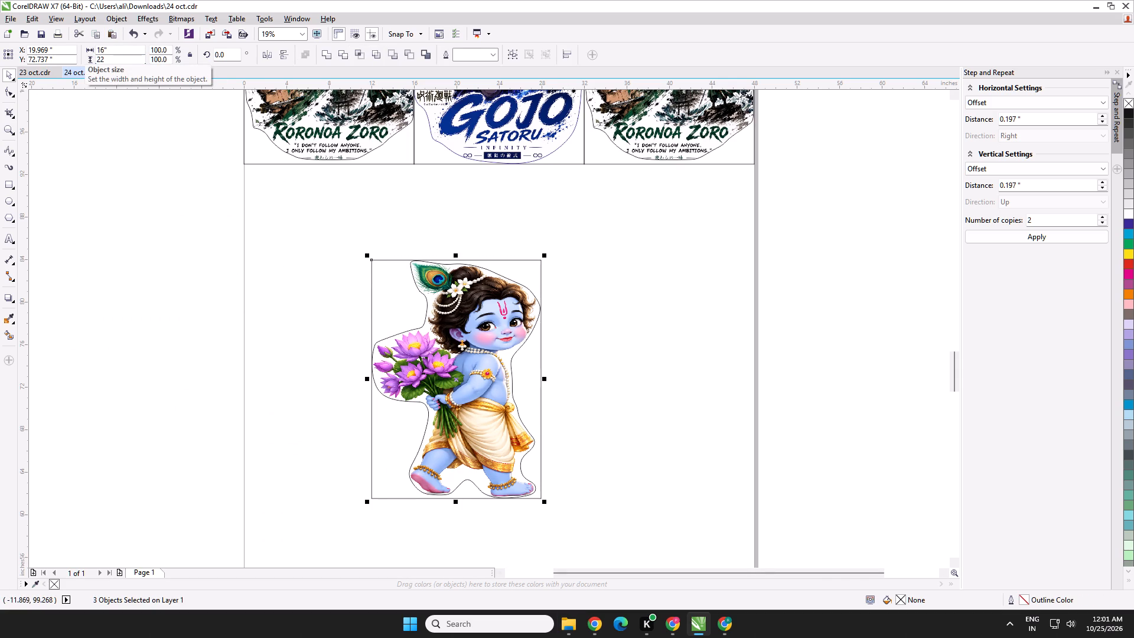
type(".5")
key("Return")
Move the framed Krishna sticker directly beneath the rightmost Roronoa Zoro frame and nudge it flush with that frame's edges.
left_click_drag(470, 378, 667, 294)
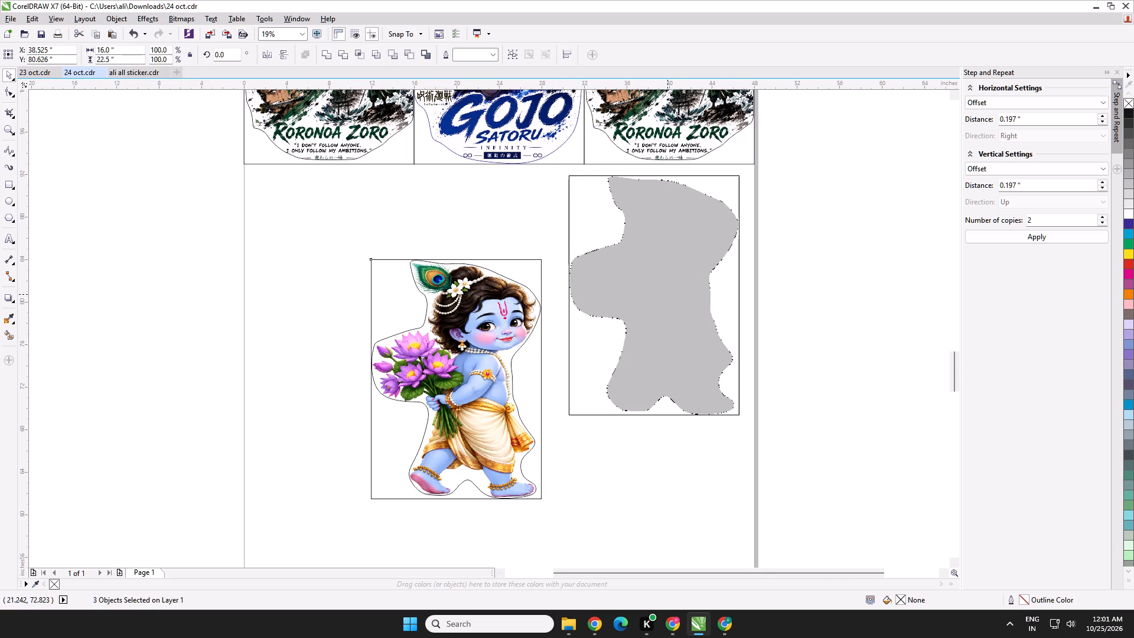
left_click_drag(667, 294, 682, 281)
key("Left")
key("Down")
key("Down")
key("Down")
key("Down")
key("Down")
key("Down")
key("Down")
key("Down")
key("Down")
key("Down")
key("Down")
key("Down")
key("Down")
key("Down")
key("Down")
key("Down")
key("Down")
key("Down")
key("Down")
key("Down")
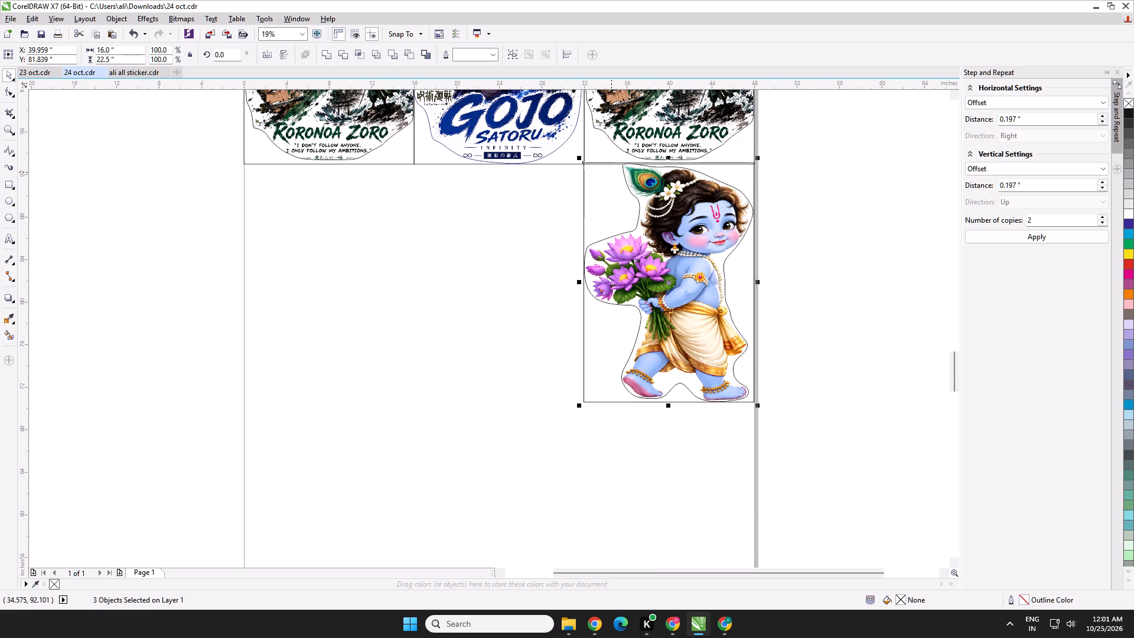
scroll(599, 155, "up", 2)
key("Up")
key("Up")
key("Up")
key("Up")
key("Up")
key("Up")
key("Up")
key("Up")
key("Up")
key("Up")
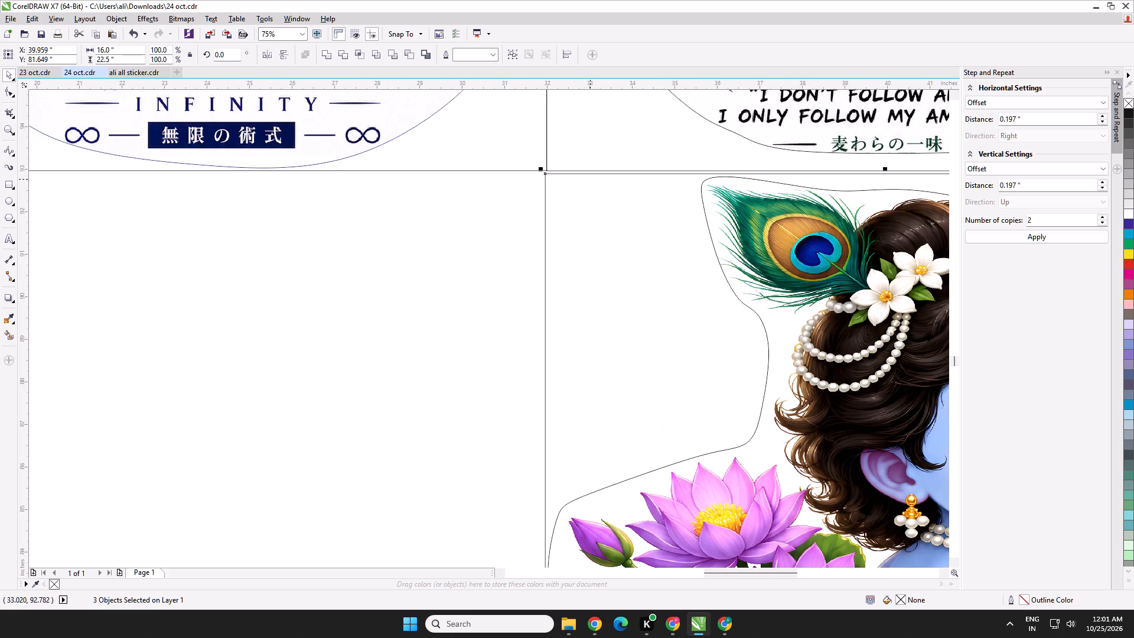
key("Right")
key("Right")
key("Up")
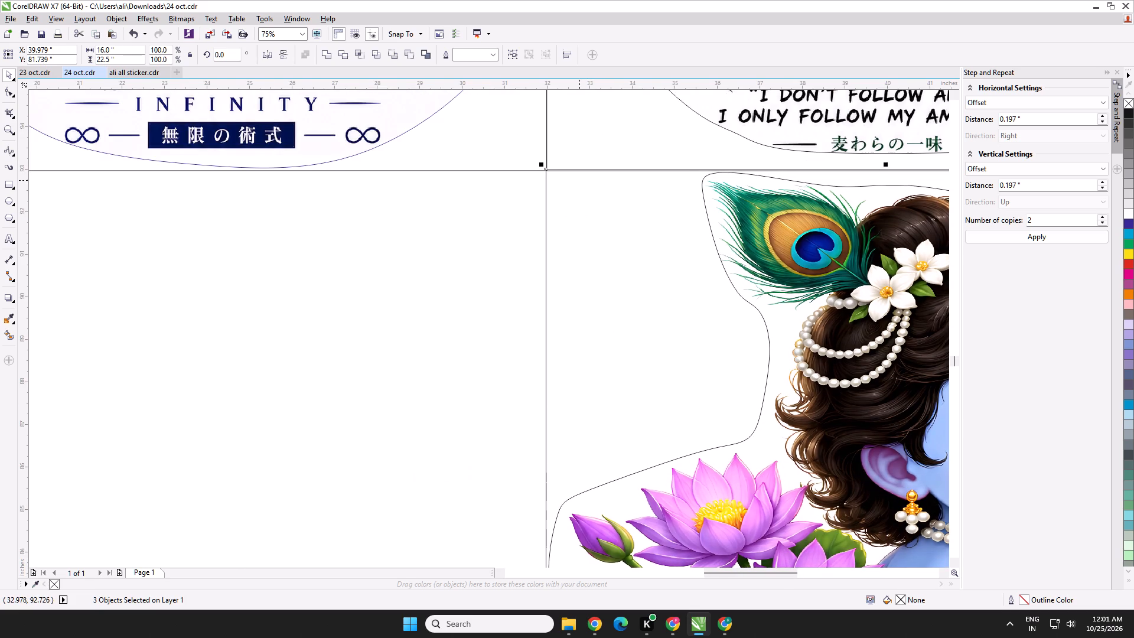
Nudge the framed Krishna sticker until its top and left edges line up with the neighbouring Roronoa Zoro and Gojo frames.
scroll(535, 158, "up", 2)
key("Up")
key("Down")
key("Down")
key("Down")
key("Right")
key("Right")
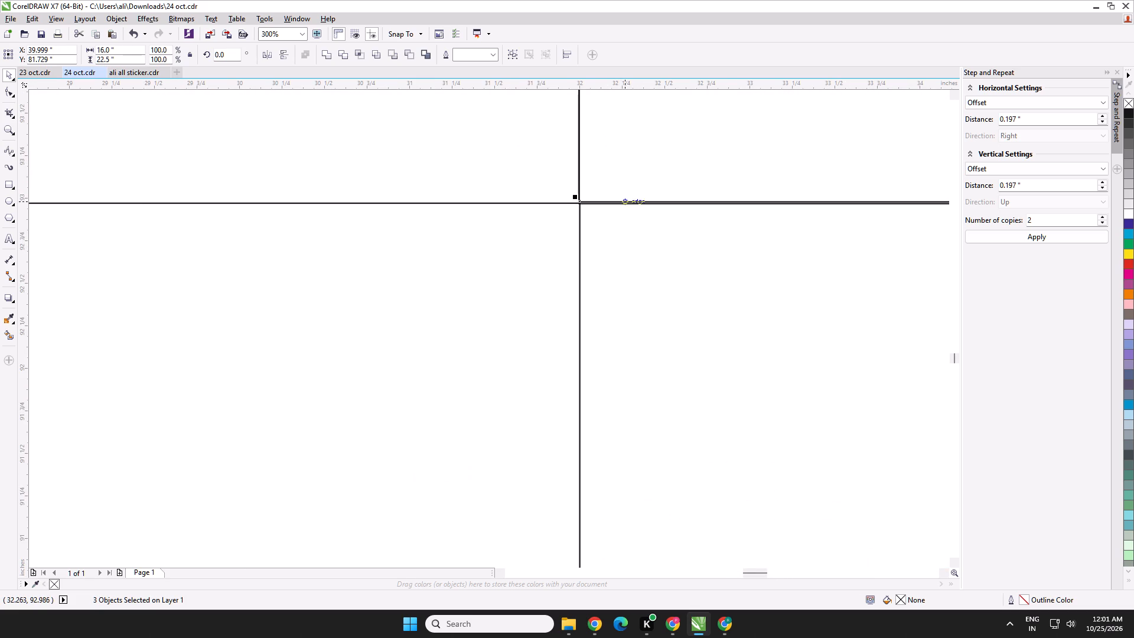
scroll(633, 221, "down", 1)
key("Down")
scroll(667, 267, "down", 2)
middle_click_drag(699, 342, 614, 227)
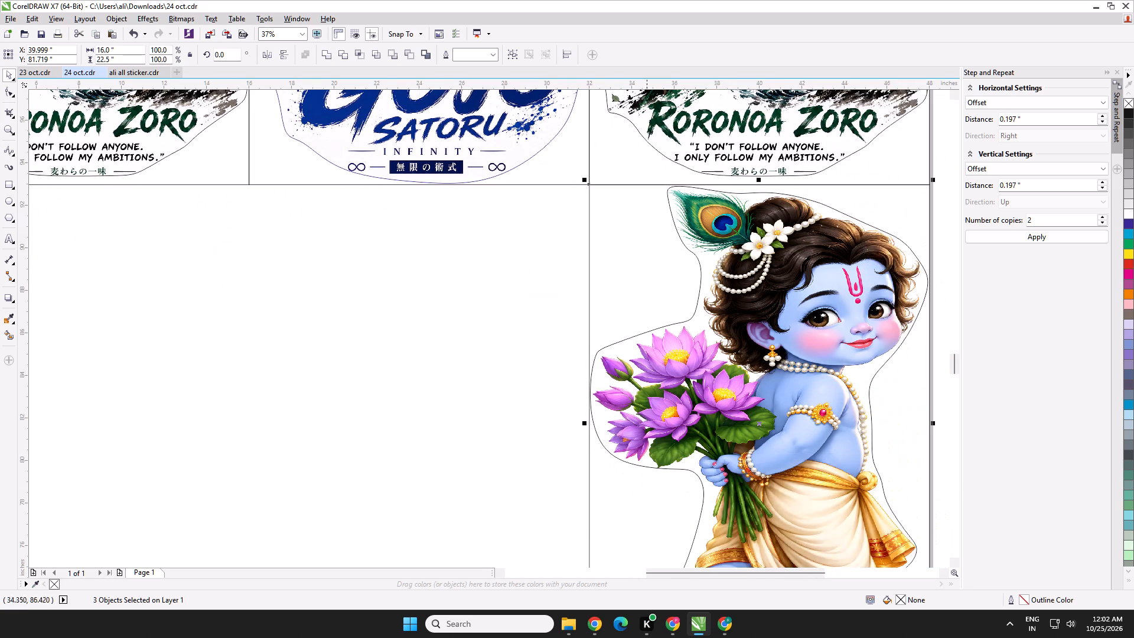
Reshape the Krishna cut outline above the lotus buds, moving its control points inward for a smoother curve.
middle_click_drag(650, 351, 623, 220)
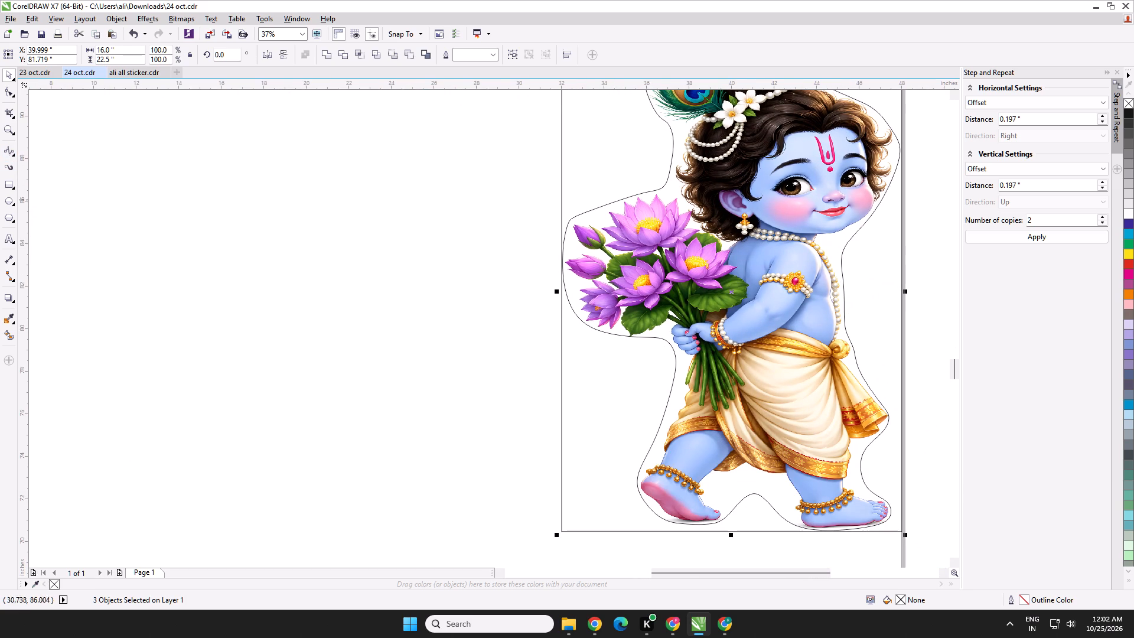
left_click(520, 211)
left_click(592, 210)
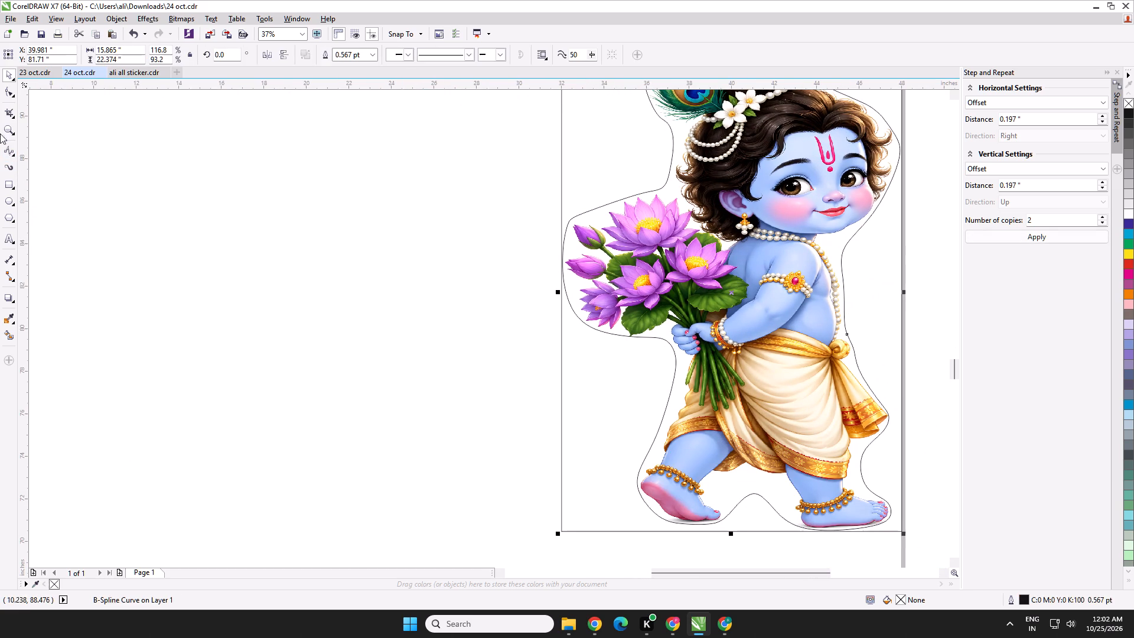
left_click(9, 97)
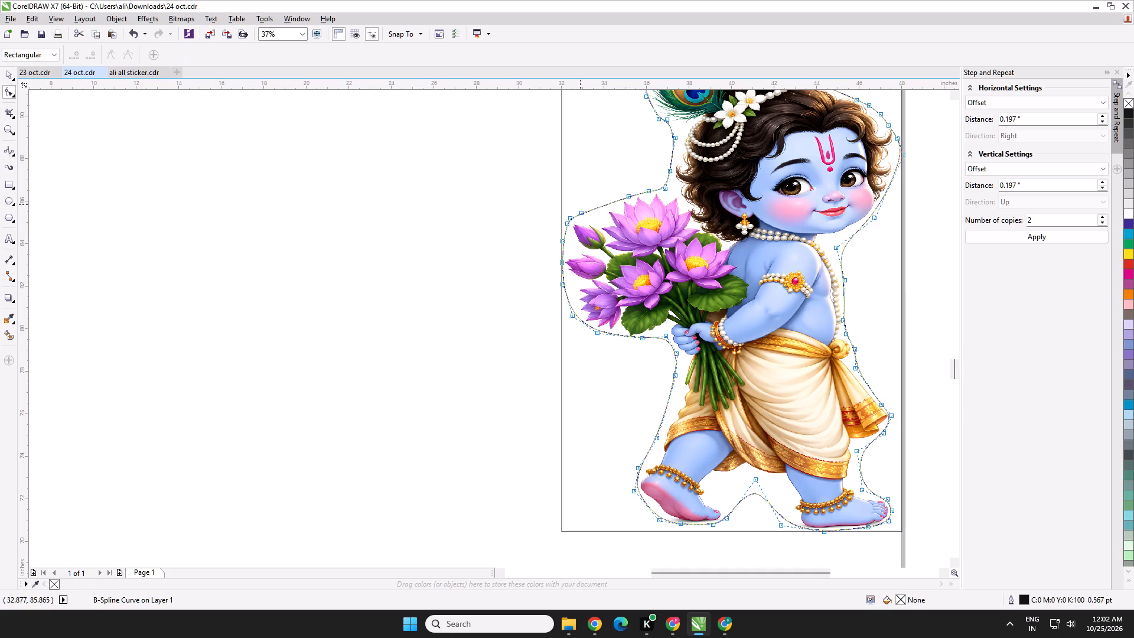
scroll(578, 220, "up", 1)
left_click_drag(562, 215, 593, 211)
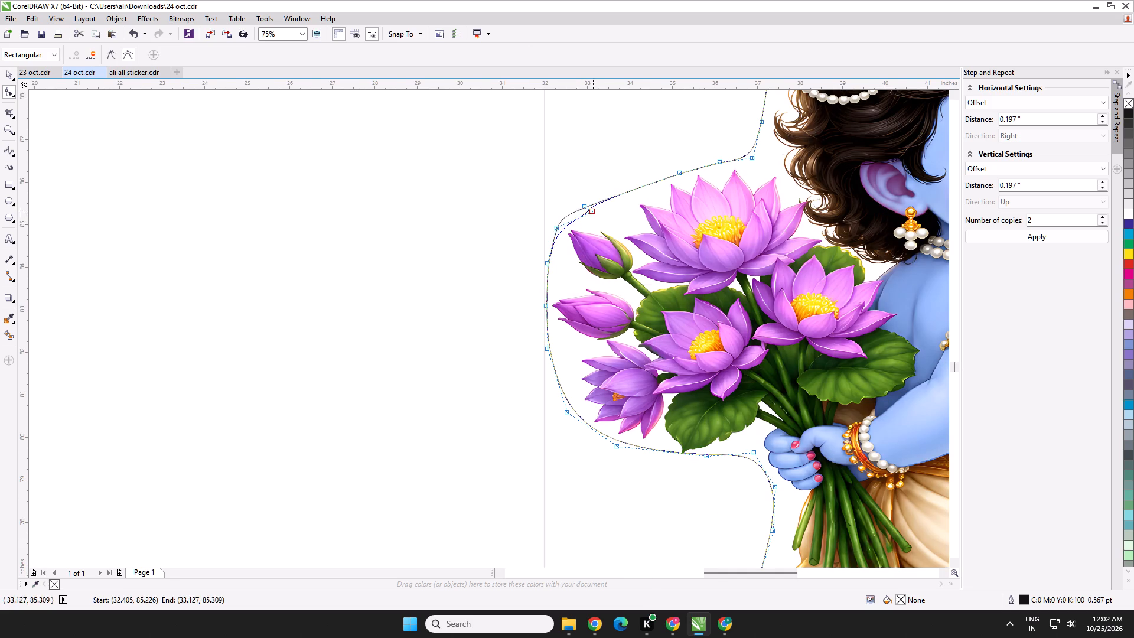
left_click_drag(593, 211, 597, 207)
left_click_drag(557, 226, 571, 214)
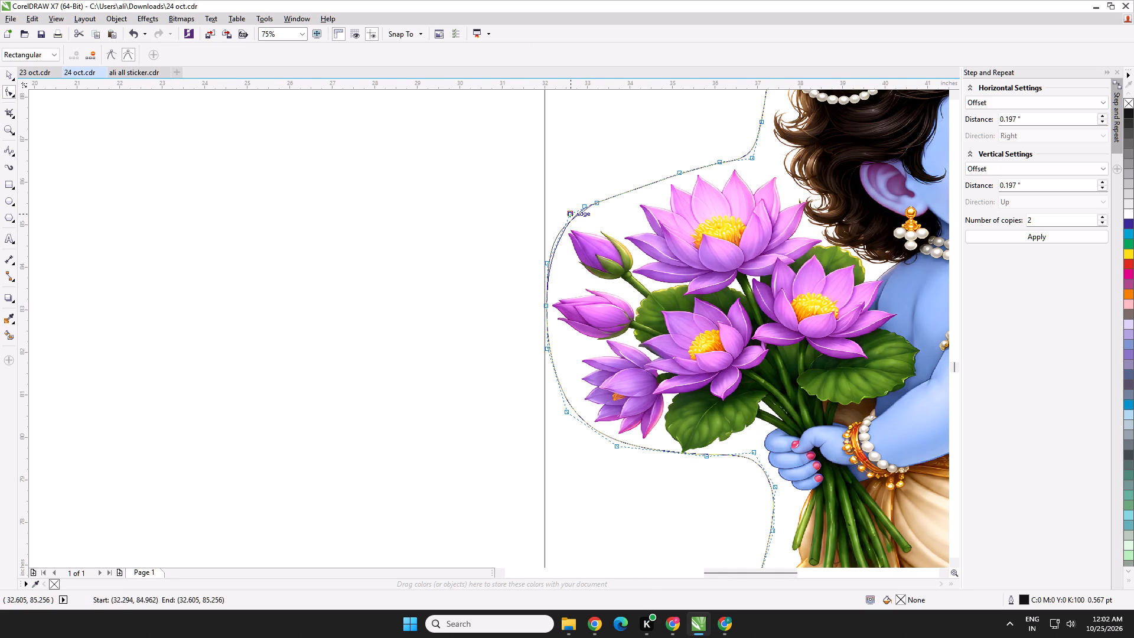
left_click_drag(571, 214, 575, 210)
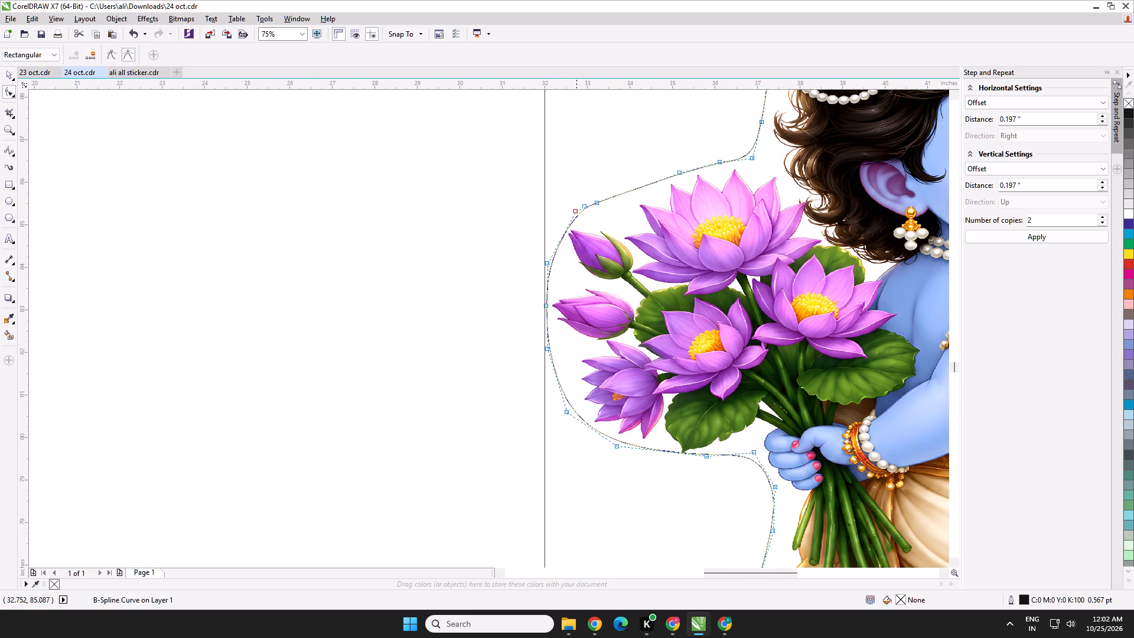
left_click(11, 77)
scroll(366, 214, "down", 1)
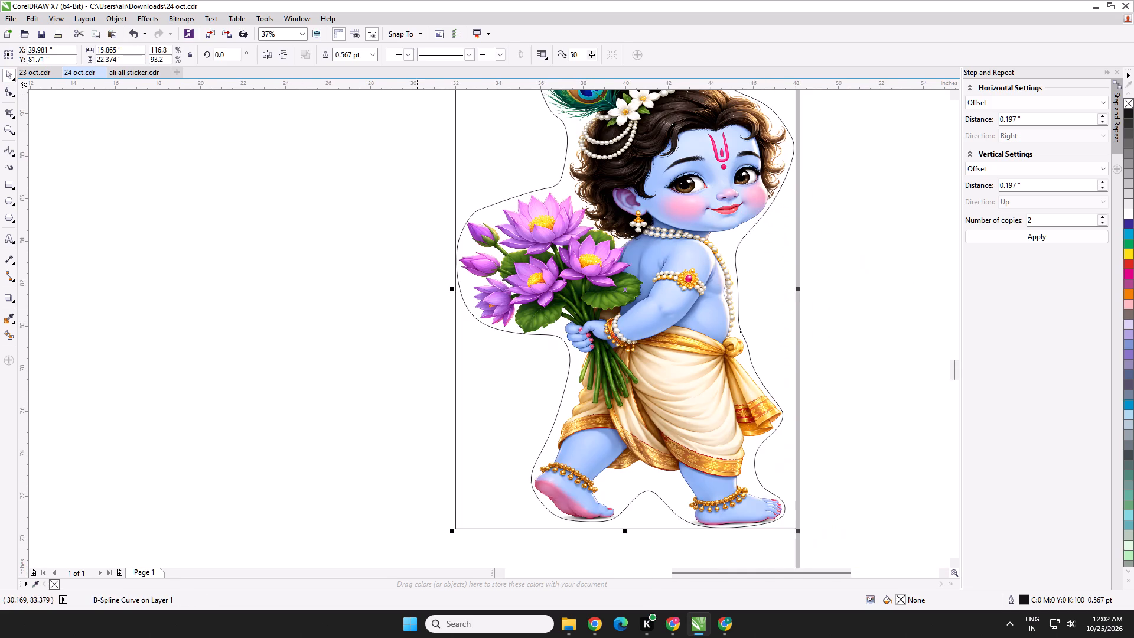
Switch to the Img.Upscaler page in Chrome and download the upscaled Cheerful Cat and Roach Crew.png.
middle_click_drag(417, 257, 360, 360)
scroll(588, 404, "down", 1)
middle_click_drag(587, 390, 589, 253)
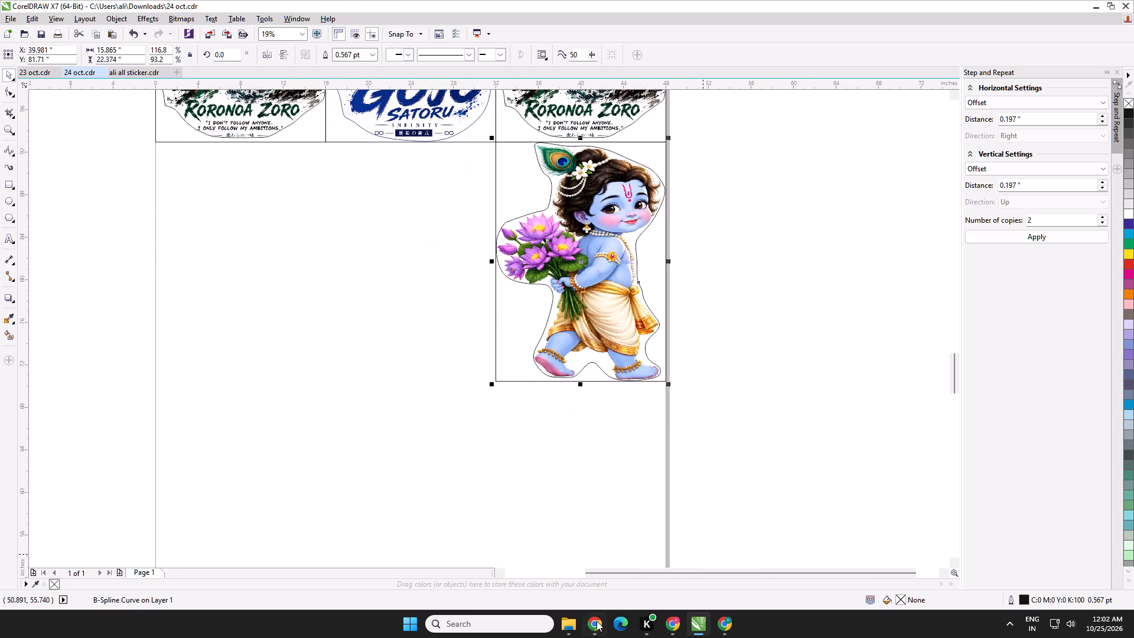
left_click(594, 623)
left_click(721, 421)
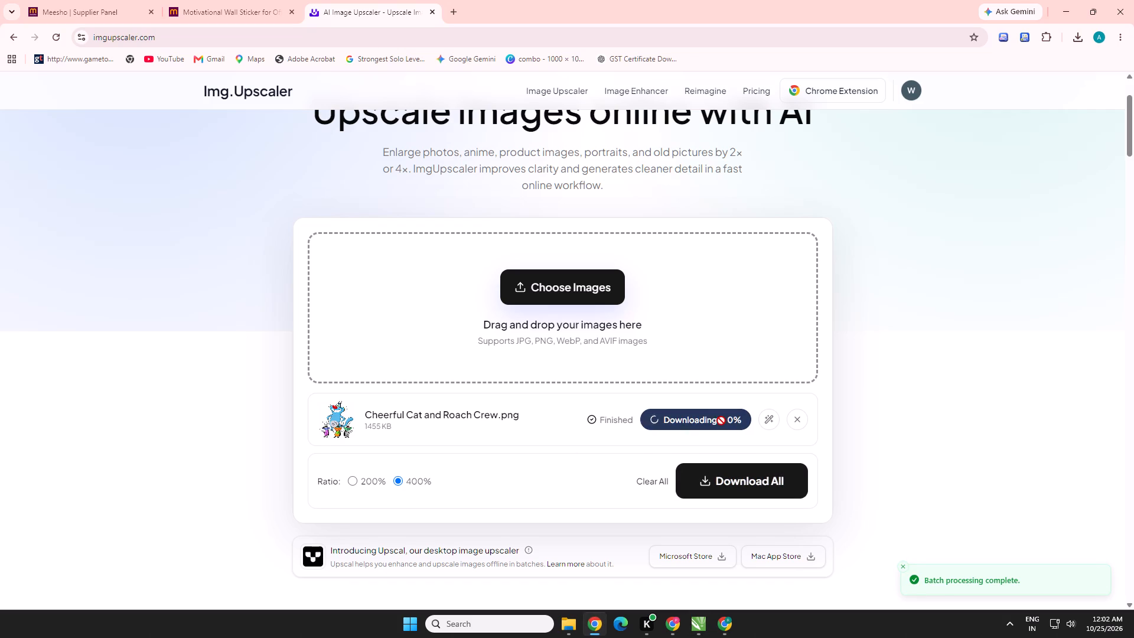
left_click(698, 623)
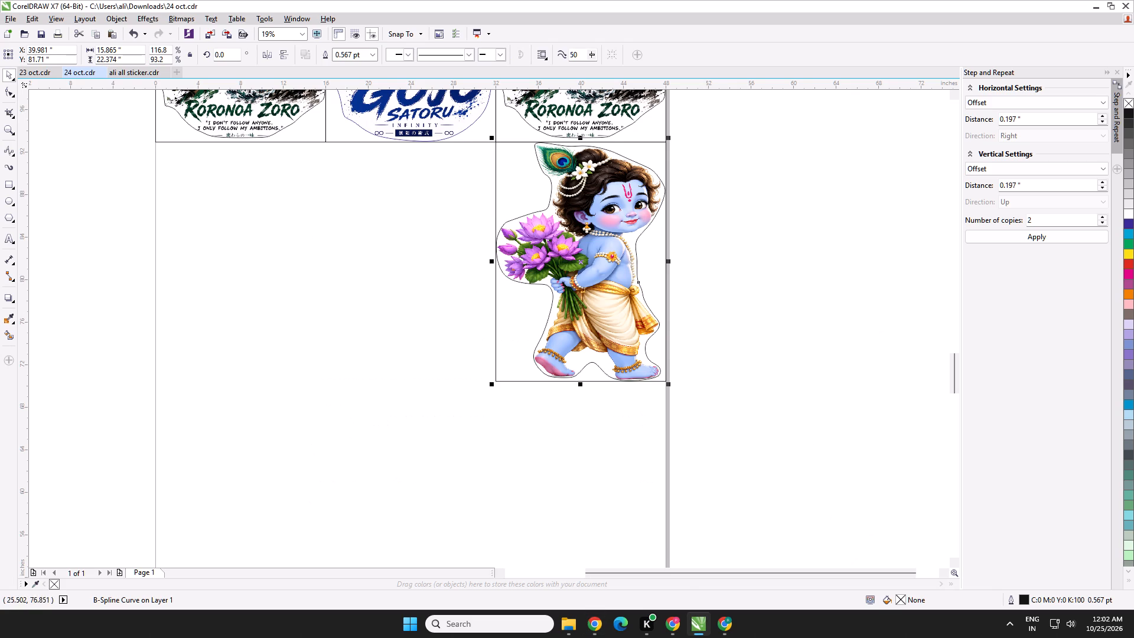
middle_click_drag(412, 309, 506, 247)
In the WALLSTICK Meesho supplier panel, dismiss the acceptance notice and accept the pending Cute Radha Krishna Taking Selfie order.
left_click(590, 617)
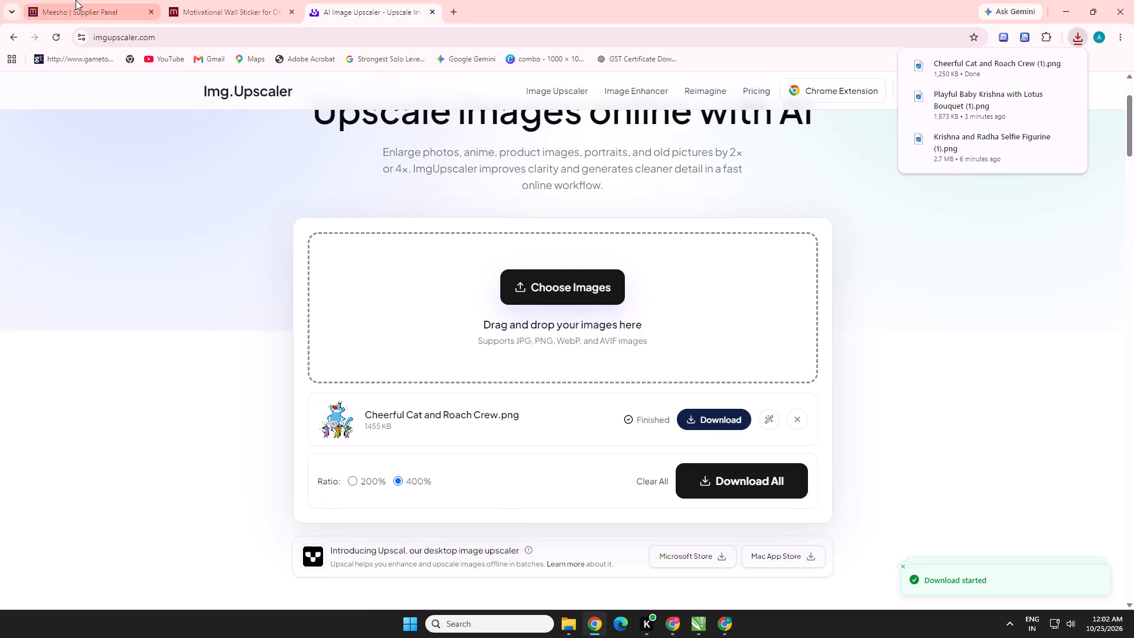
left_click(76, 0)
left_click(60, 34)
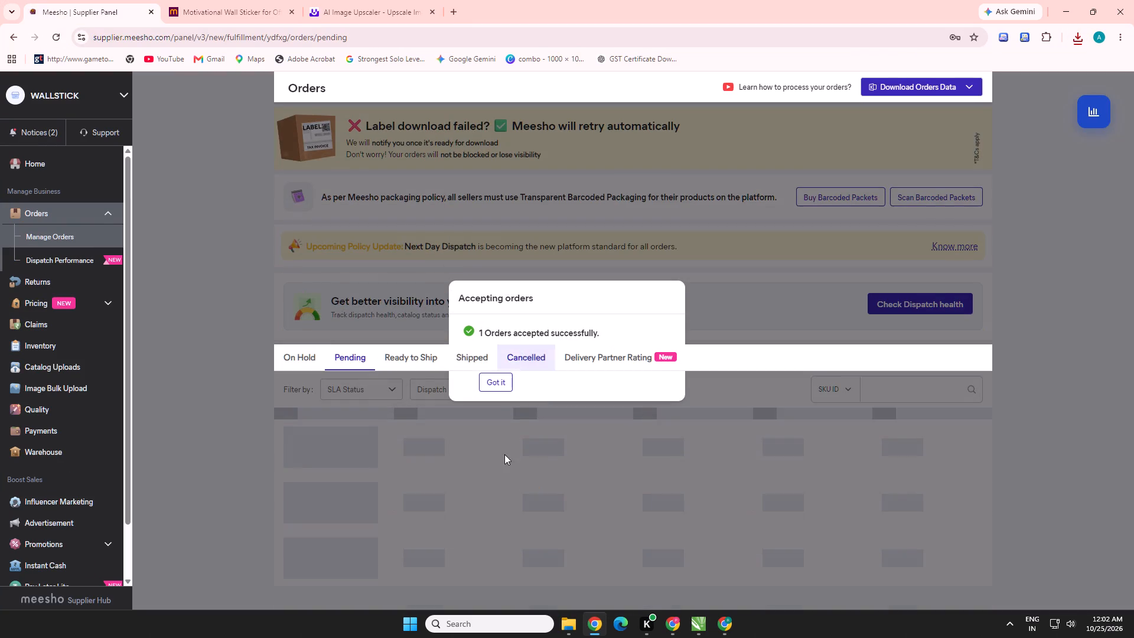
left_click(492, 380)
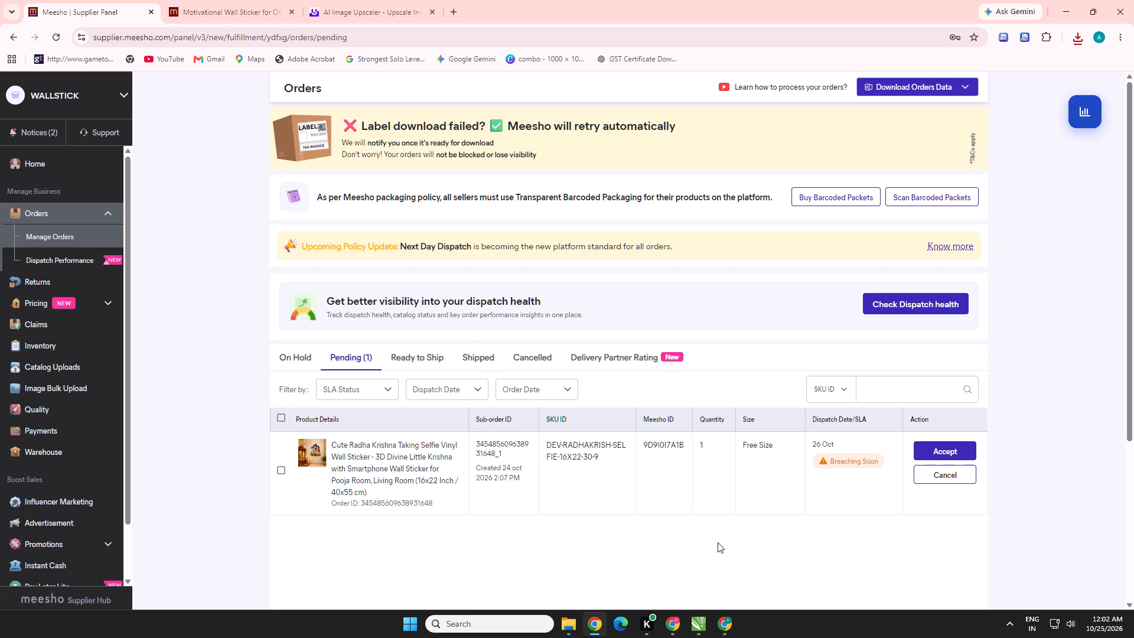
left_click(931, 453)
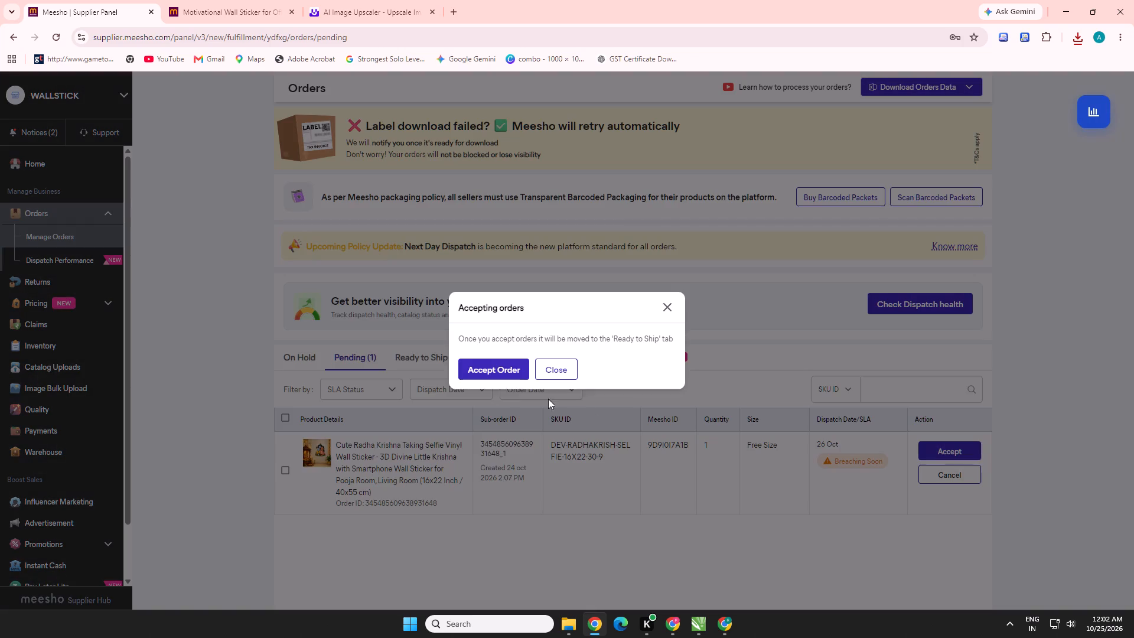
left_click(498, 375)
Switch to the PRINTORA0 Meesho panel, close the Oggy product preview, and accept all pending orders together.
left_click(724, 617)
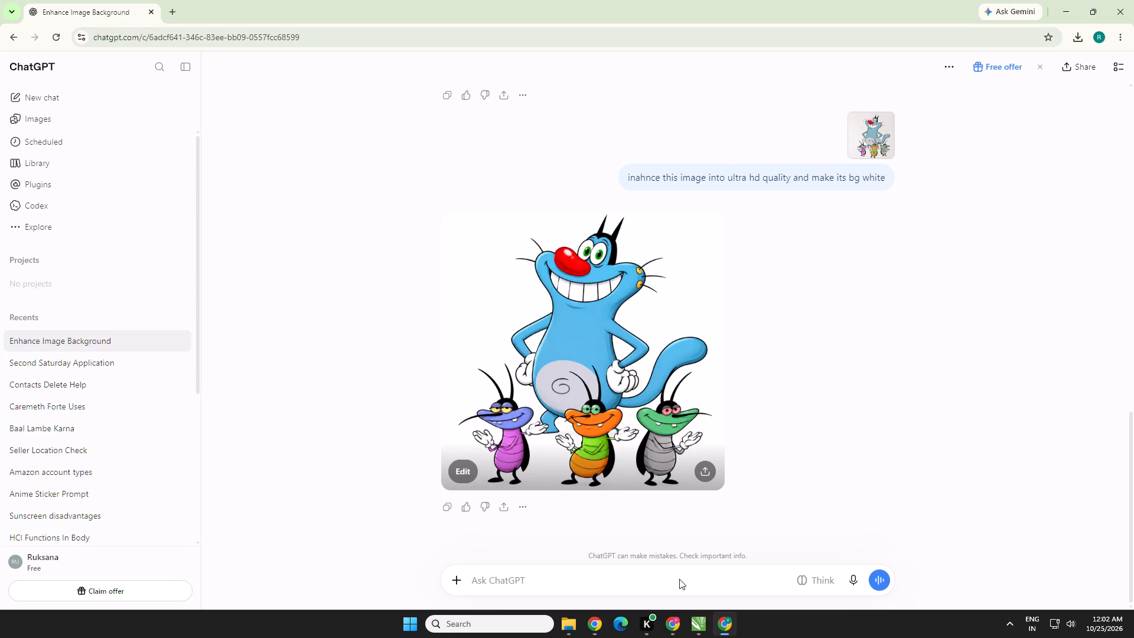
left_click(672, 627)
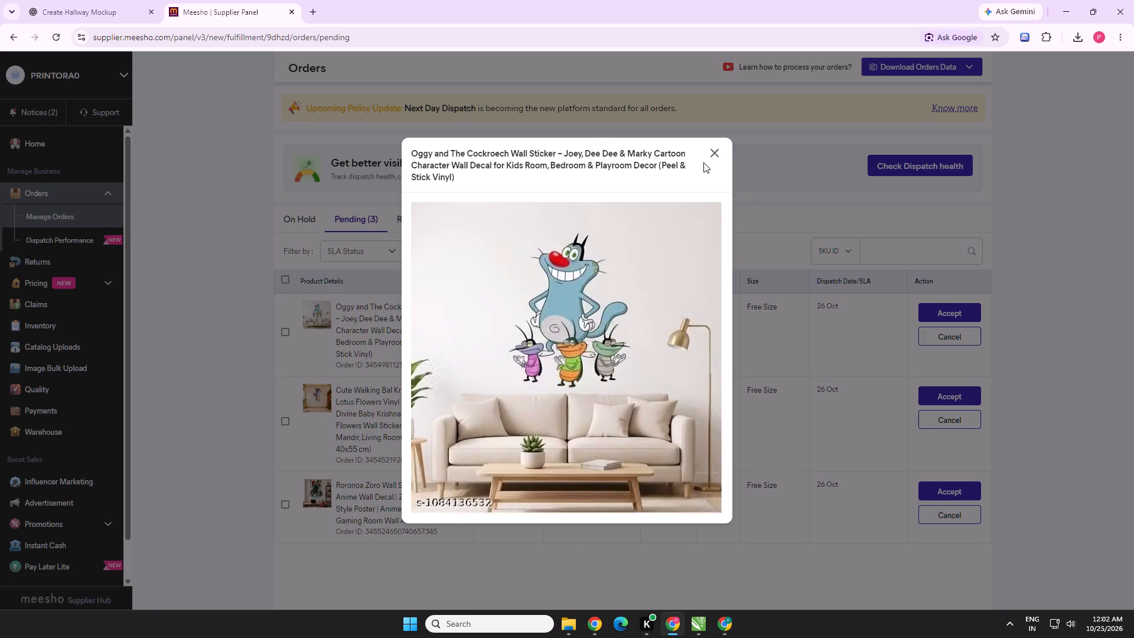
left_click(712, 155)
left_click(276, 279)
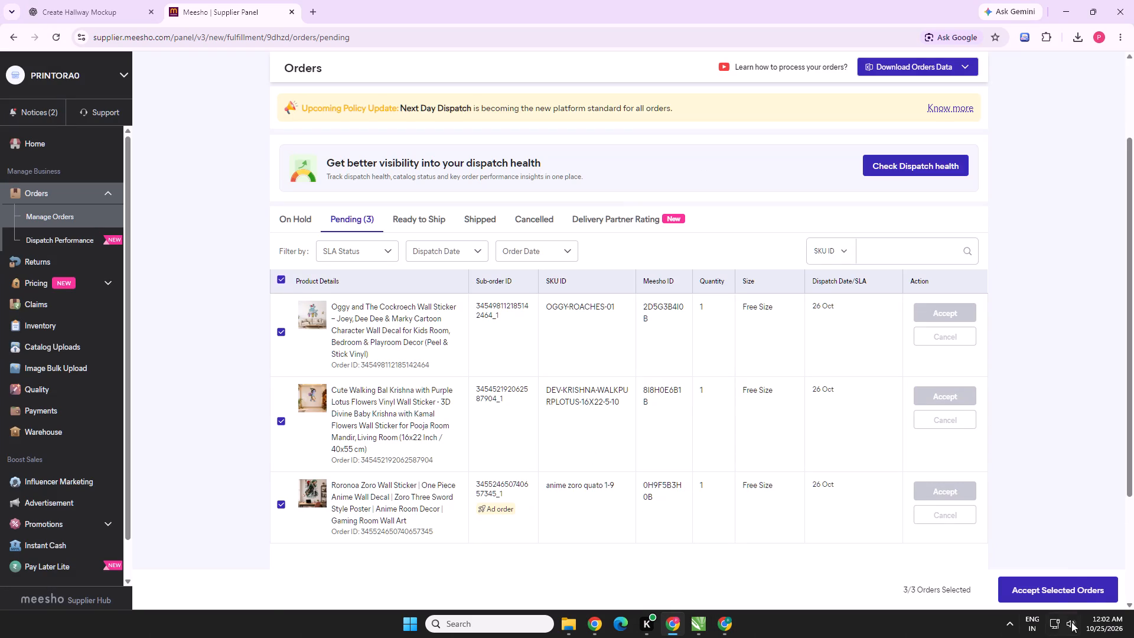
left_click(1045, 592)
left_click(508, 364)
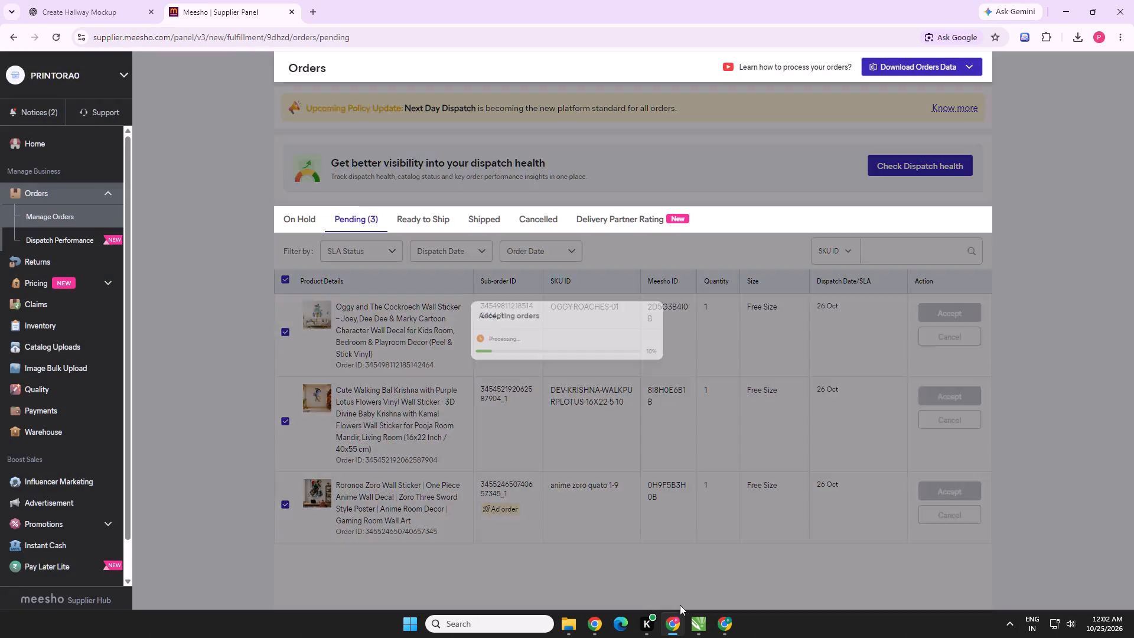
Switch to CorelDRAW and import Cheerful Cat and Roach Crew (1).png beside the Krishna sticker, at about 12.94 by 12.59 inches.
left_click(693, 623)
middle_click_drag(598, 463, 590, 442)
left_click(589, 441)
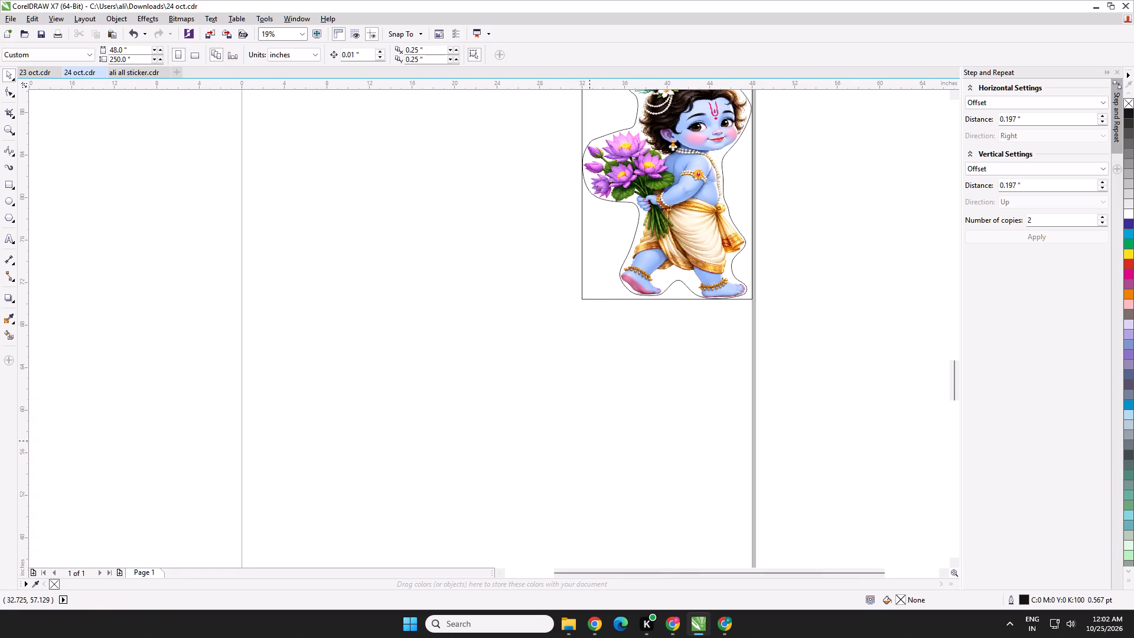
key("ctrl+i")
left_click(457, 274)
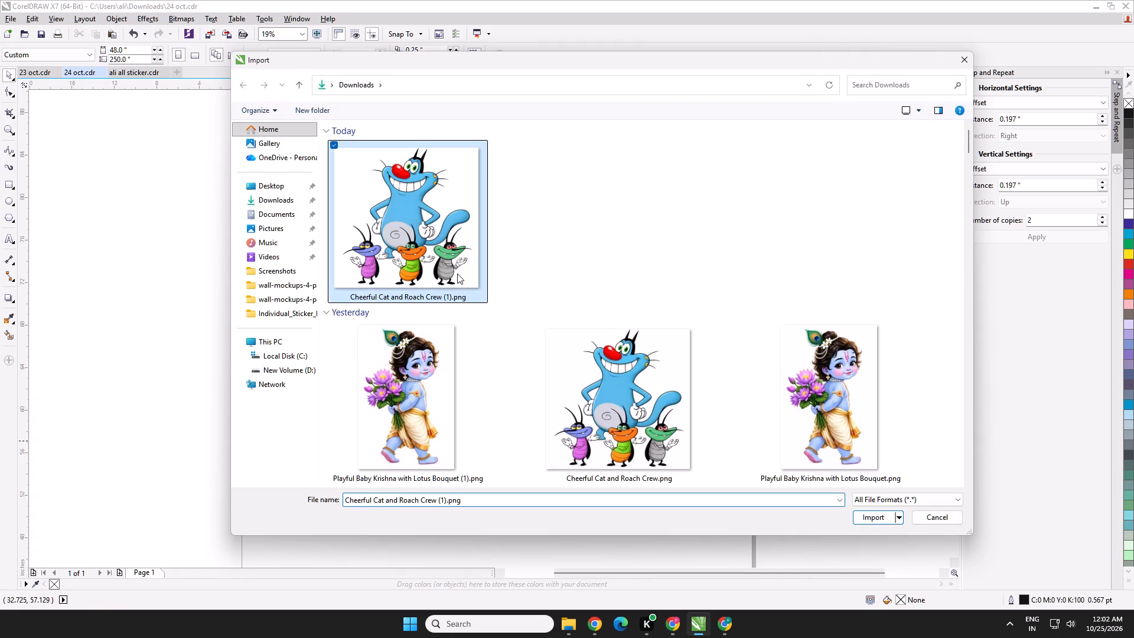
key("Return")
left_click_drag(363, 198, 500, 448)
Start a B-spline cut outline on the Oggy image, running over the green-faced cockroach's head and up its antenna beside the tail.
scroll(443, 318, "up", 1)
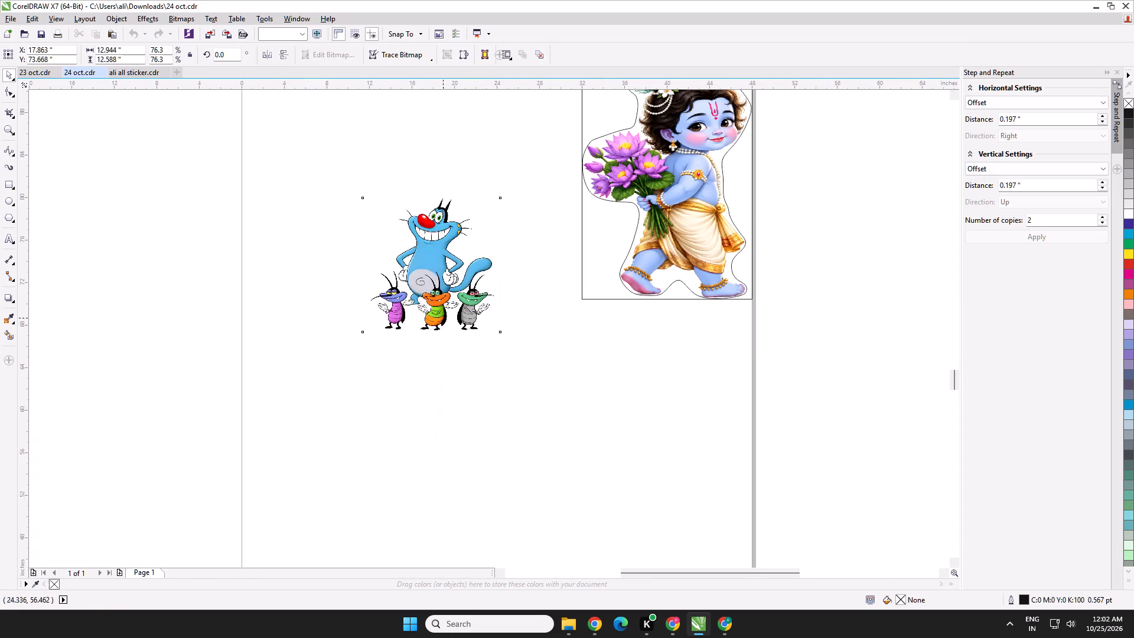
middle_click_drag(443, 318, 418, 496)
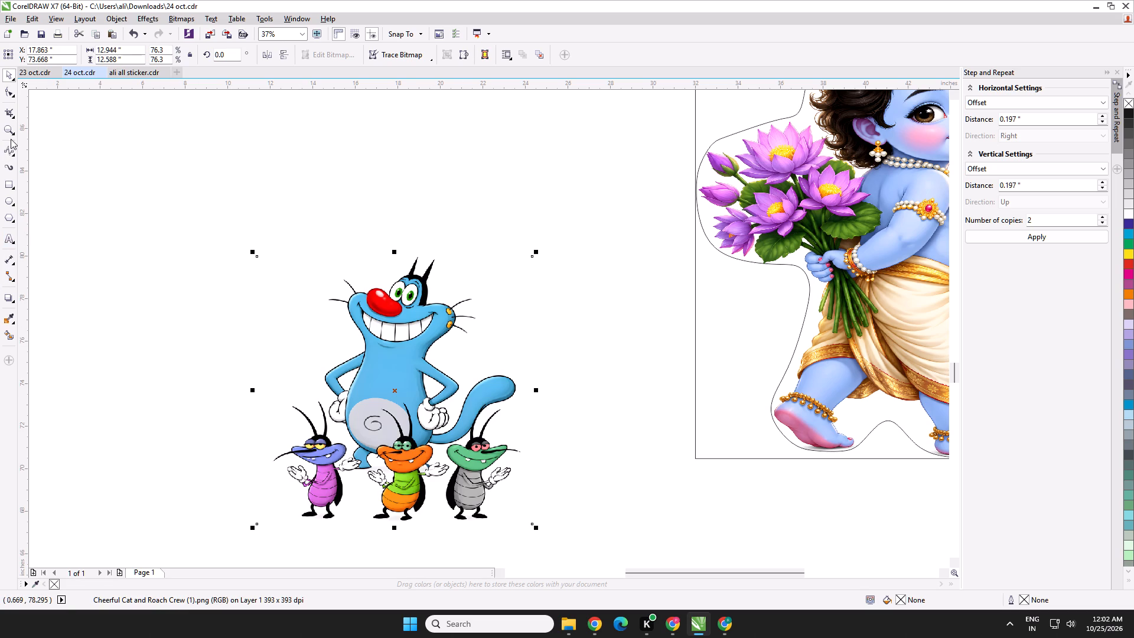
left_click(9, 154)
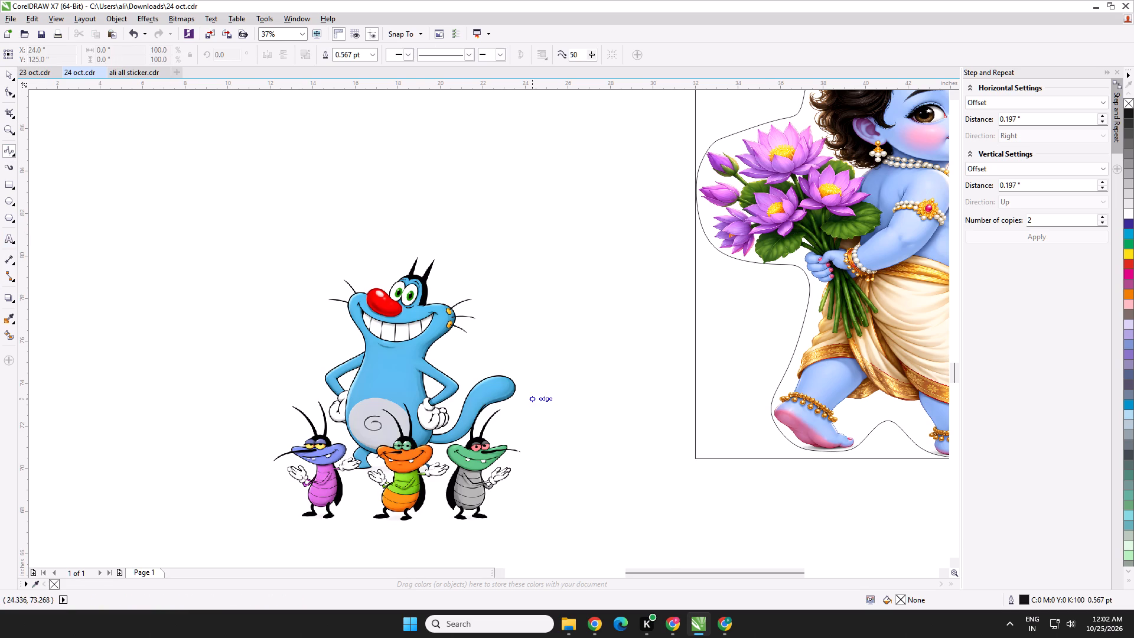
scroll(532, 399, "up", 1)
middle_click_drag(480, 435, 503, 355)
scroll(380, 405, "up", 1)
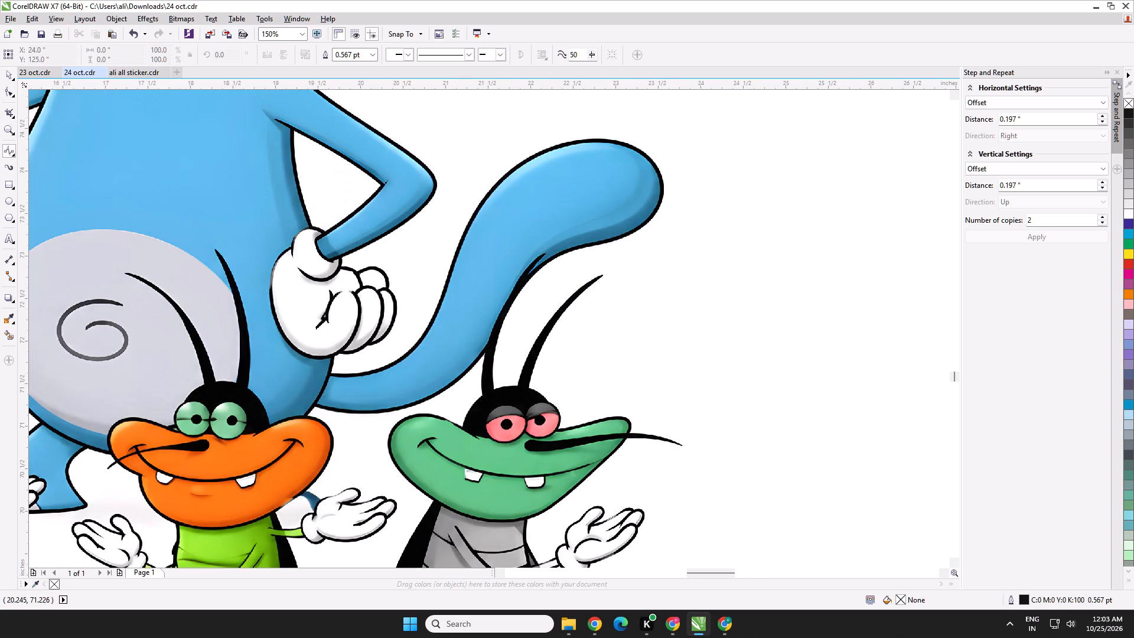
scroll(379, 422, "up", 1)
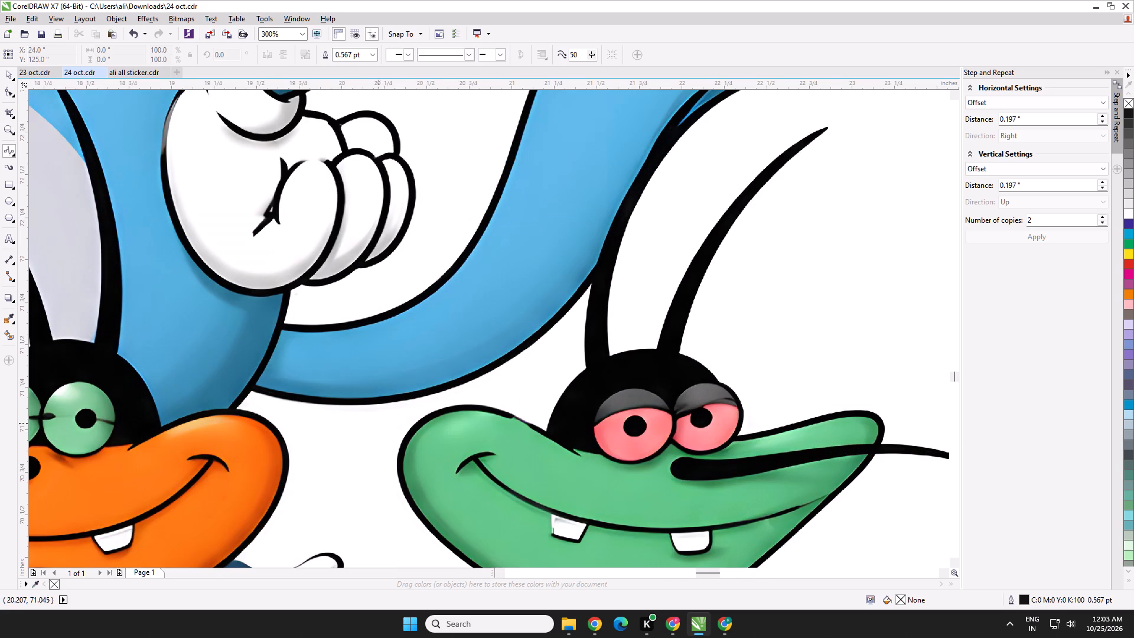
left_click(400, 427)
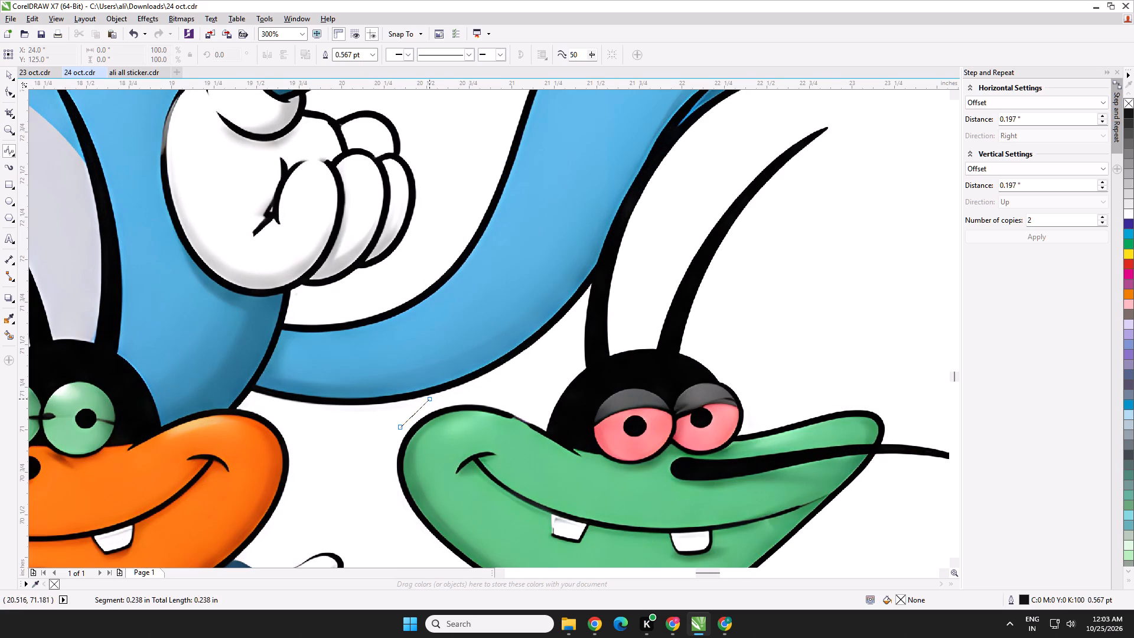
left_click(444, 402)
left_click(472, 397)
left_click(536, 402)
left_click(569, 331)
left_click(583, 304)
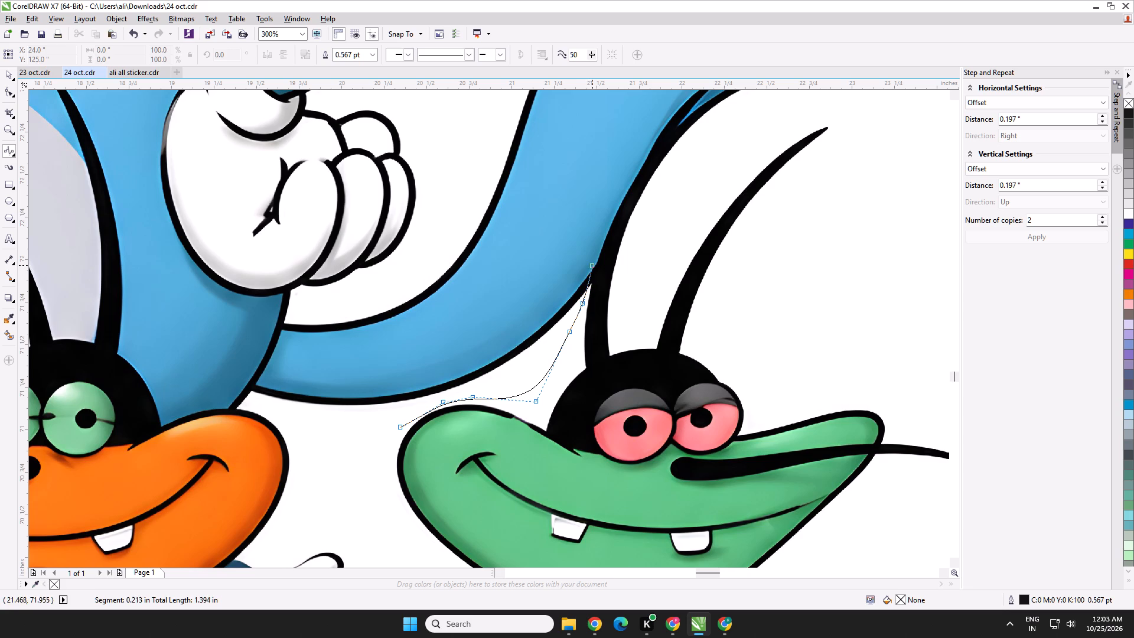
left_click(595, 259)
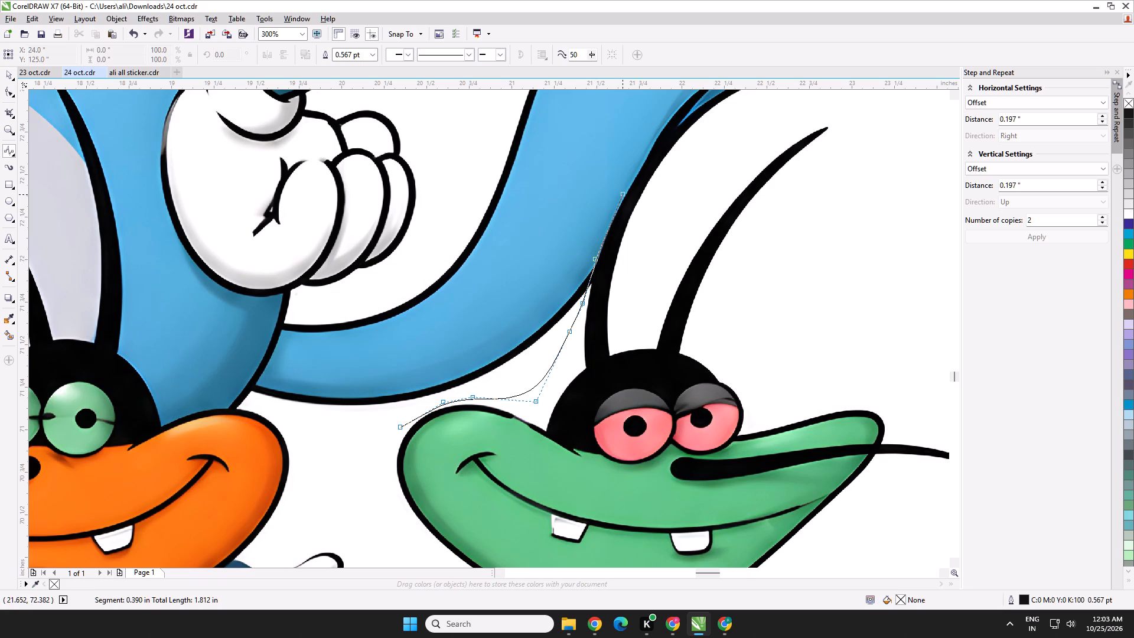
left_click(626, 191)
Continue the B-spline cut outline around both antennae of the green-faced cockroach, dipping between them and returning to its head.
scroll(629, 181, "up", 1)
middle_click_drag(629, 181, 573, 388)
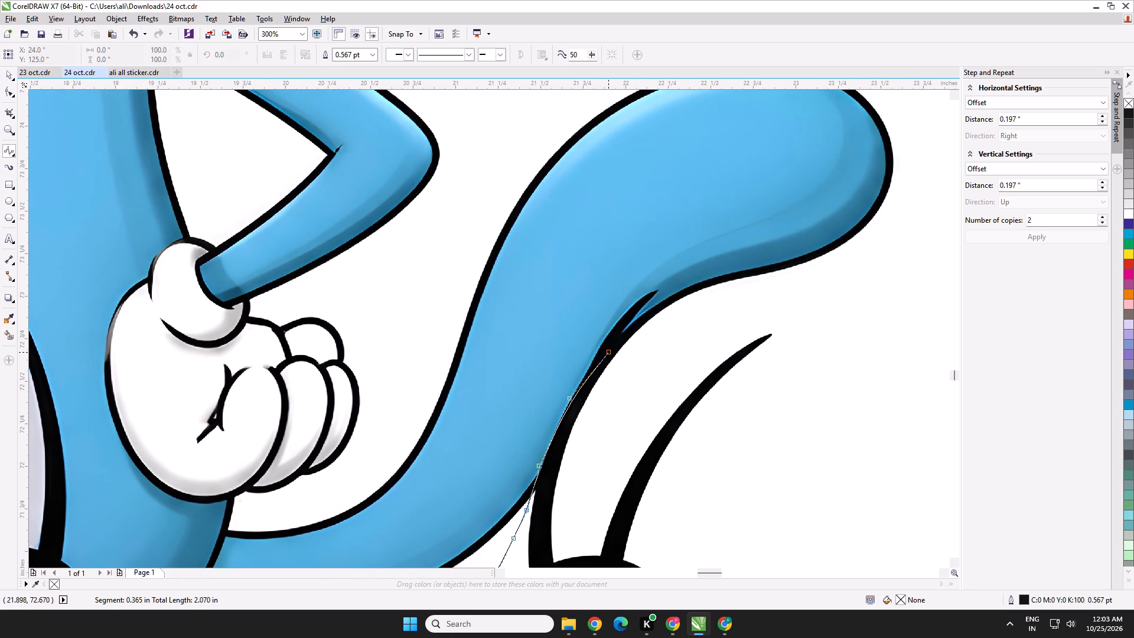
left_click(612, 347)
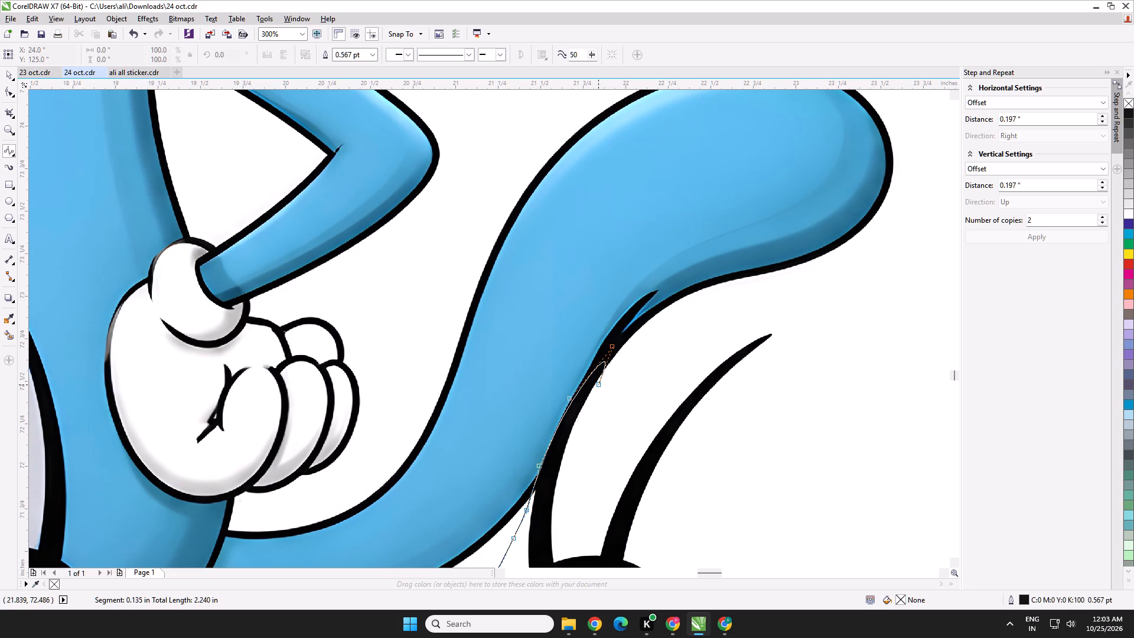
left_click(598, 385)
left_click(561, 543)
left_click(638, 418)
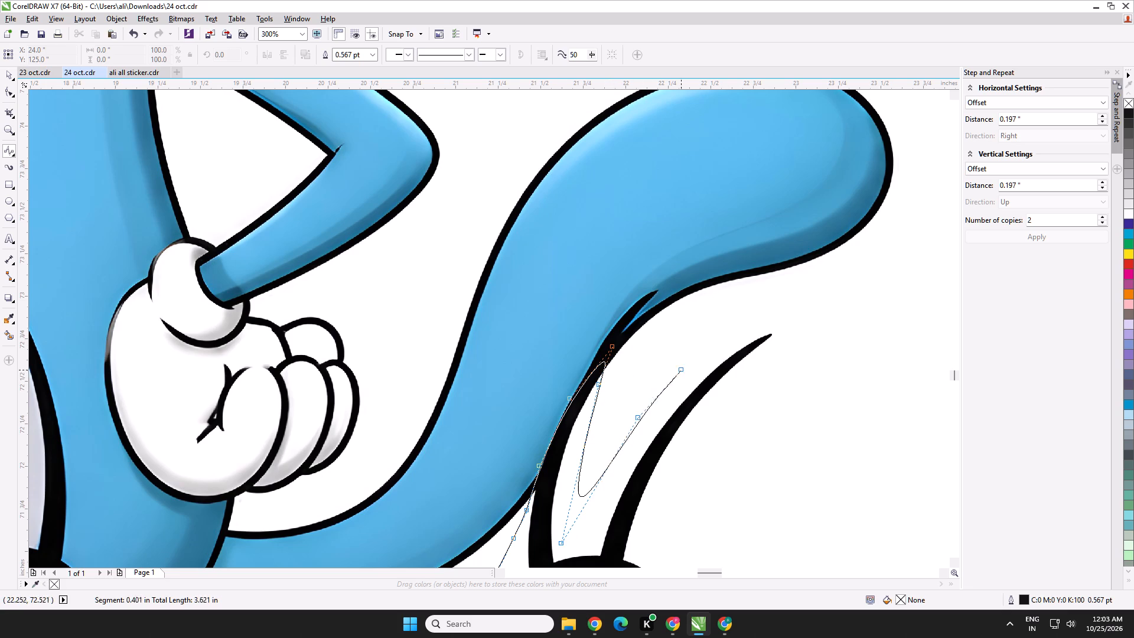
left_click(751, 333)
left_click(775, 330)
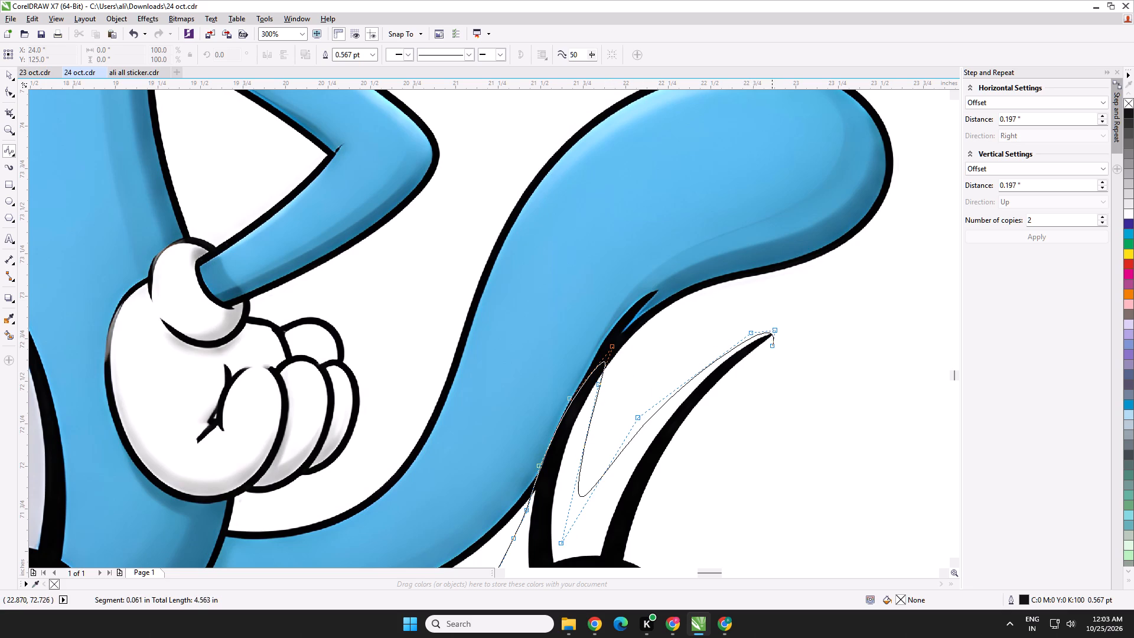
left_click(774, 340)
left_click(657, 502)
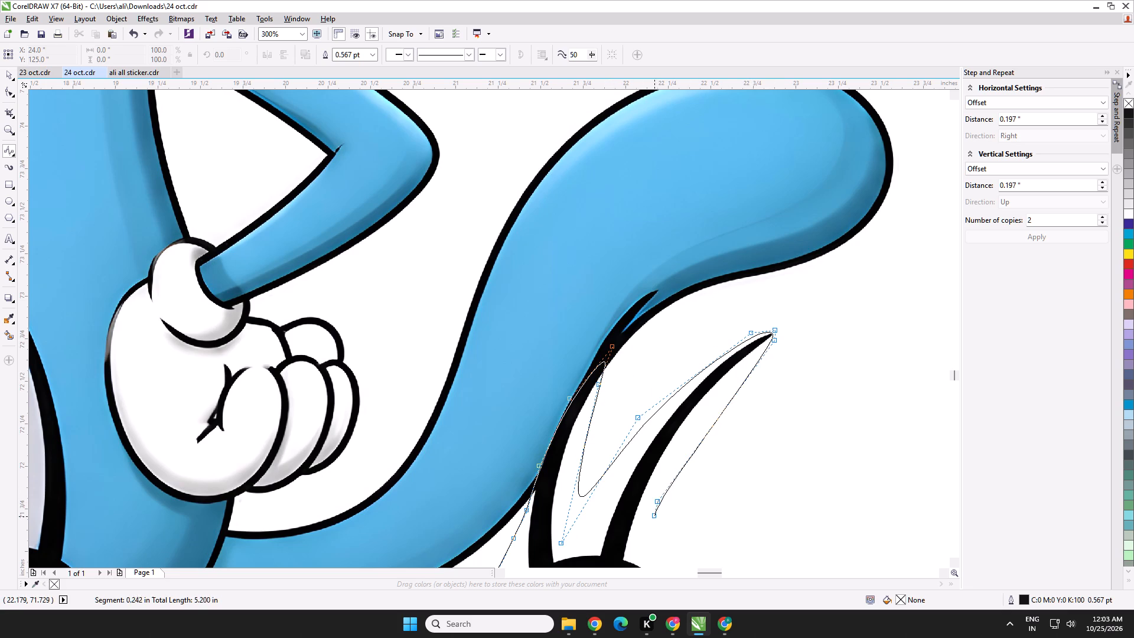
middle_click_drag(653, 517, 644, 257)
left_click(626, 288)
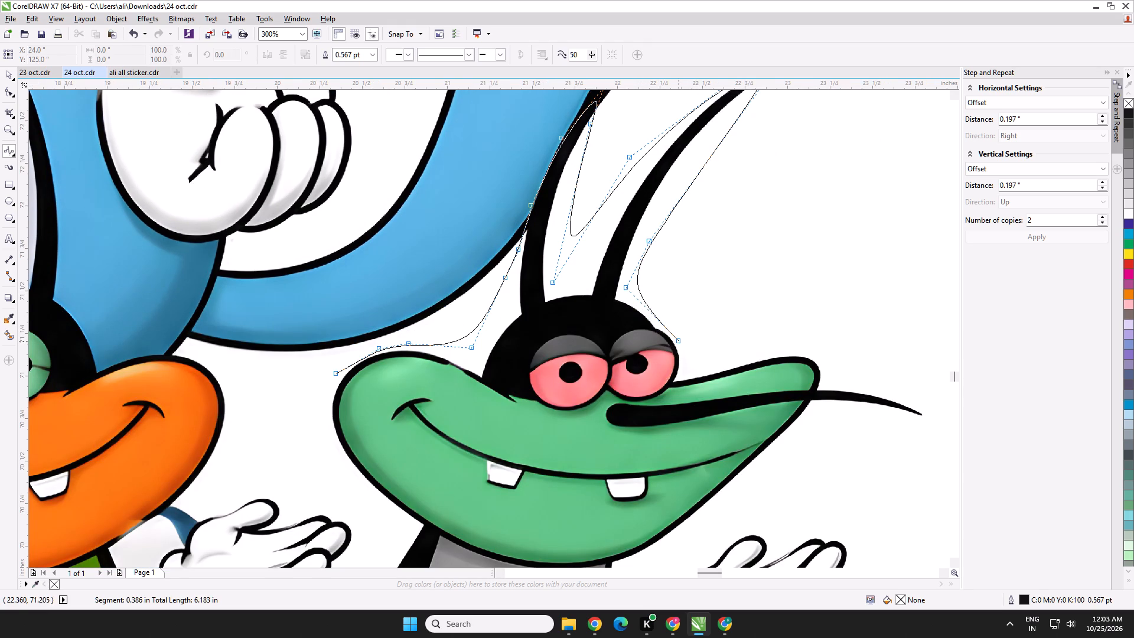
Extend the cut outline past the cockroach's eye, along its green snout, around the thin whisker tip, and back beneath the jaw.
left_click(679, 341)
left_click(686, 363)
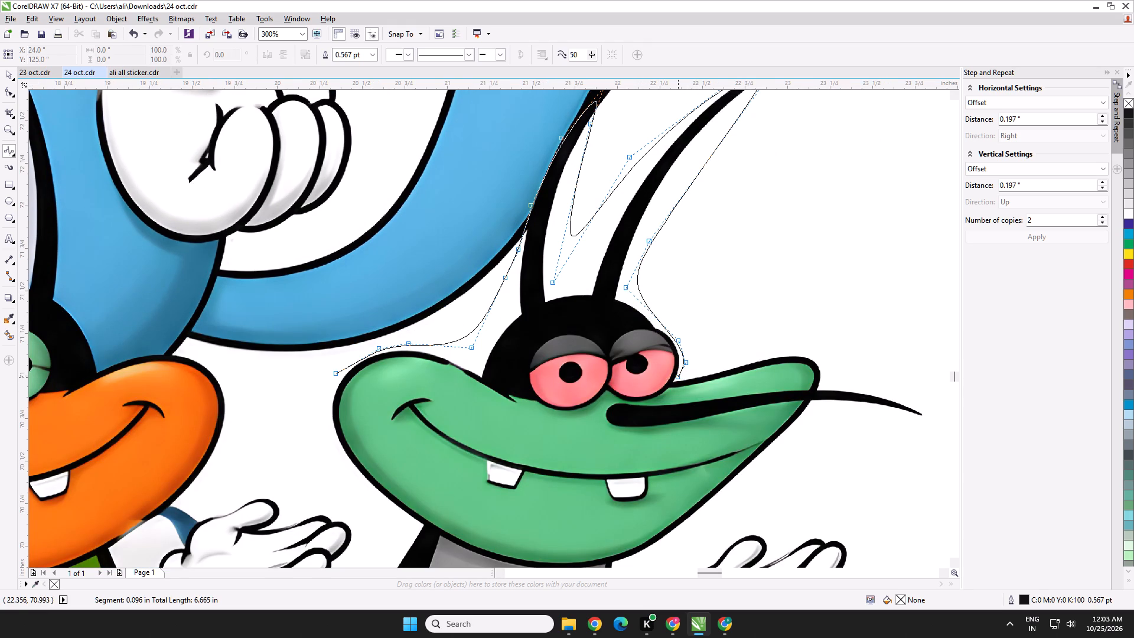
left_click(678, 377)
left_click(773, 353)
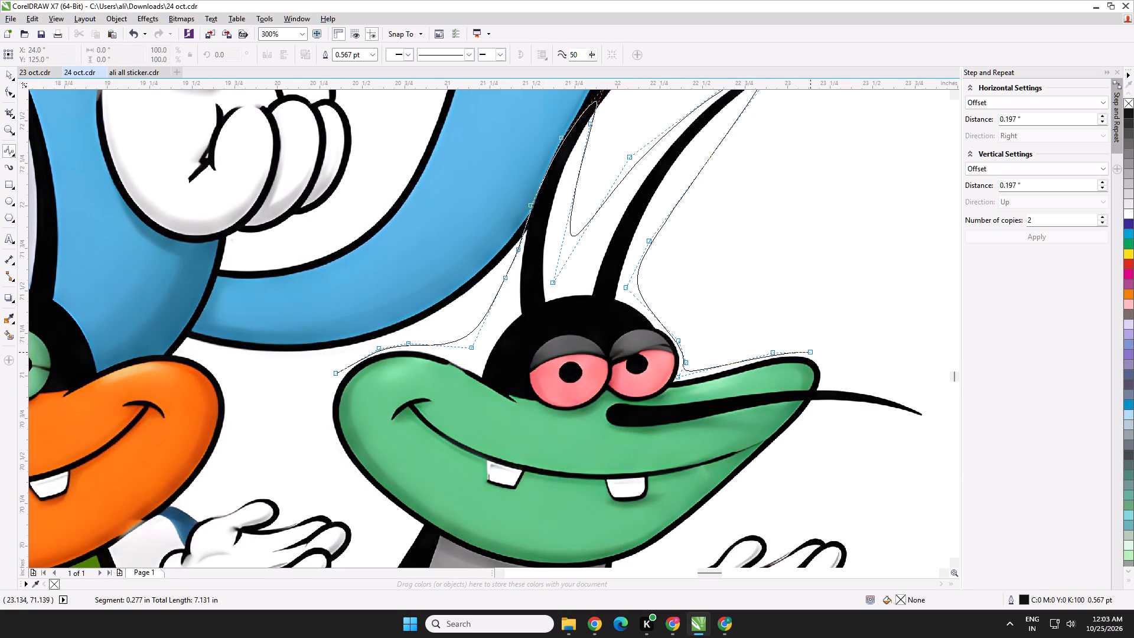
left_click(810, 352)
left_click(824, 367)
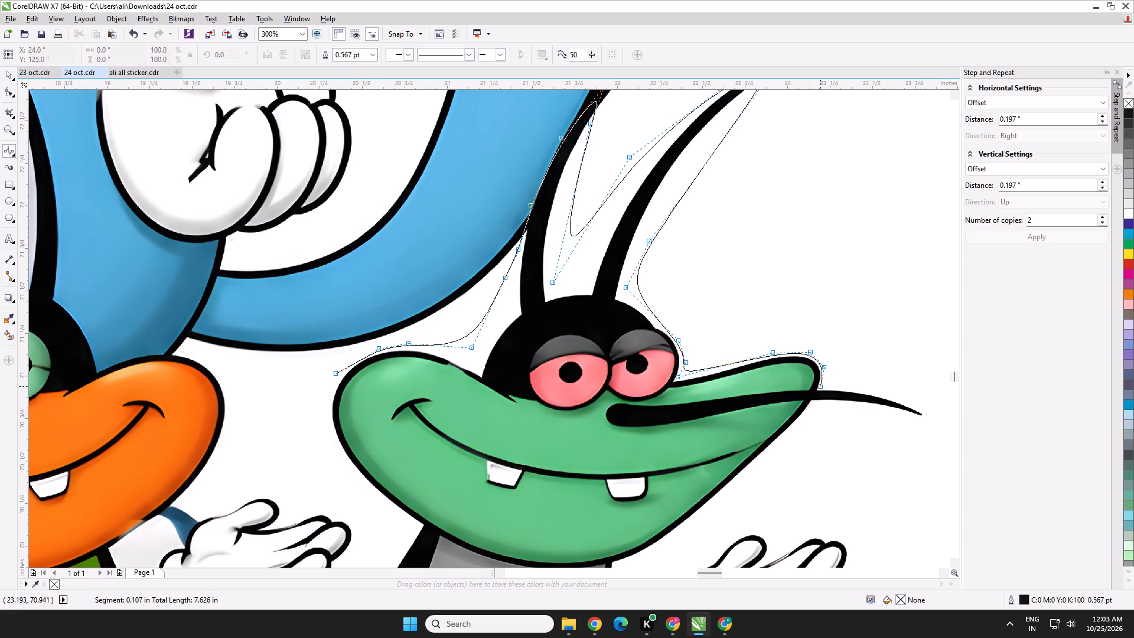
left_click(820, 389)
left_click(861, 387)
left_click(920, 408)
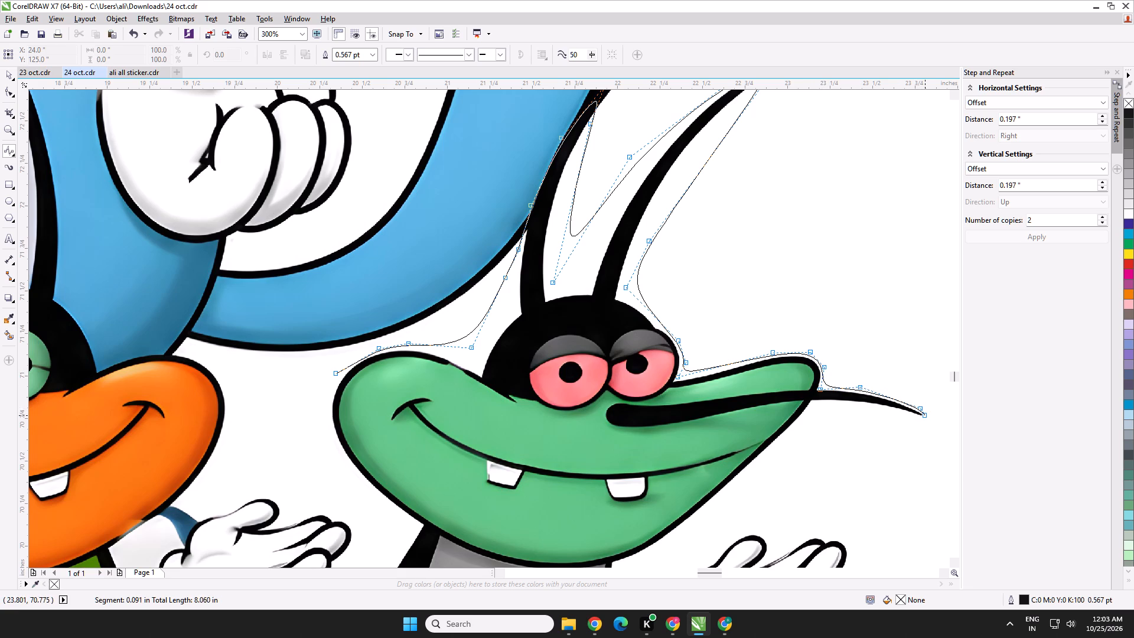
left_click(926, 417)
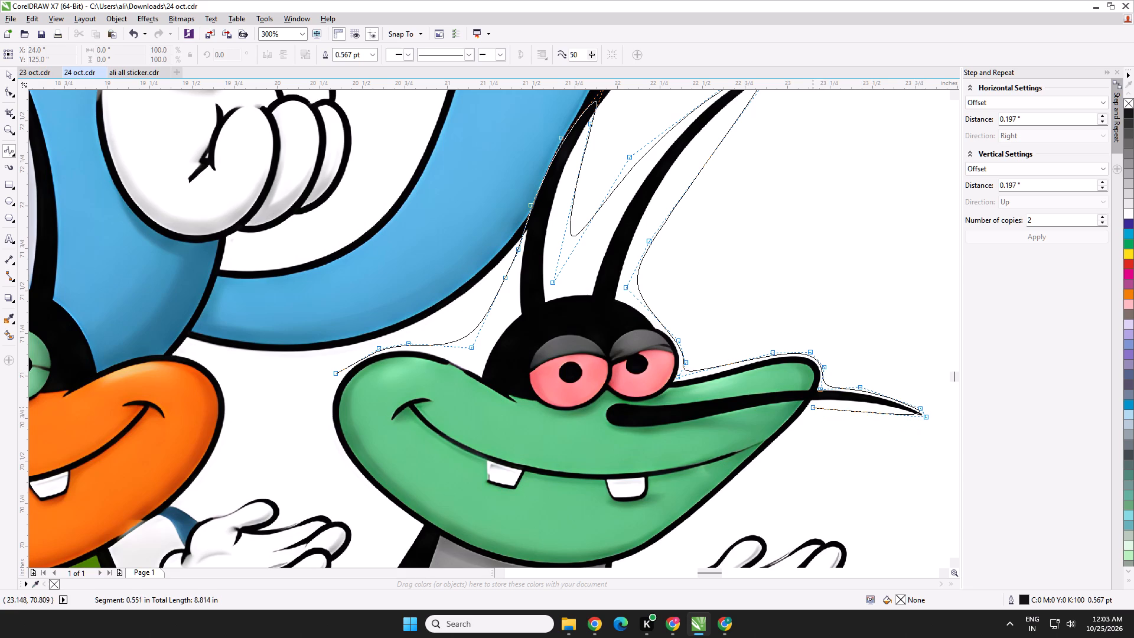
left_click(813, 408)
left_click(703, 534)
Carry the cut outline around the cockroach's raised gloved hand and under its bent elbow to the waist.
middle_click_drag(703, 535, 700, 515)
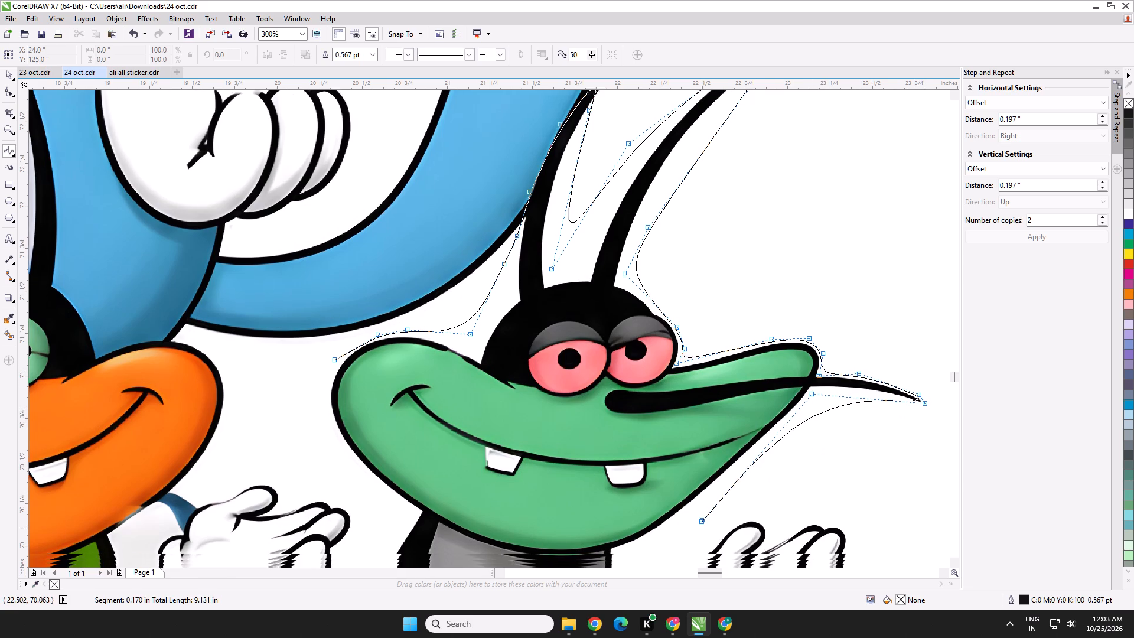
middle_click_drag(700, 515, 692, 296)
left_click(667, 346)
left_click(731, 279)
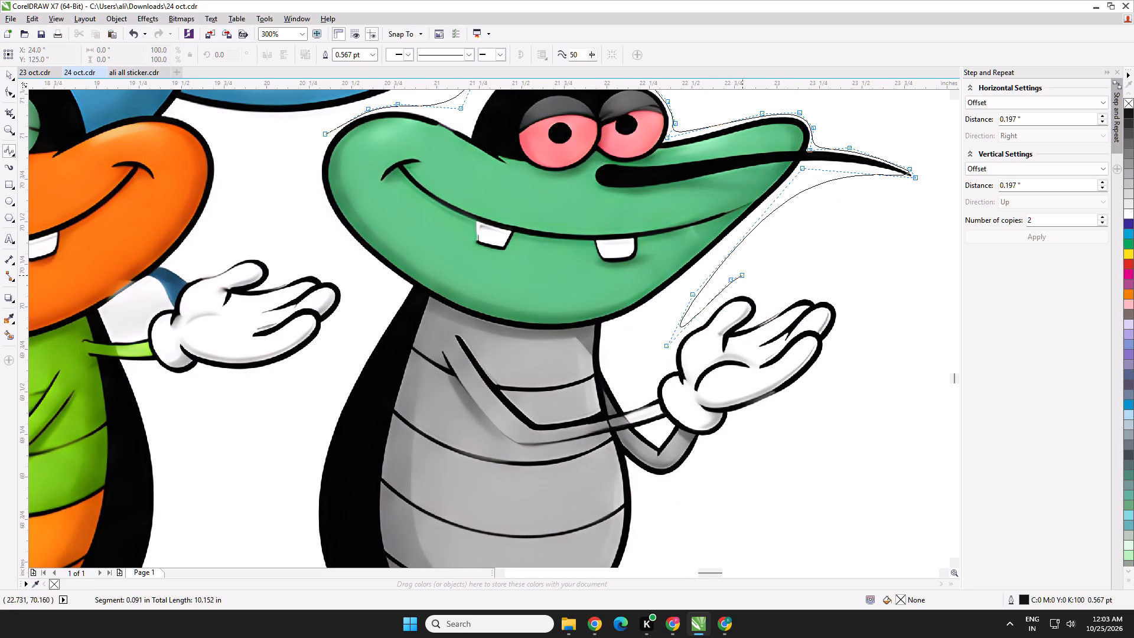
left_click(814, 274)
left_click(849, 305)
left_click(834, 351)
left_click(784, 413)
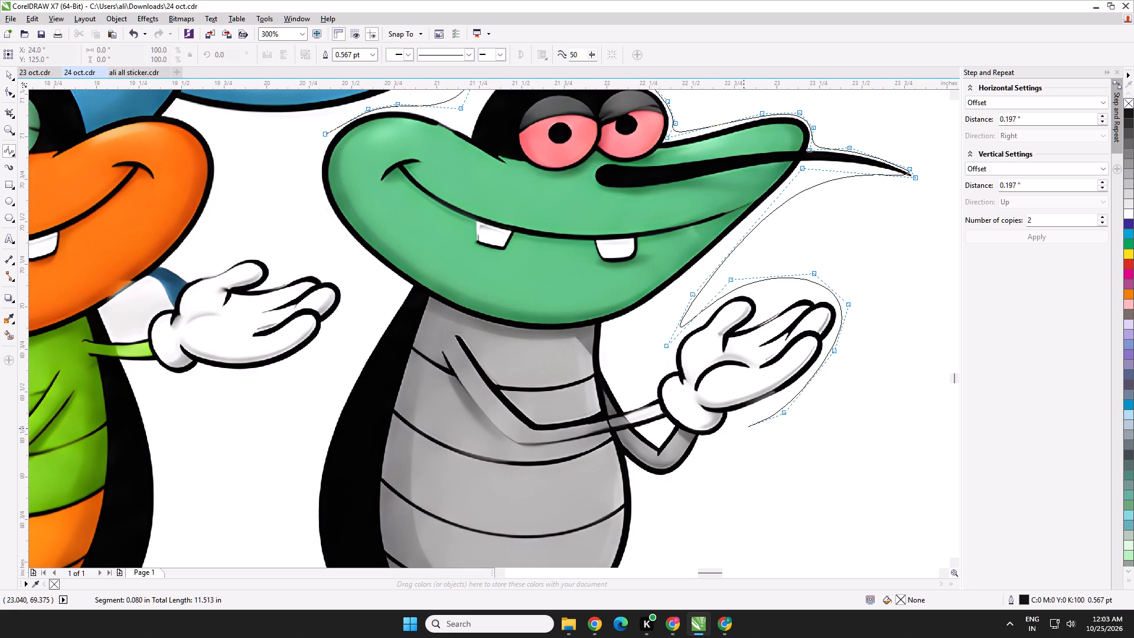
left_click(680, 479)
left_click(643, 489)
Run the cut outline down the grey body and around both black feet to the lower tip of the wing.
middle_click_drag(643, 489, 658, 287)
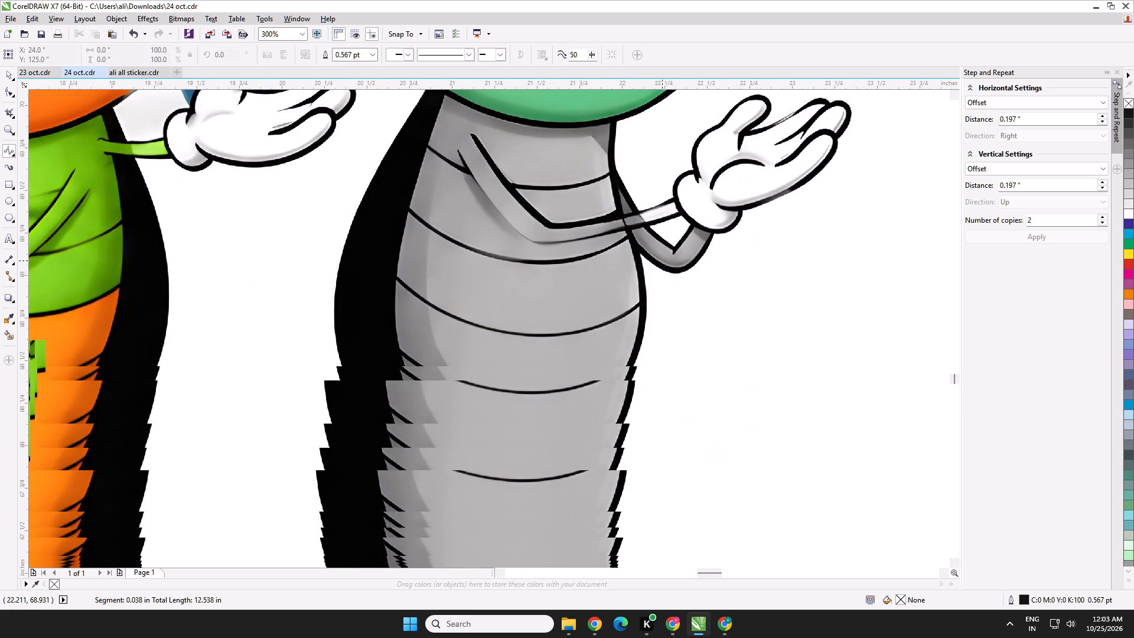
left_click(647, 356)
left_click(611, 440)
left_click(605, 457)
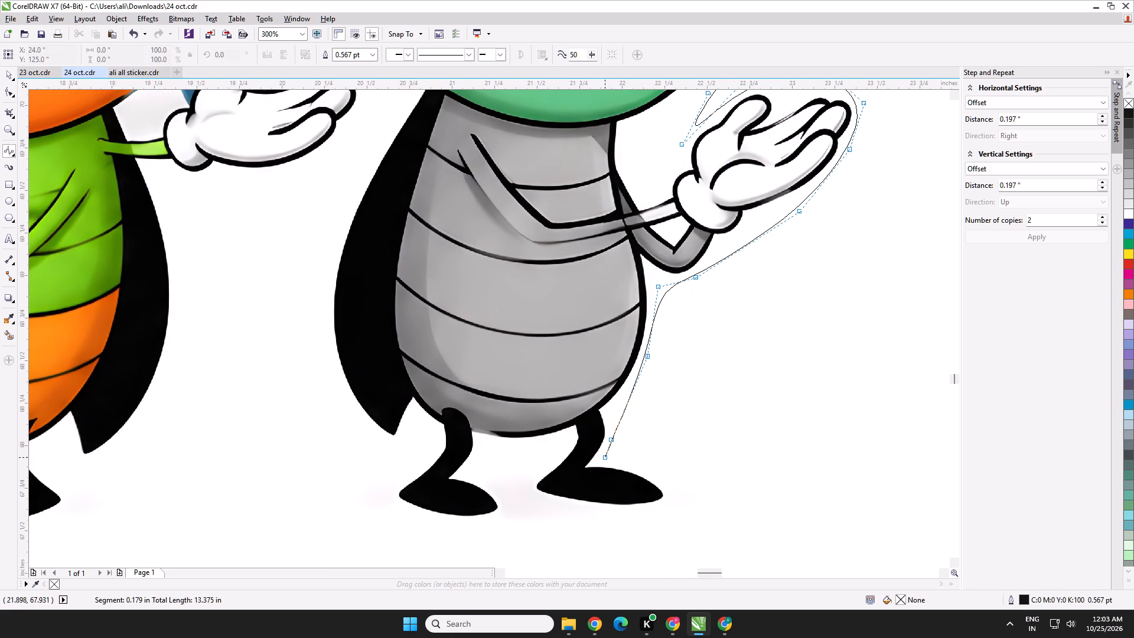
left_click(658, 476)
left_click(674, 488)
left_click(661, 513)
left_click(550, 514)
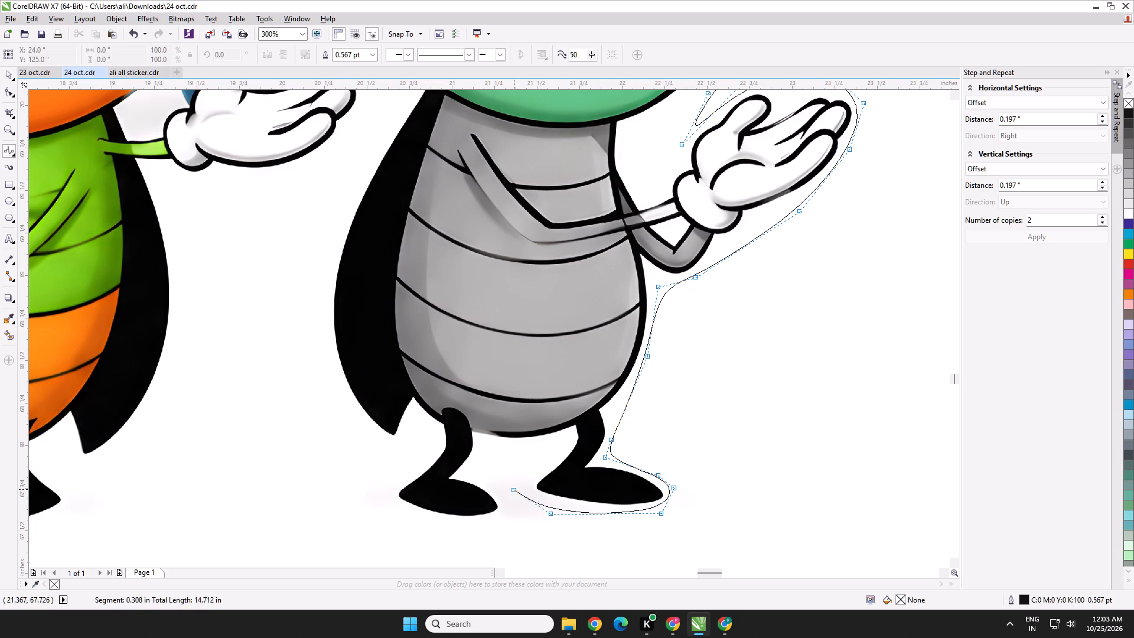
left_click(514, 487)
left_click(503, 528)
left_click(427, 519)
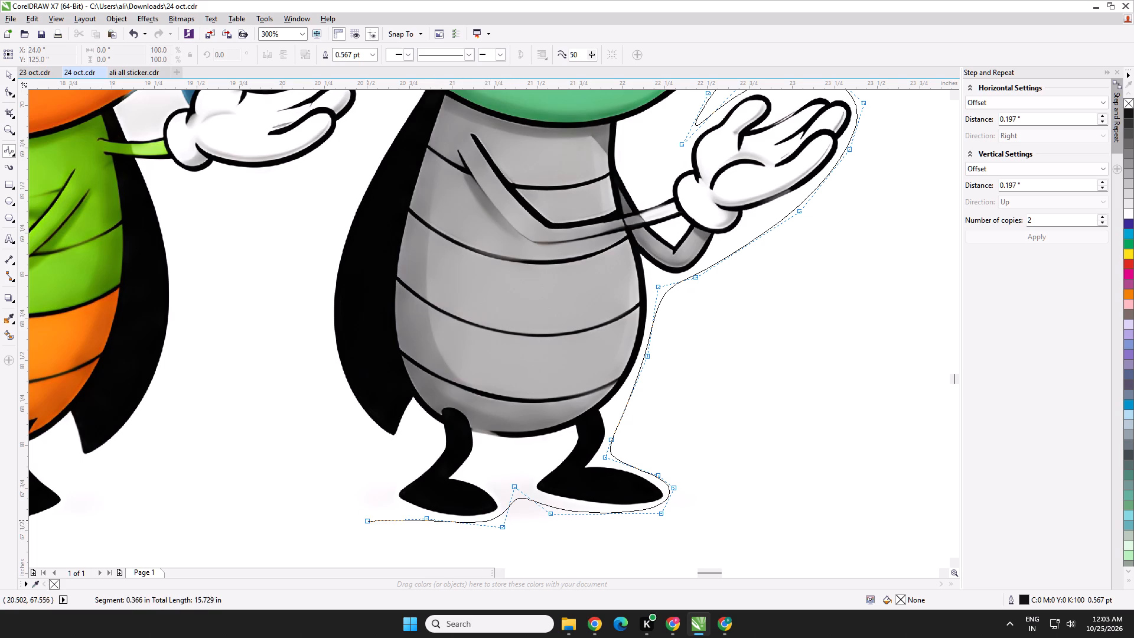
left_click(368, 500)
Trace up the cockroach's black back and around its cheek to close the outline, at about 3.5 by 5.24 inches.
left_click(320, 344)
middle_click_drag(318, 268, 344, 461)
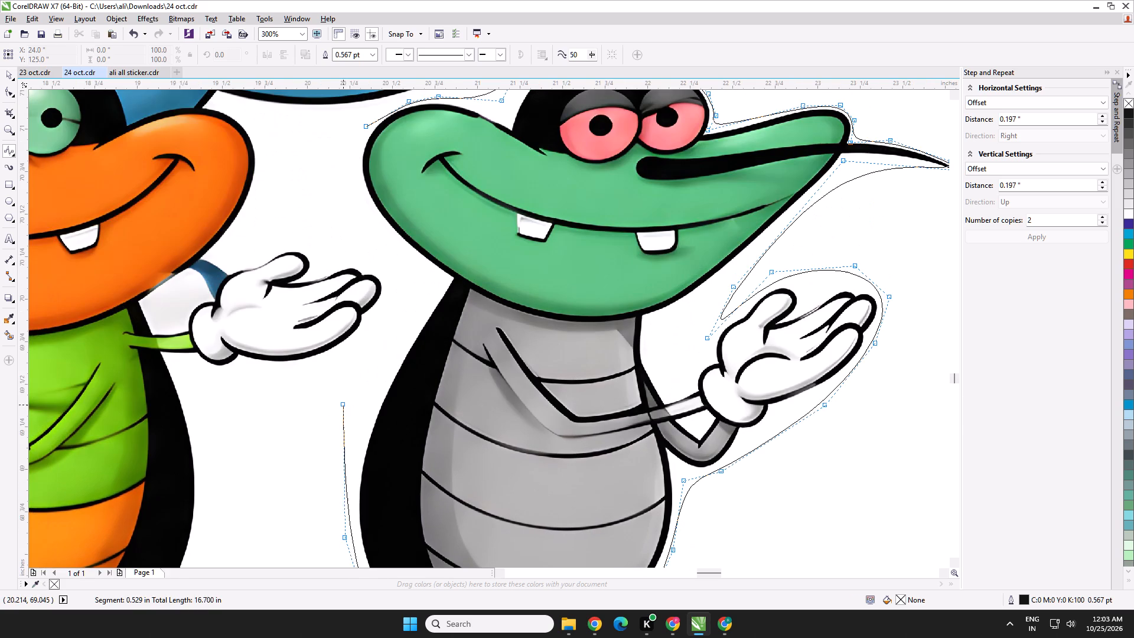
left_click(361, 399)
left_click(436, 289)
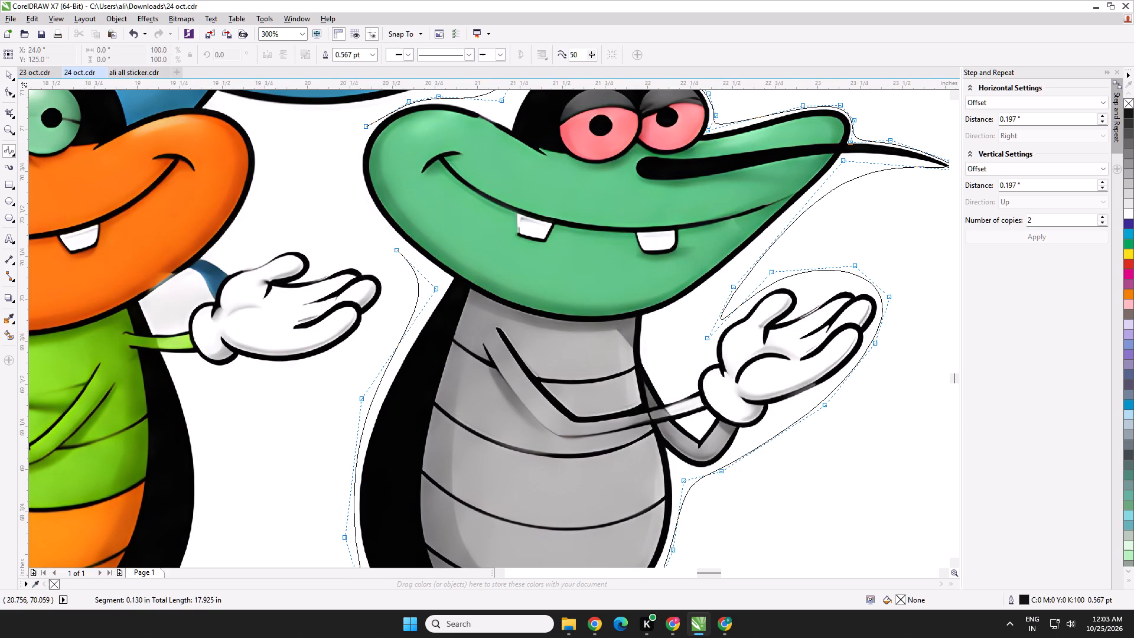
left_click(371, 222)
left_click(355, 153)
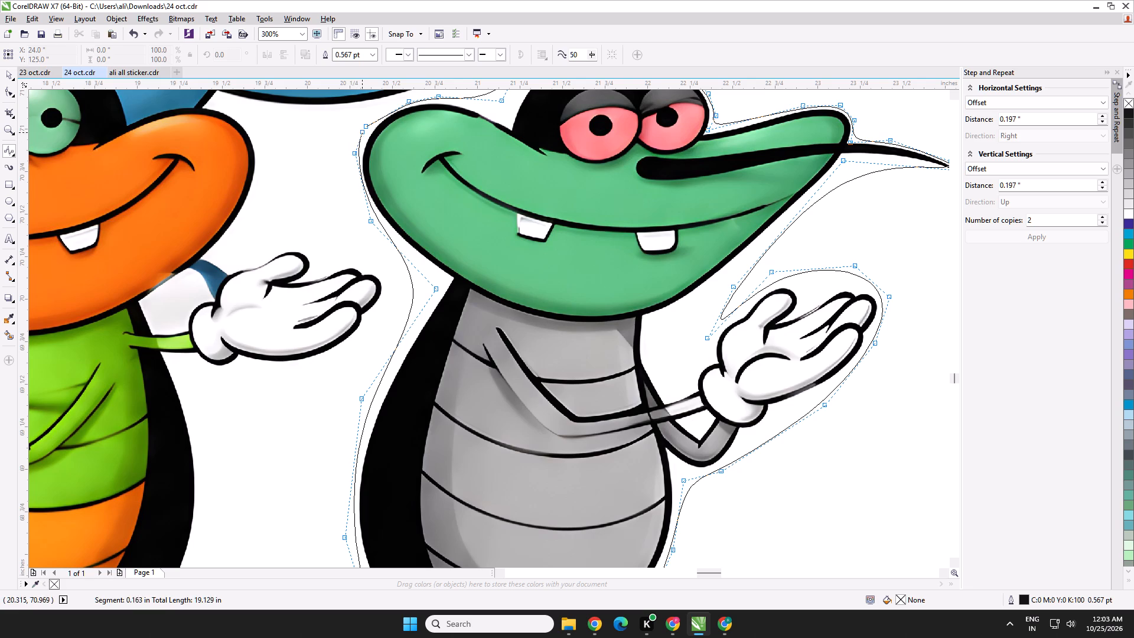
left_click(363, 125)
Duplicate the Oggy image with its cockroach outline and place the copy below, centred at about X 32.7, Y 57.9 inches.
scroll(364, 126, "down", 2)
middle_click_drag(367, 142, 449, 330)
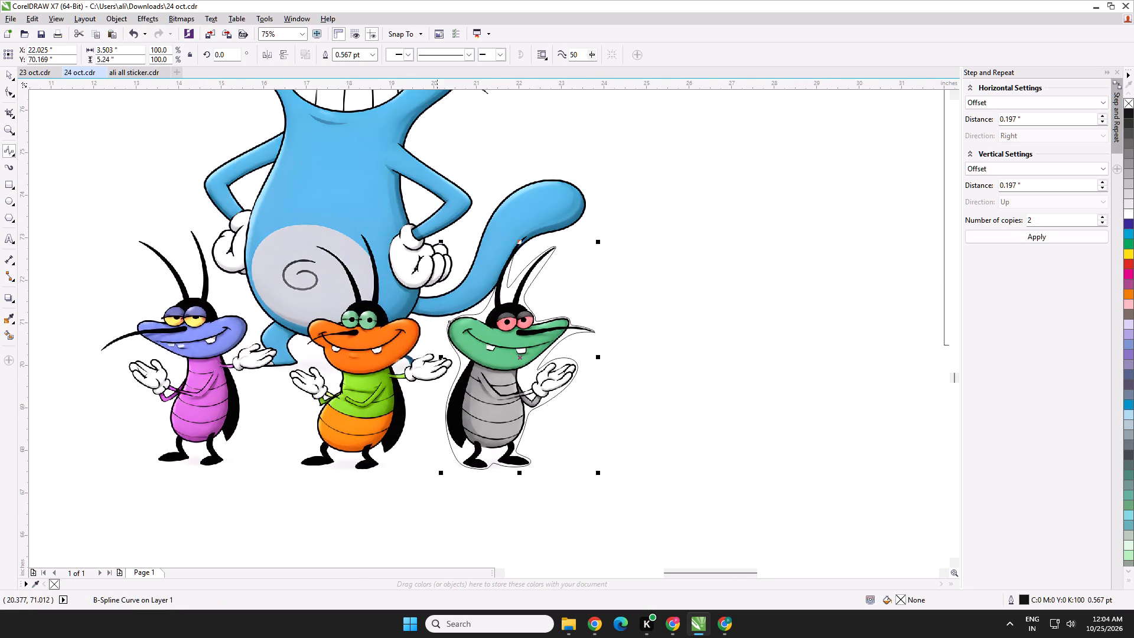
left_click(3, 73)
middle_click_drag(329, 249, 412, 427)
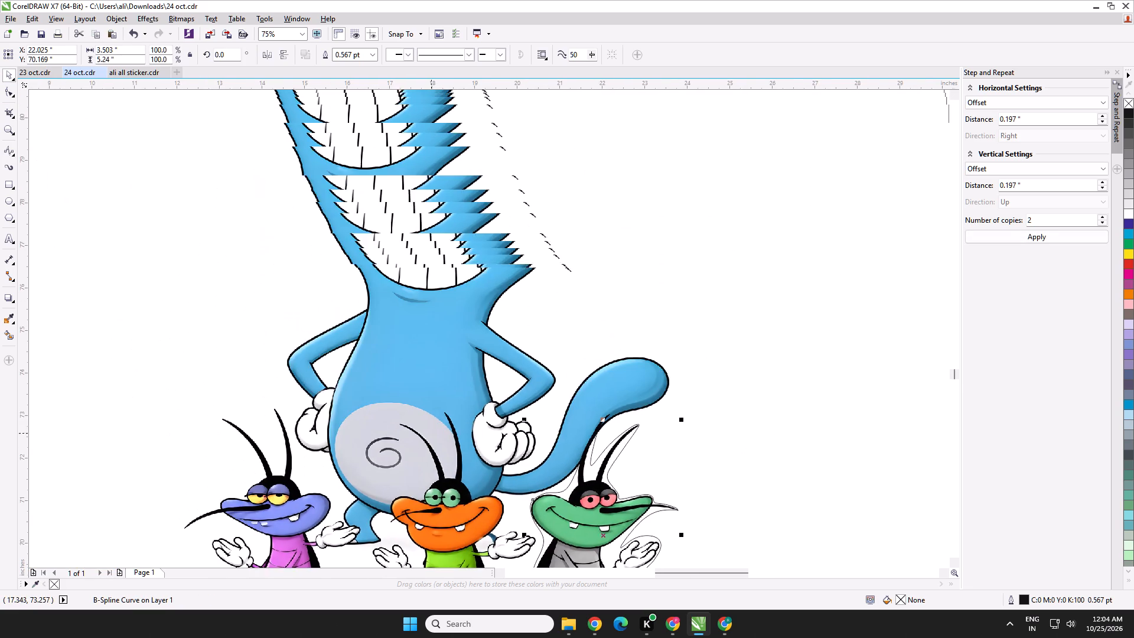
scroll(432, 428, "down", 1)
left_click_drag(602, 211, 208, 523)
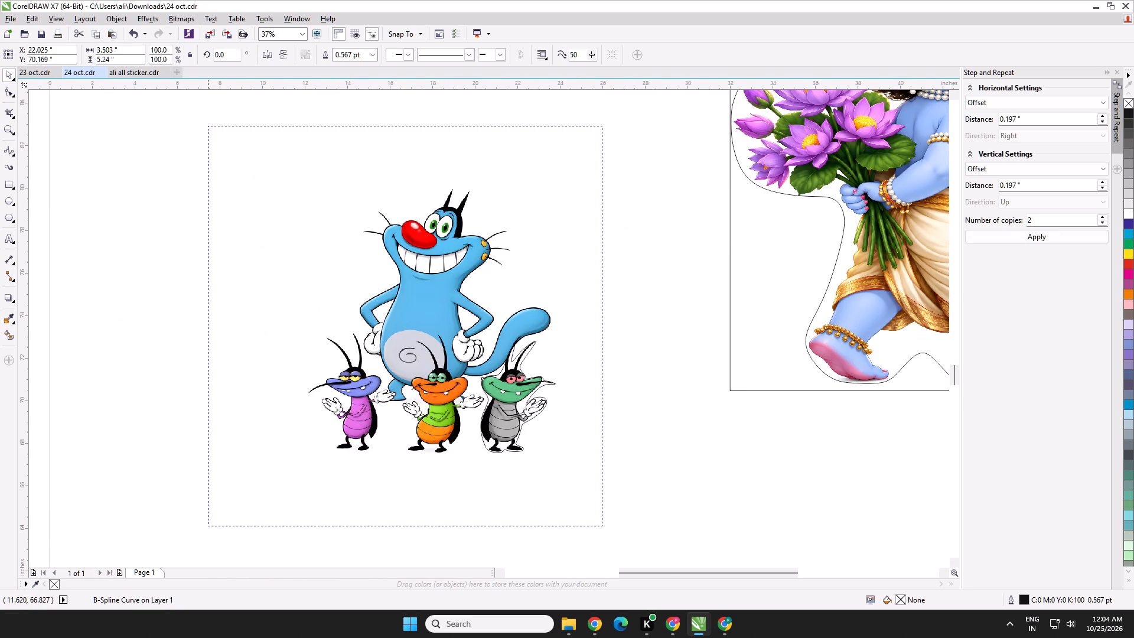
left_click_drag(208, 523, 208, 520)
key("ctrl+d")
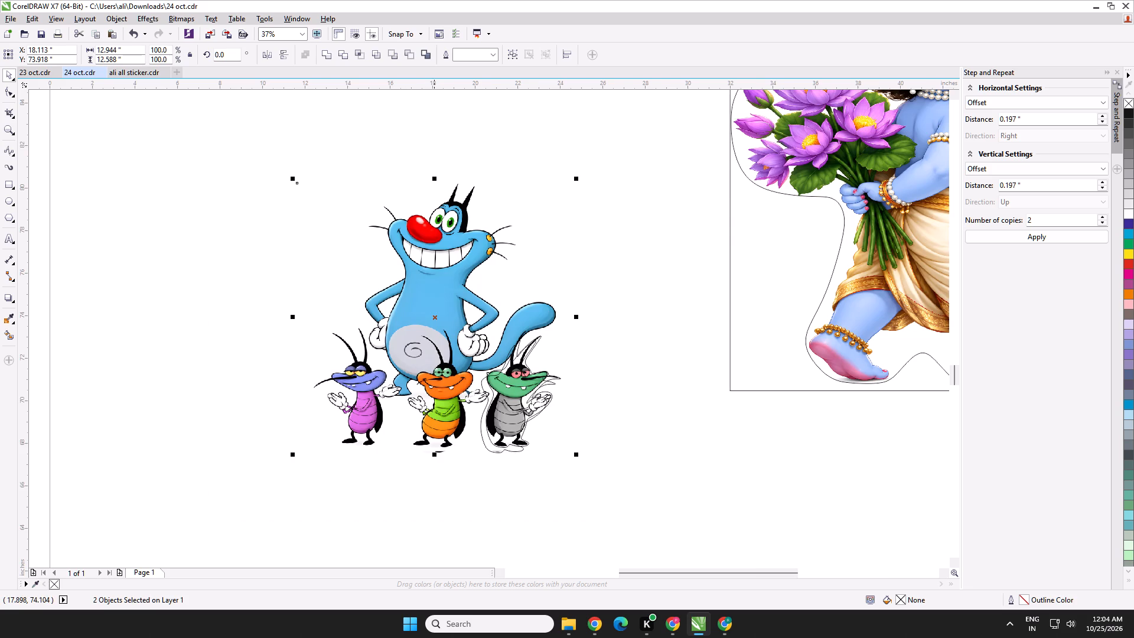
scroll(435, 308, "down", 1)
left_click_drag(434, 309, 590, 483)
Intersect the original Oggy image with the cockroach outline and delete the full image, keeping only the green-faced cockroach cutout.
scroll(455, 382, "up", 1)
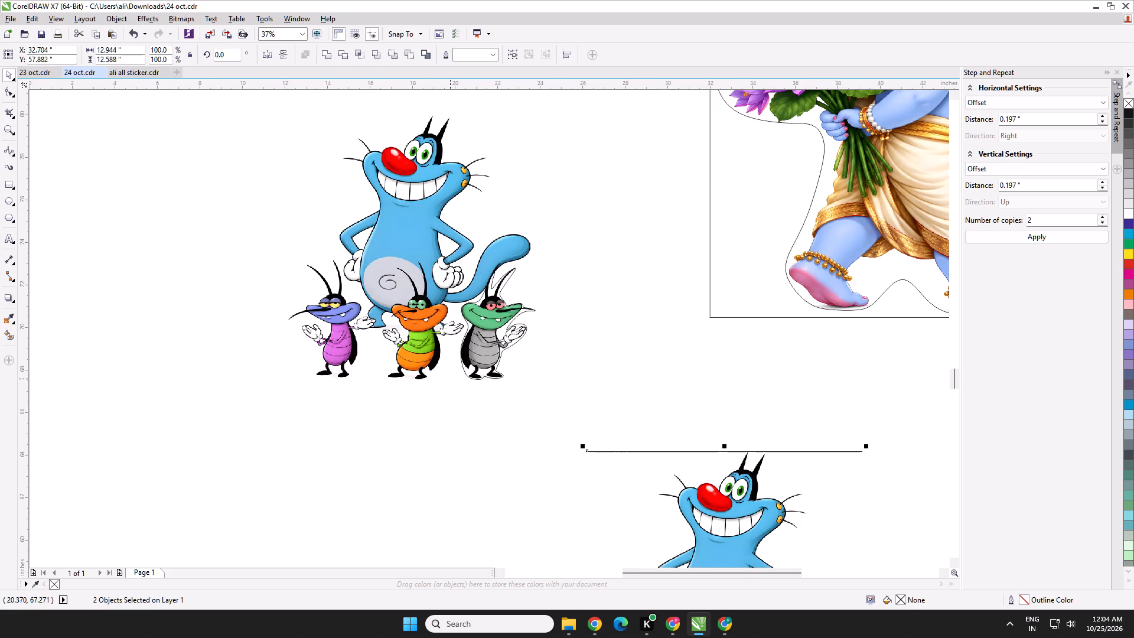
left_click(459, 390)
scroll(468, 366, "up", 5)
left_click(443, 414)
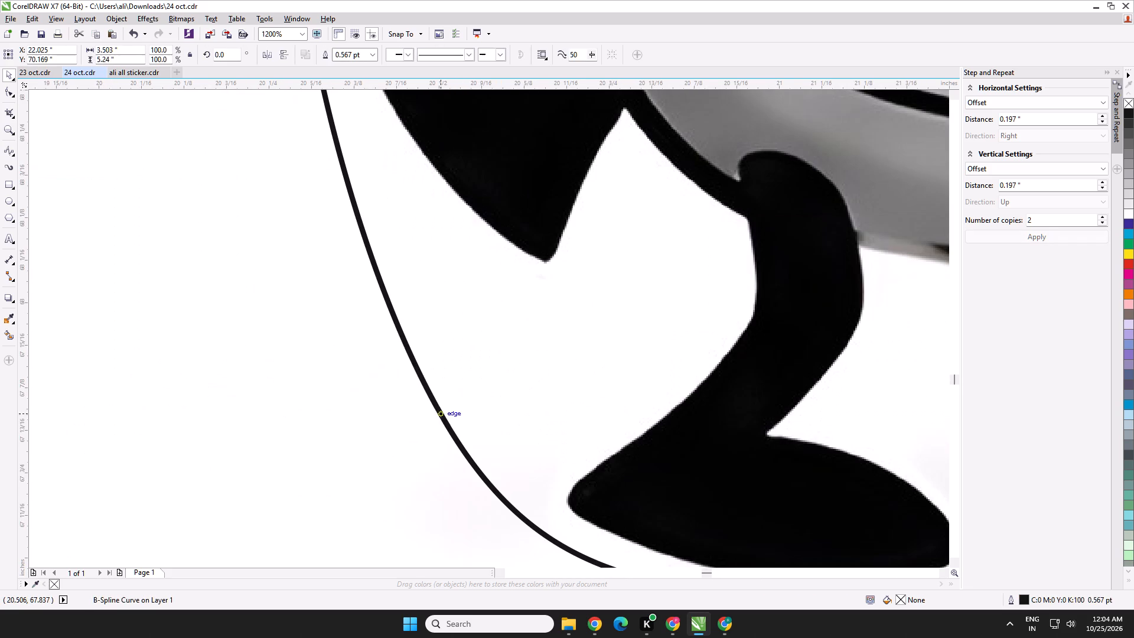
left_click(336, 393, "shift")
left_click(357, 58)
left_click(286, 175)
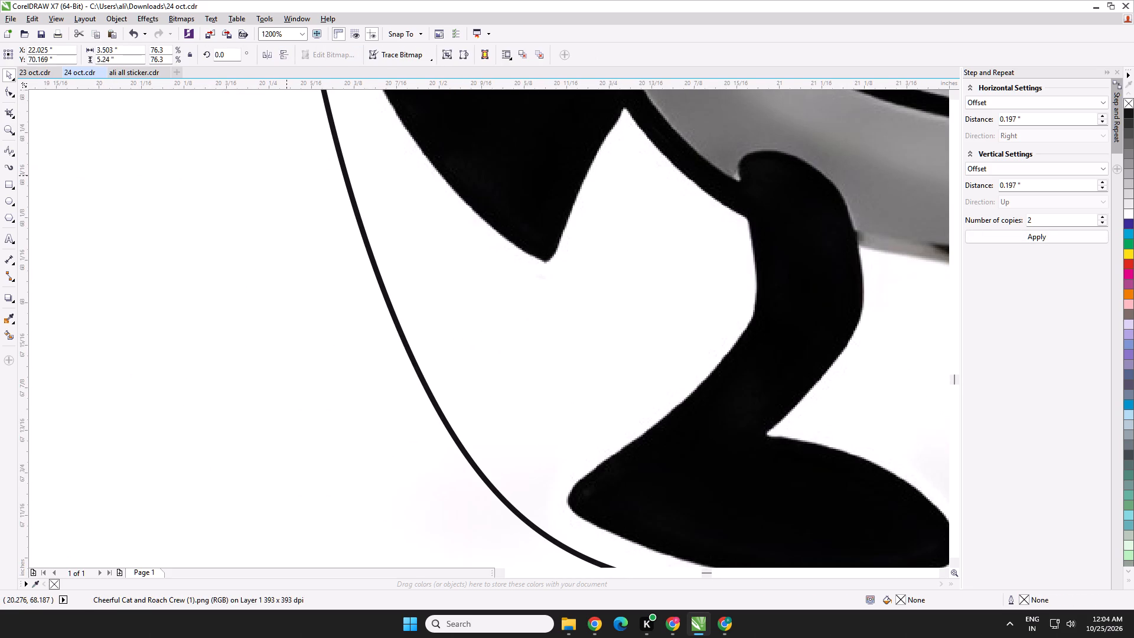
key("Delete")
Cut the green-faced cockroach out of the duplicated Oggy image by applying Simplify with its outline.
scroll(290, 191, "down", 4)
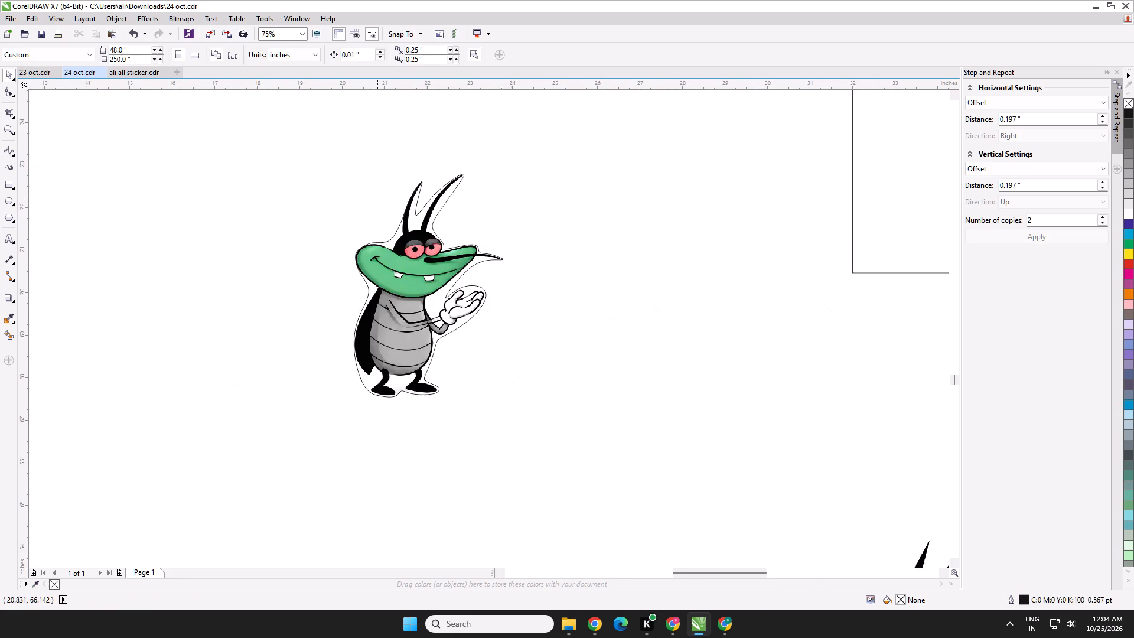
middle_click_drag(377, 457, 315, 77)
middle_click_drag(390, 280, 424, 341)
middle_click_drag(457, 284, 303, 0)
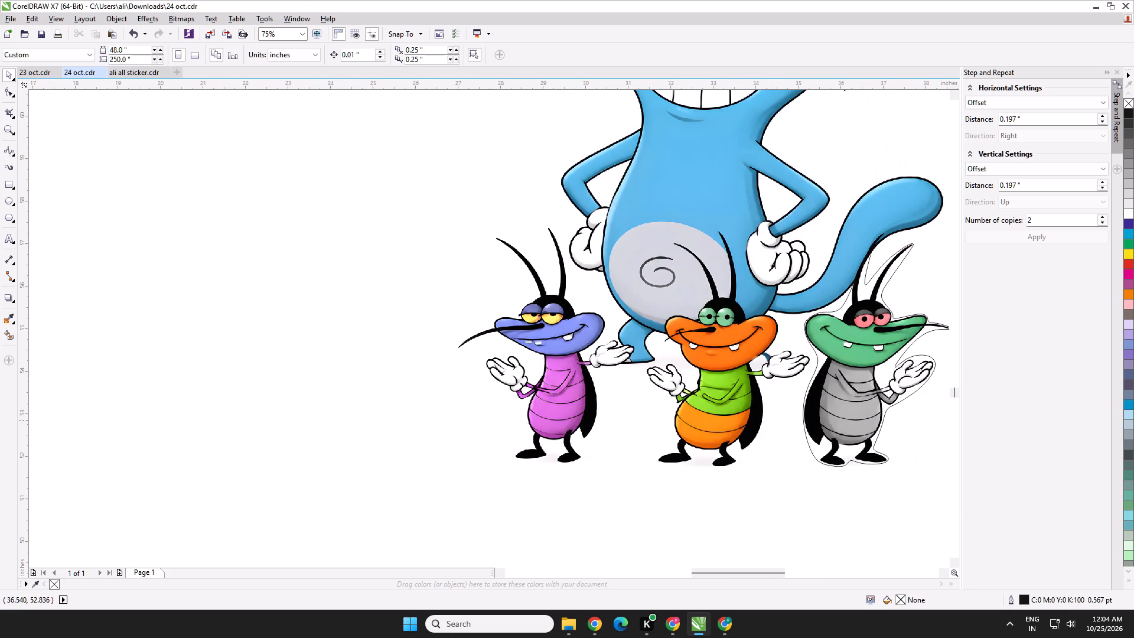
scroll(800, 399, "up", 1)
left_click(815, 373)
left_click(768, 349, "shift")
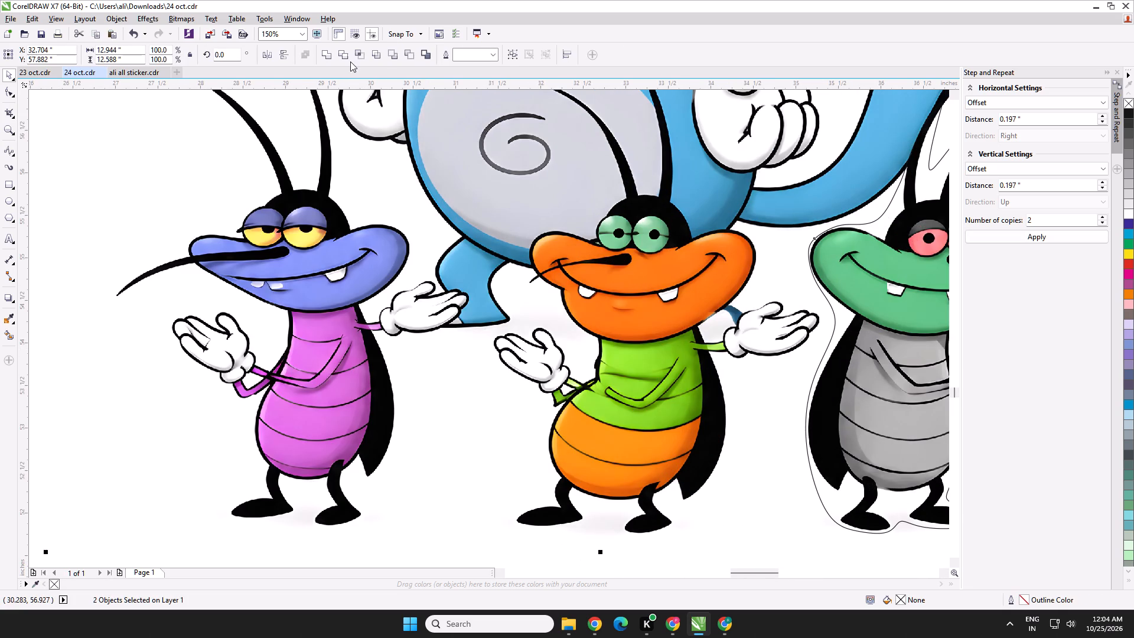
left_click(377, 53)
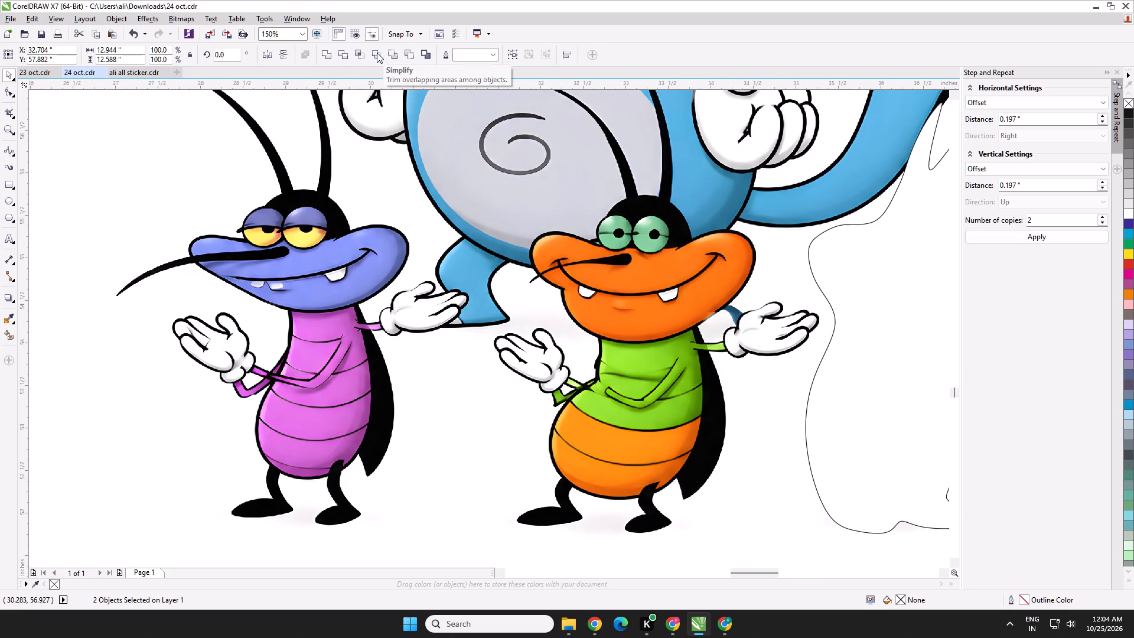
Delete the leftover cockroach outline from the duplicated Oggy image.
scroll(607, 219, "down", 2)
middle_click_drag(608, 236, 503, 283)
left_click(604, 322)
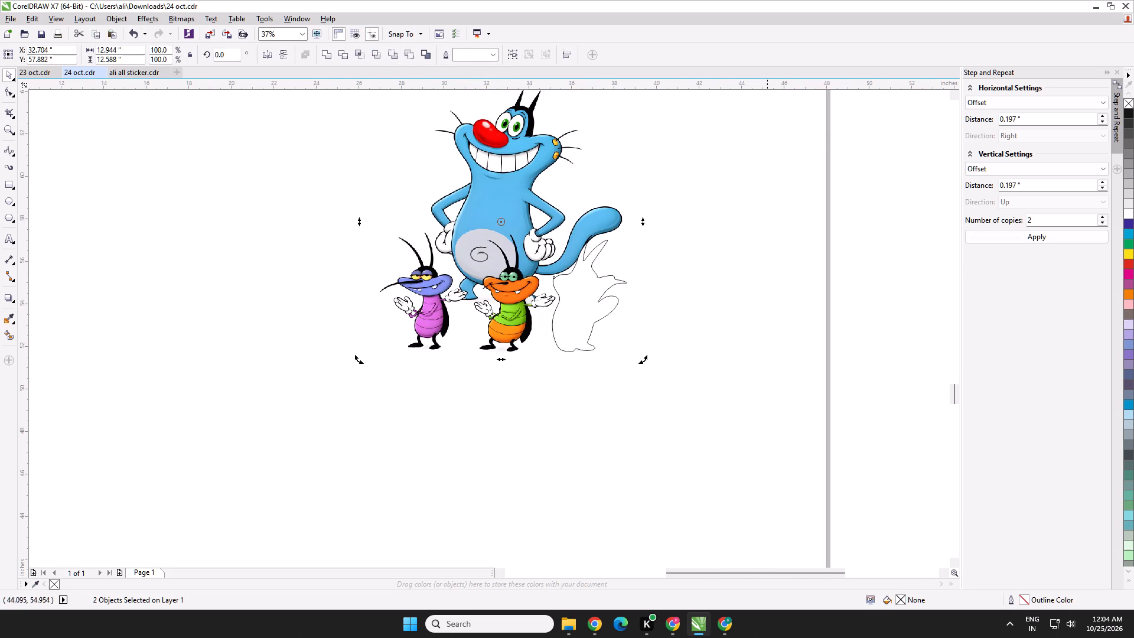
left_click(777, 271)
left_click(589, 290)
key("Delete")
Move the separate green-faced cockroach and its outline down beside Oggy, to about X 27.4, Y 60.1 inches.
scroll(482, 308, "down", 1)
middle_click_drag(481, 310, 483, 343)
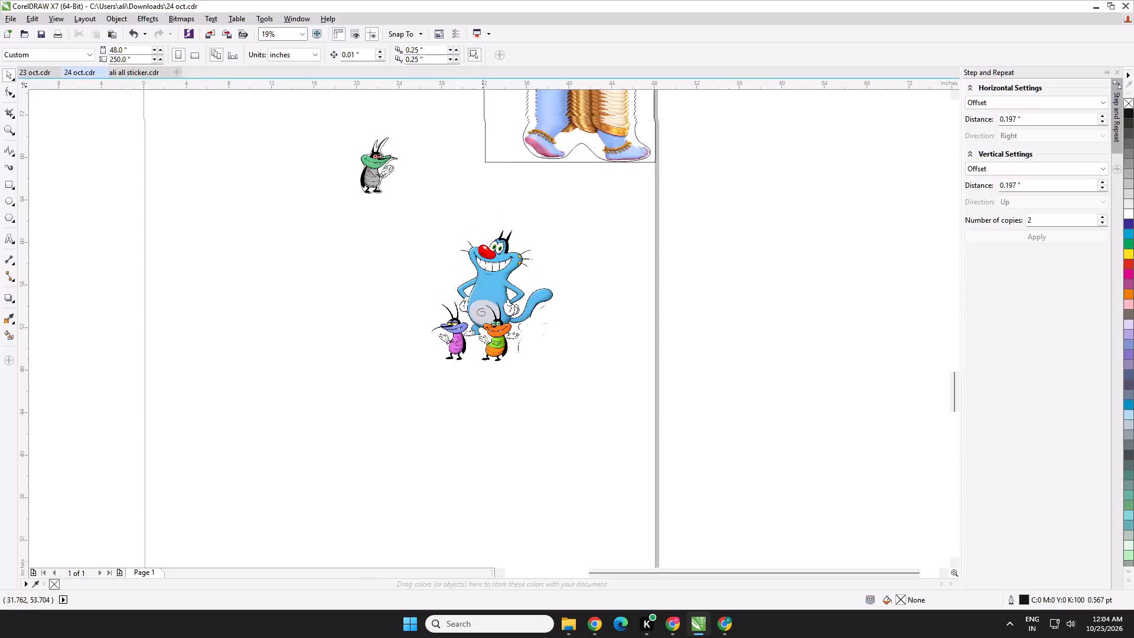
middle_click_drag(483, 343, 485, 357)
left_click_drag(340, 138, 403, 216)
left_click_drag(379, 180, 441, 287)
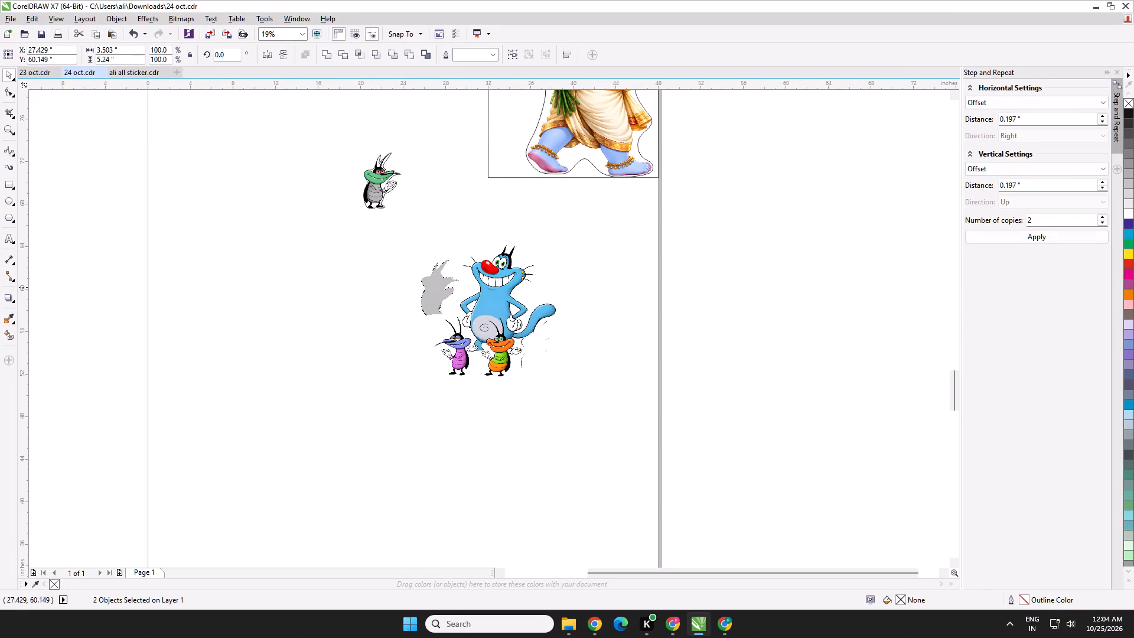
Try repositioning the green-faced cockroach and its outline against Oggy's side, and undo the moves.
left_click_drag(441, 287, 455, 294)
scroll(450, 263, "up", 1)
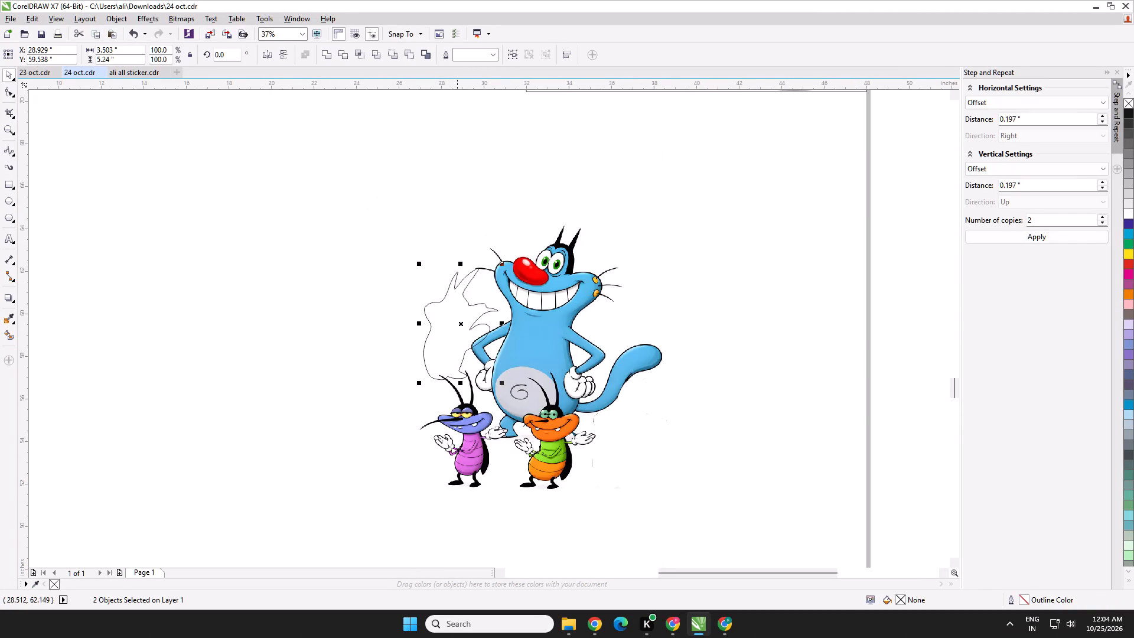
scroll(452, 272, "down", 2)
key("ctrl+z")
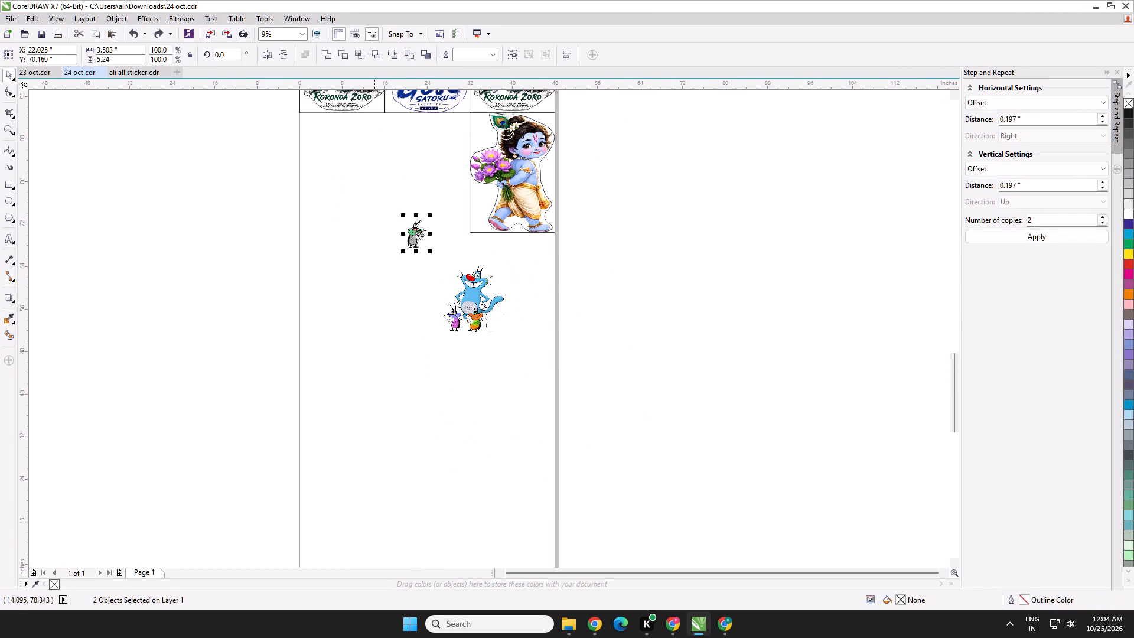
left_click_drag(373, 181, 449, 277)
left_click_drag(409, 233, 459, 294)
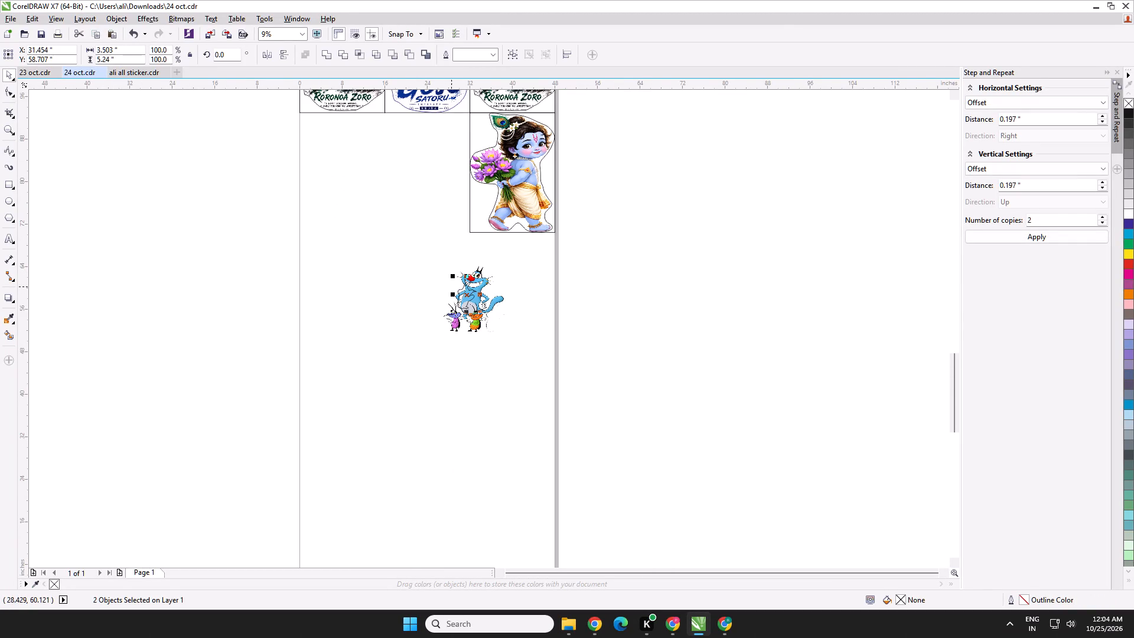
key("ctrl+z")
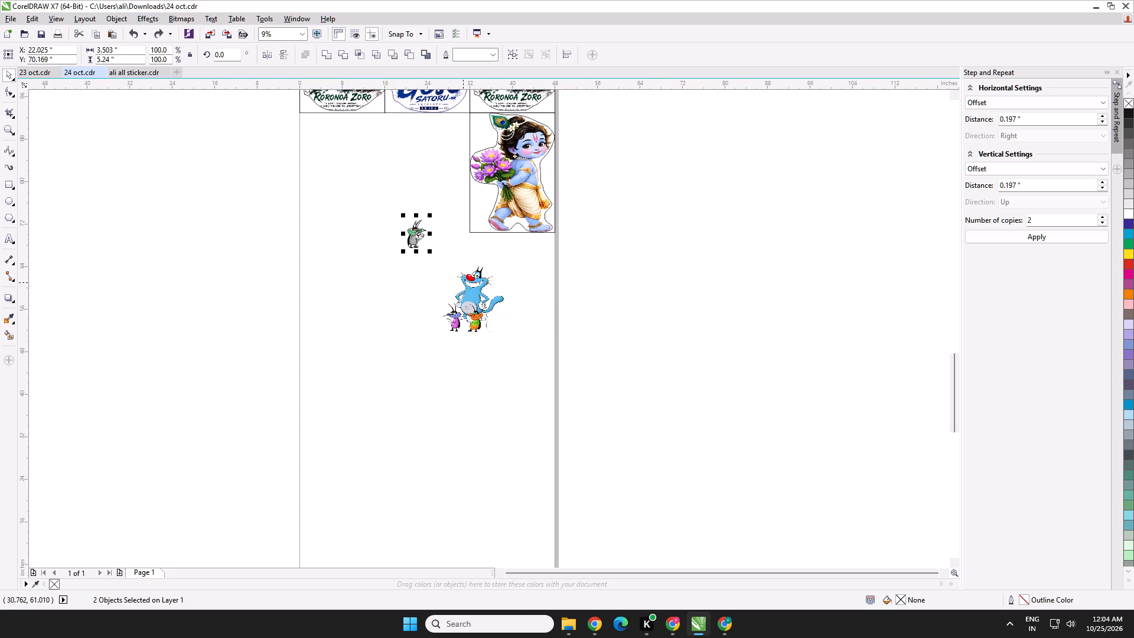
Duplicate the green-faced cockroach with its outline and place the copy beside Oggy, at about X 28.4, Y 58.3 inches.
left_click_drag(313, 149, 461, 279)
key("ctrl+c")
key("ctrl+v")
left_click_drag(416, 233, 451, 297)
scroll(452, 279, "up", 1)
key("Up")
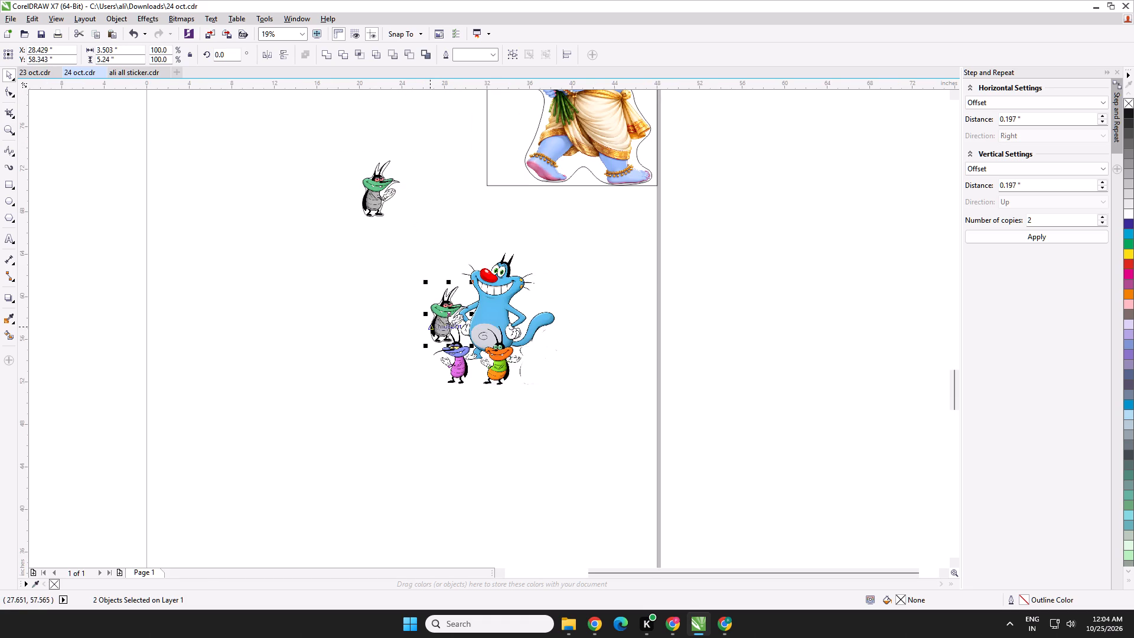
Fine-position the copied cockroach and outline between Oggy's whiskers and the blue-faced cockroach's antennae, at about X 29.06, Y 60.10 inches.
scroll(435, 323, "up", 1)
left_click_drag(460, 304, 472, 284)
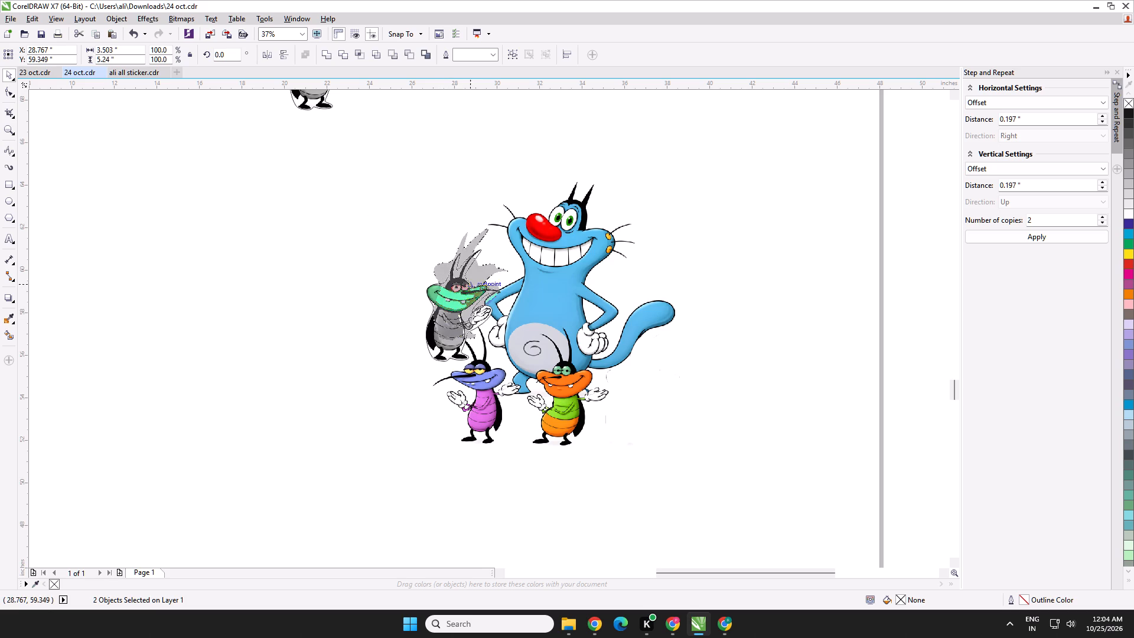
left_click_drag(472, 284, 477, 284)
left_click_drag(468, 282, 455, 298)
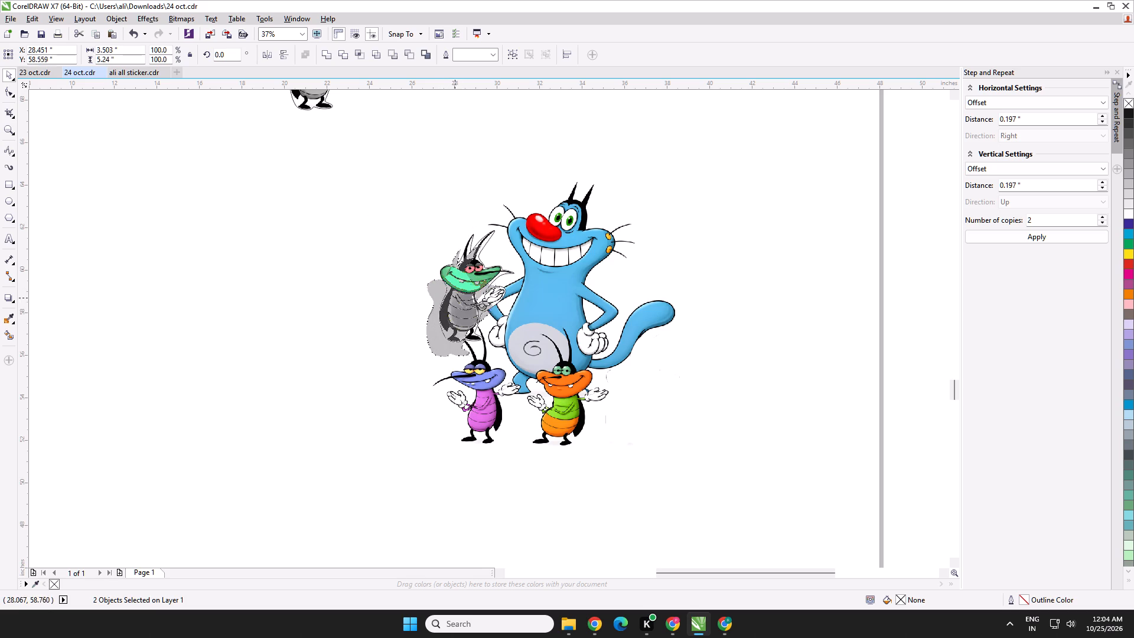
left_click_drag(455, 298, 618, 395)
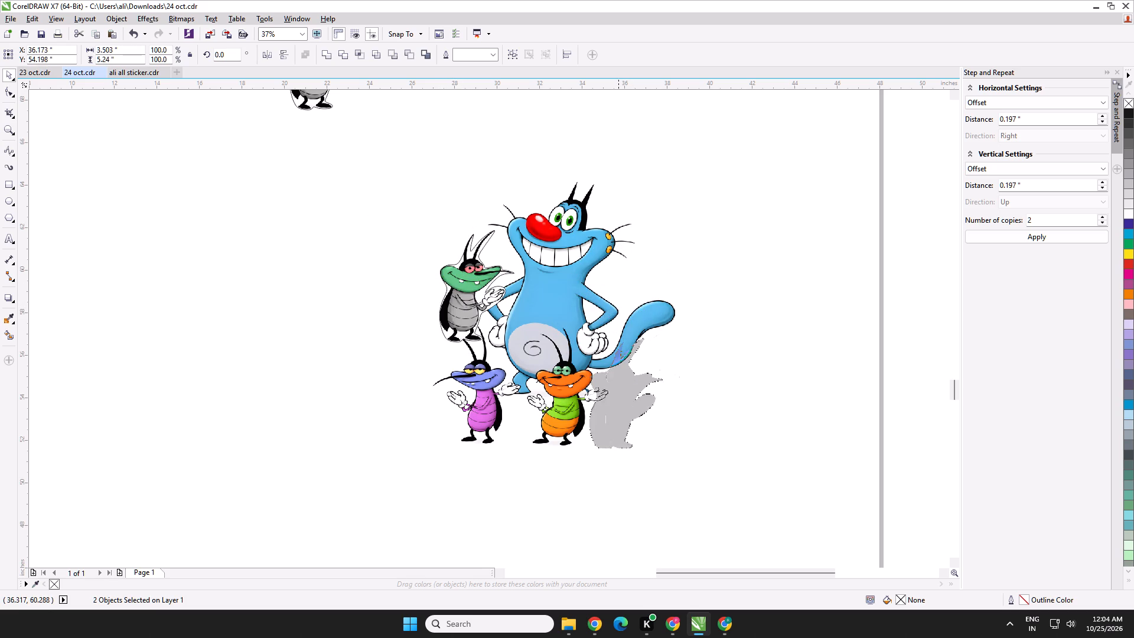
left_click_drag(618, 395, 478, 275)
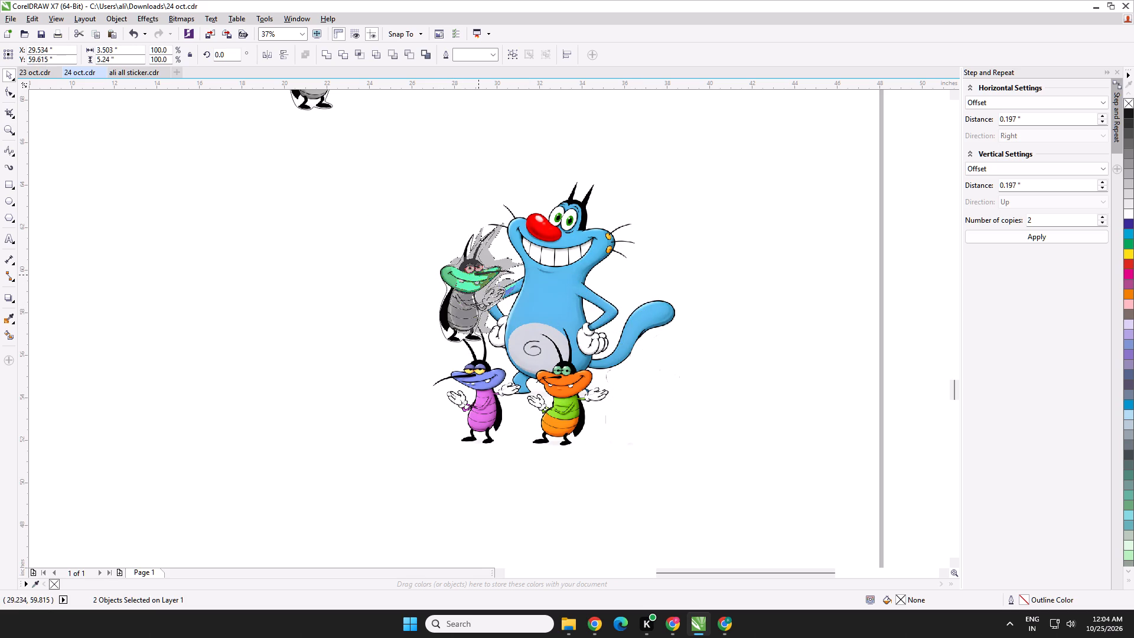
left_click_drag(478, 275, 471, 266)
key("Left")
key("Left")
scroll(491, 246, "up", 1)
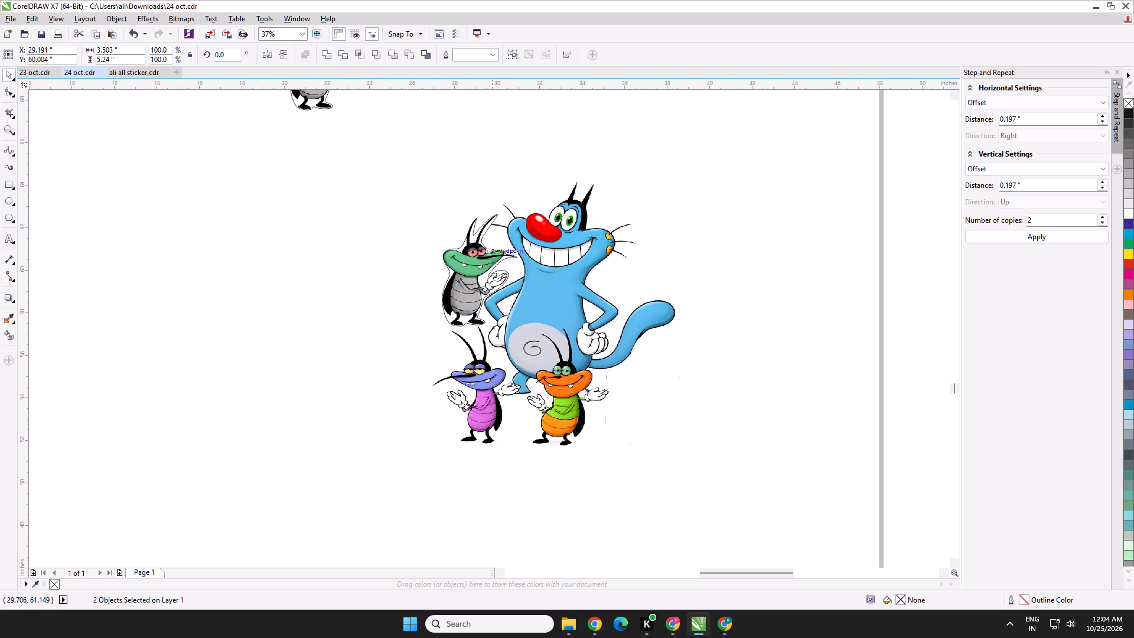
key("Up")
key("Up")
key("Up")
key("Up")
key("Up")
key("Up")
key("Up")
key("Up")
key("Up")
key("Up")
key("Left")
key("Left")
key("Left")
key("Left")
key("Left")
key("Left")
key("Left")
key("Left")
key("Left")
key("Left")
key("Left")
key("Left")
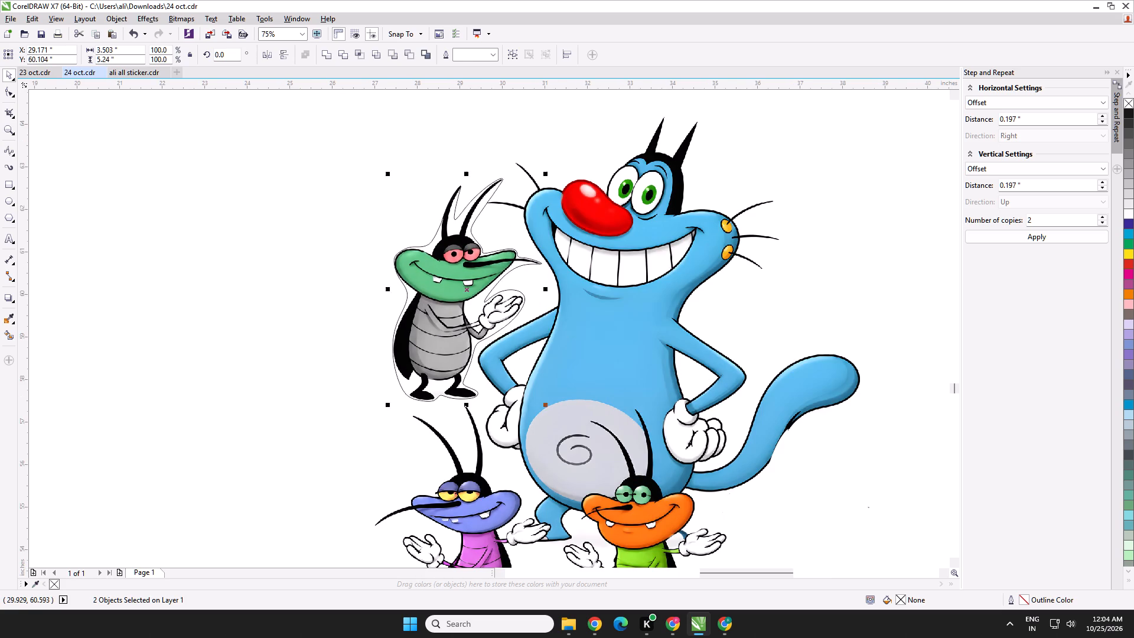
Start a B-spline outline beside the orange-faced cockroach's head and trace it around the outstretched hand below Oggy's tail.
scroll(486, 323, "down", 1)
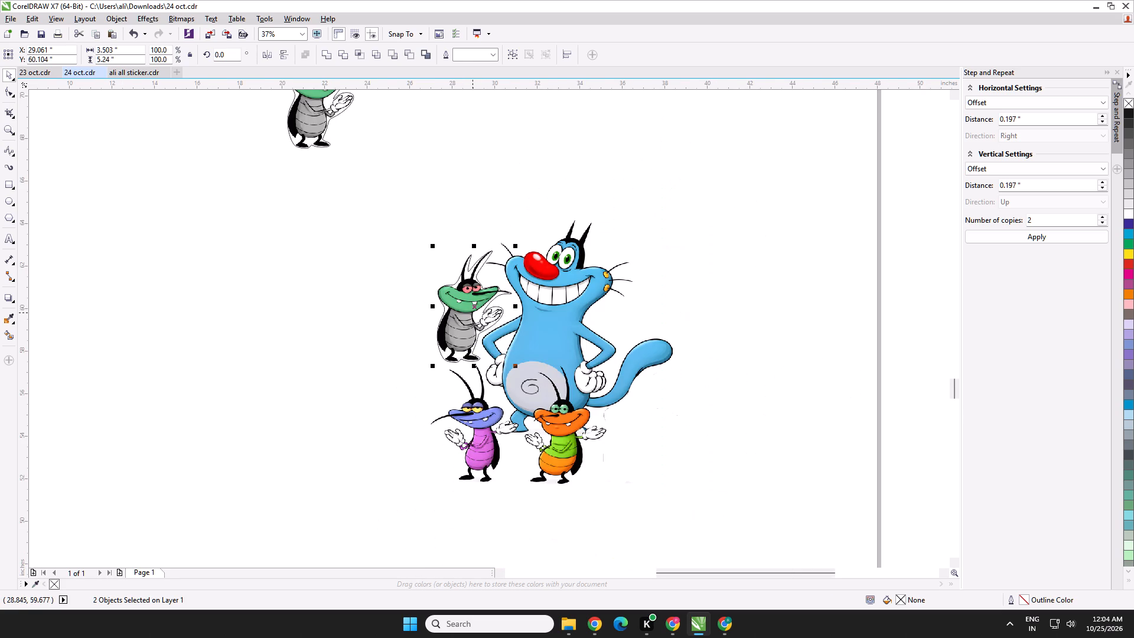
scroll(472, 313, "up", 1)
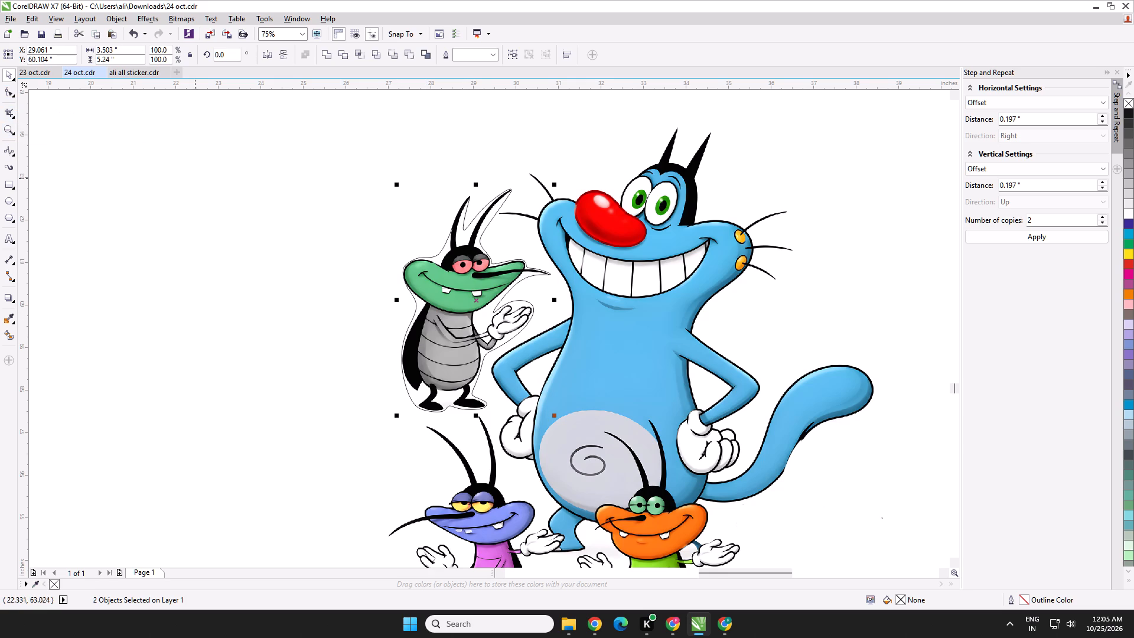
middle_click_drag(197, 178, 193, 71)
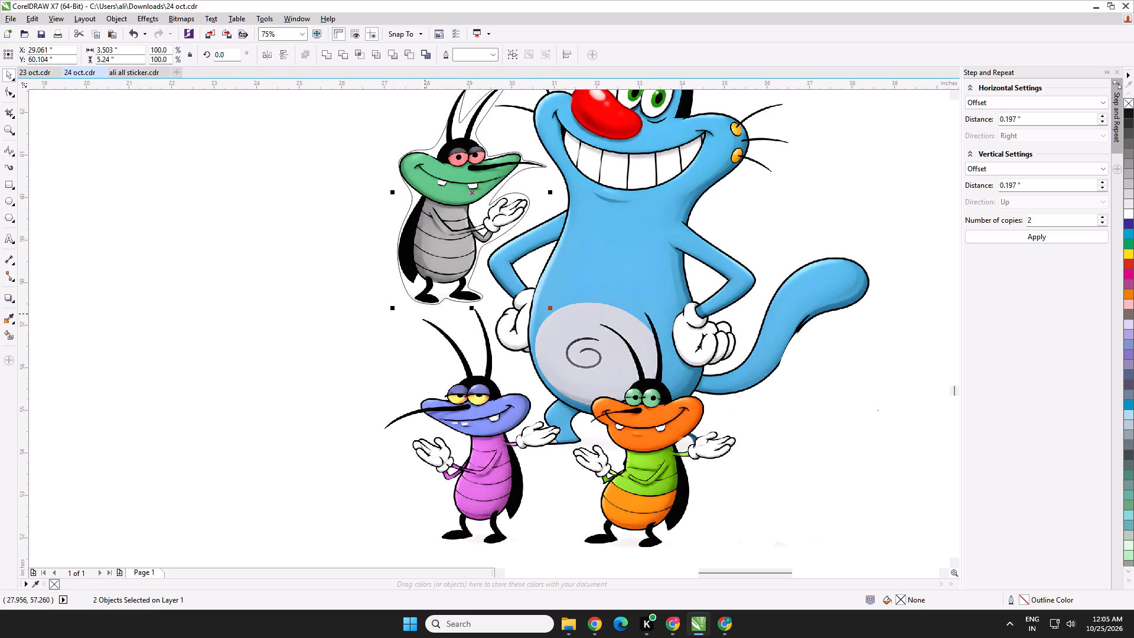
scroll(731, 446, "up", 1)
scroll(726, 446, "down", 1)
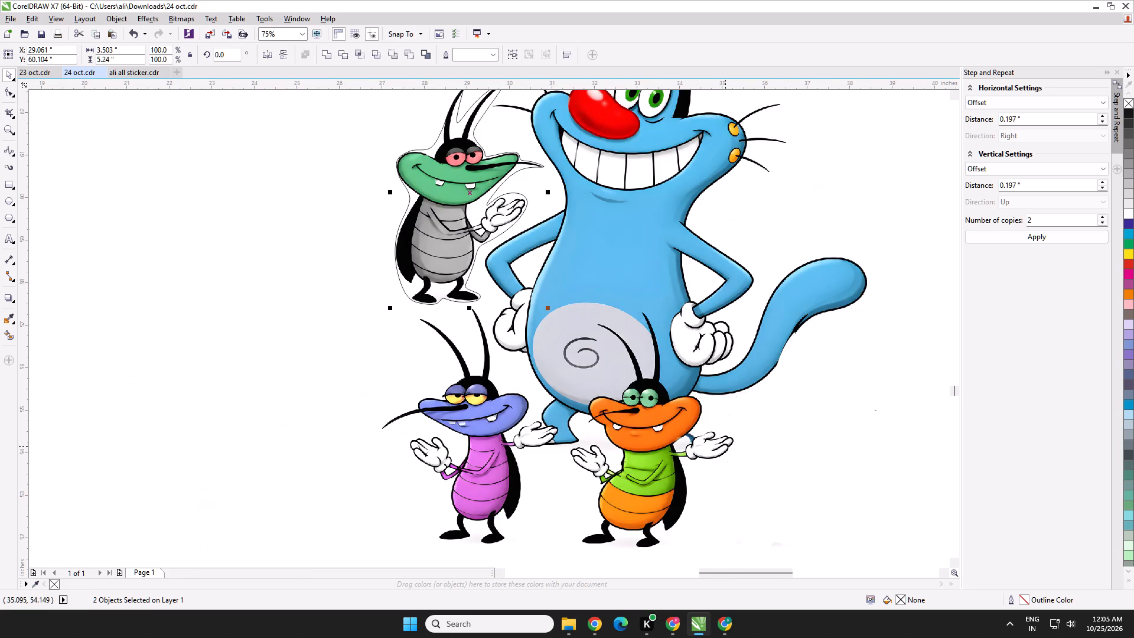
middle_click_drag(725, 446, 687, 342)
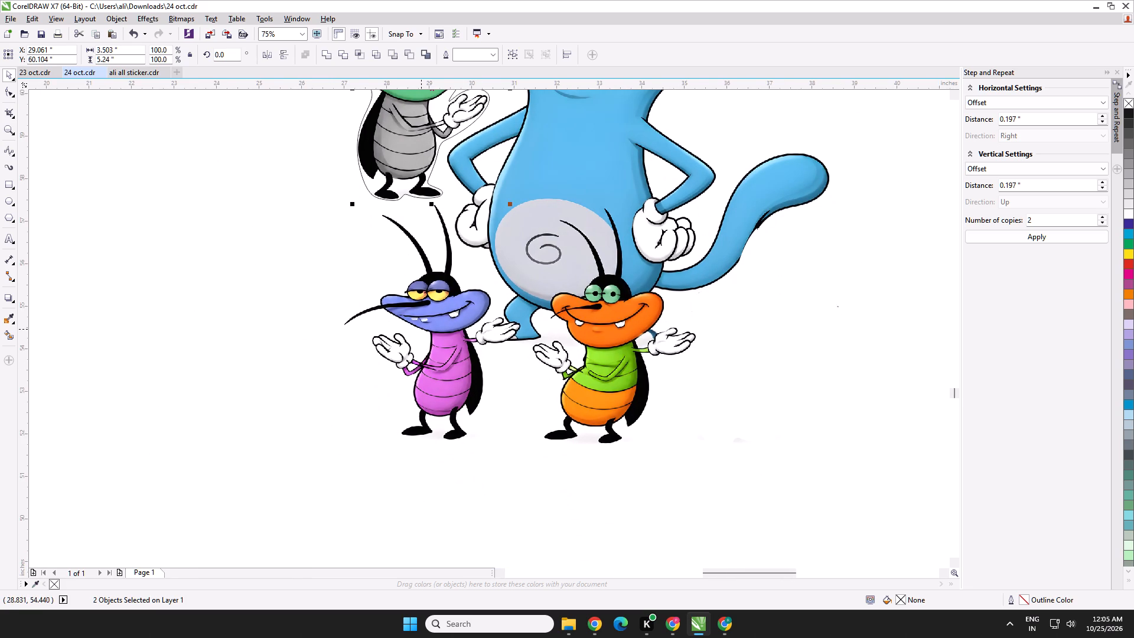
scroll(415, 336, "down", 1)
middle_click_drag(414, 338, 432, 382)
scroll(493, 277, "up", 3)
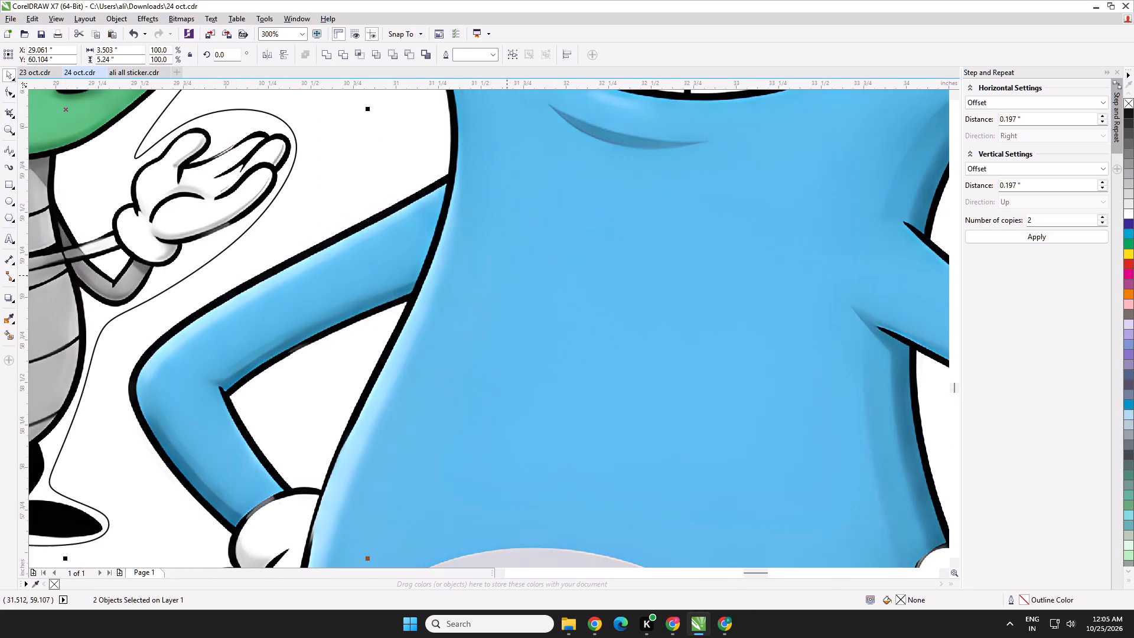
middle_click_drag(507, 275, 494, 103)
scroll(499, 67, "down", 3)
middle_click_drag(516, 355, 516, 217)
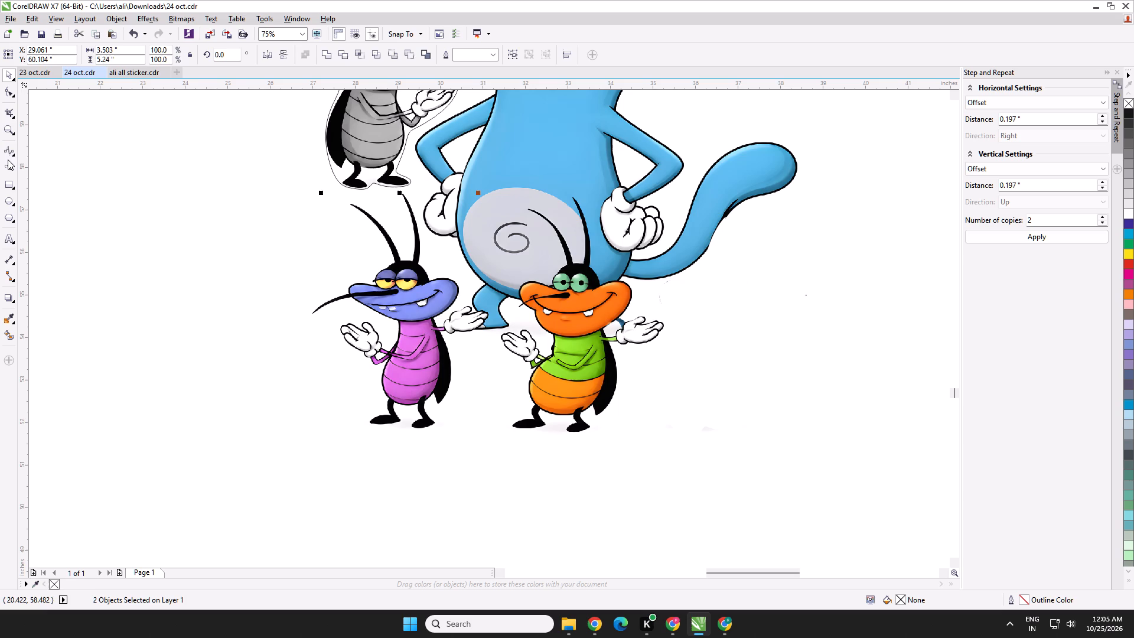
left_click(11, 149)
scroll(487, 358, "up", 2)
scroll(477, 357, "down", 1)
scroll(819, 252, "up", 1)
middle_click_drag(816, 250, 798, 307)
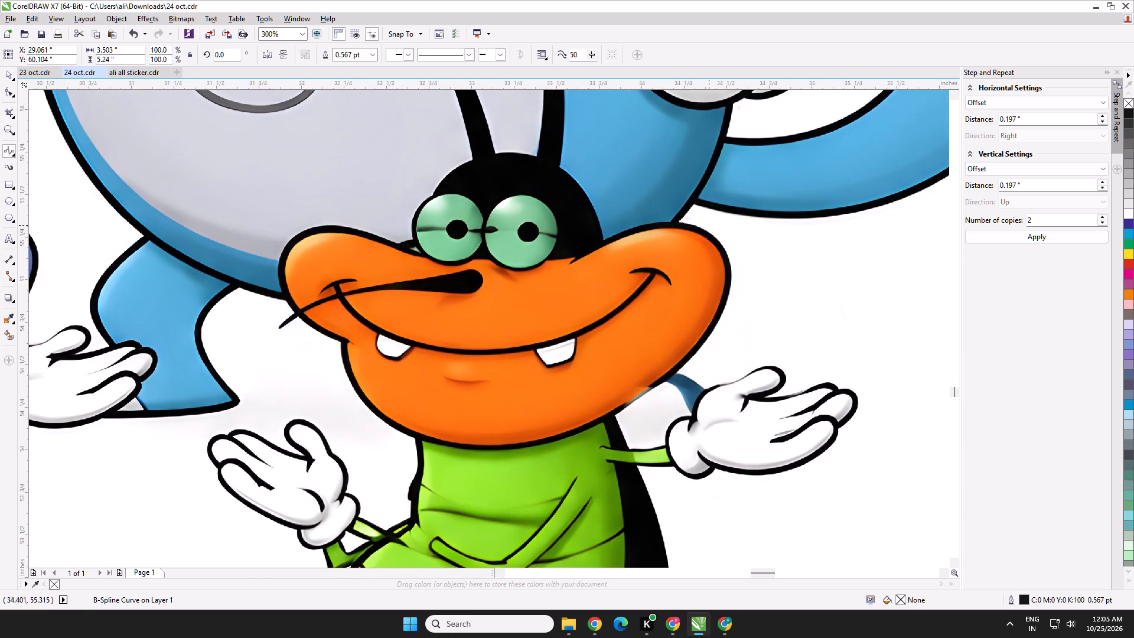
left_click(806, 229)
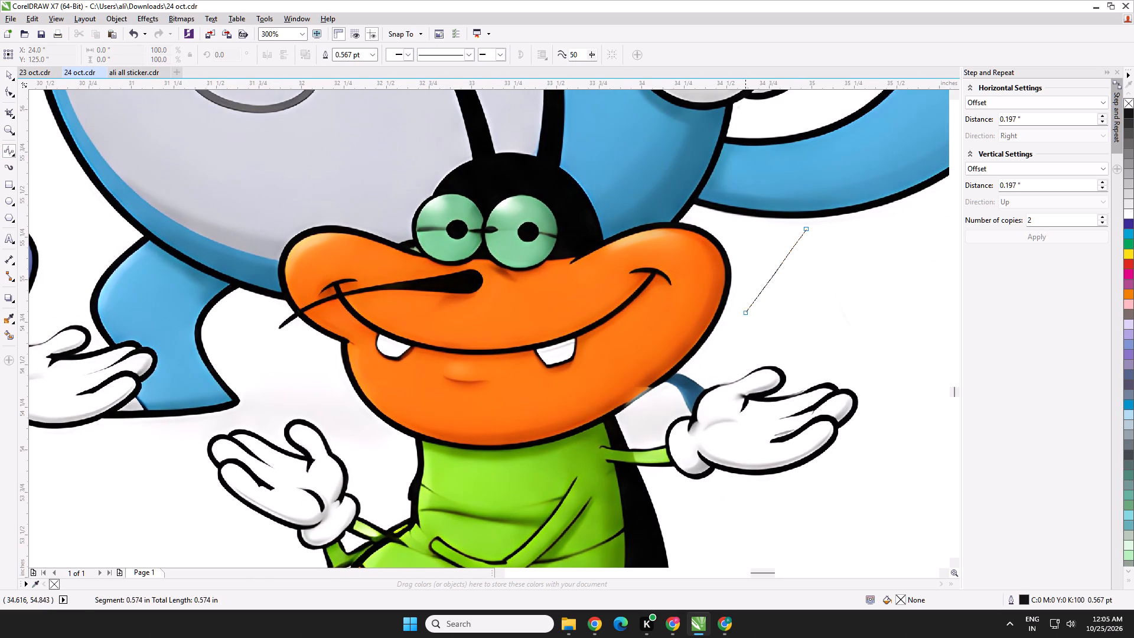
left_click(733, 329)
left_click(719, 368)
left_click(800, 354)
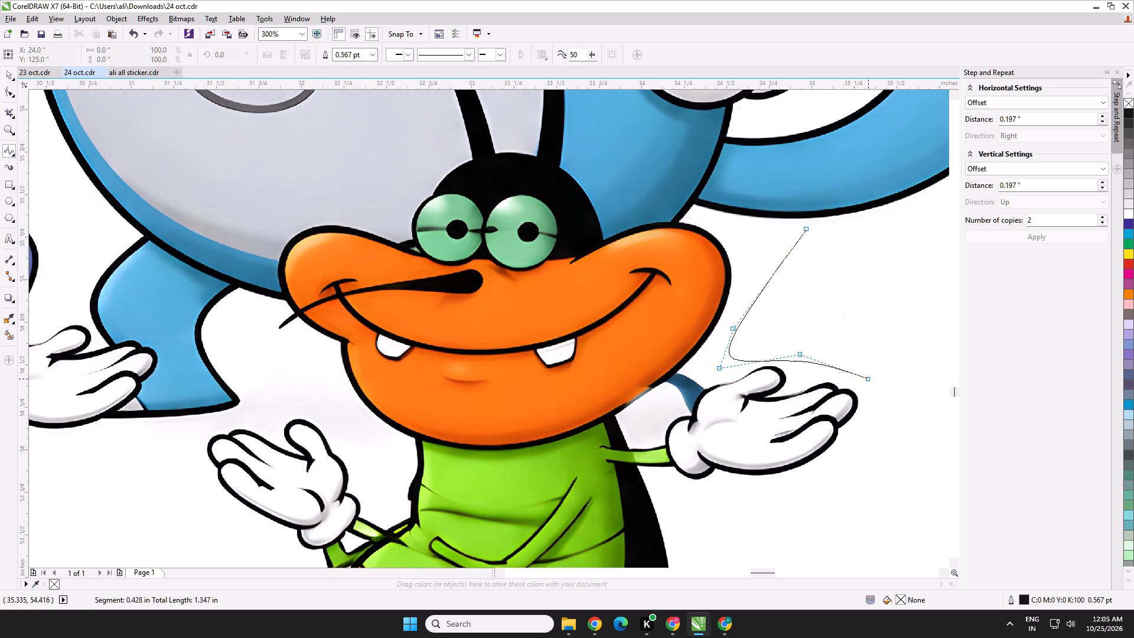
left_click(868, 379)
left_click(855, 438)
left_click(795, 497)
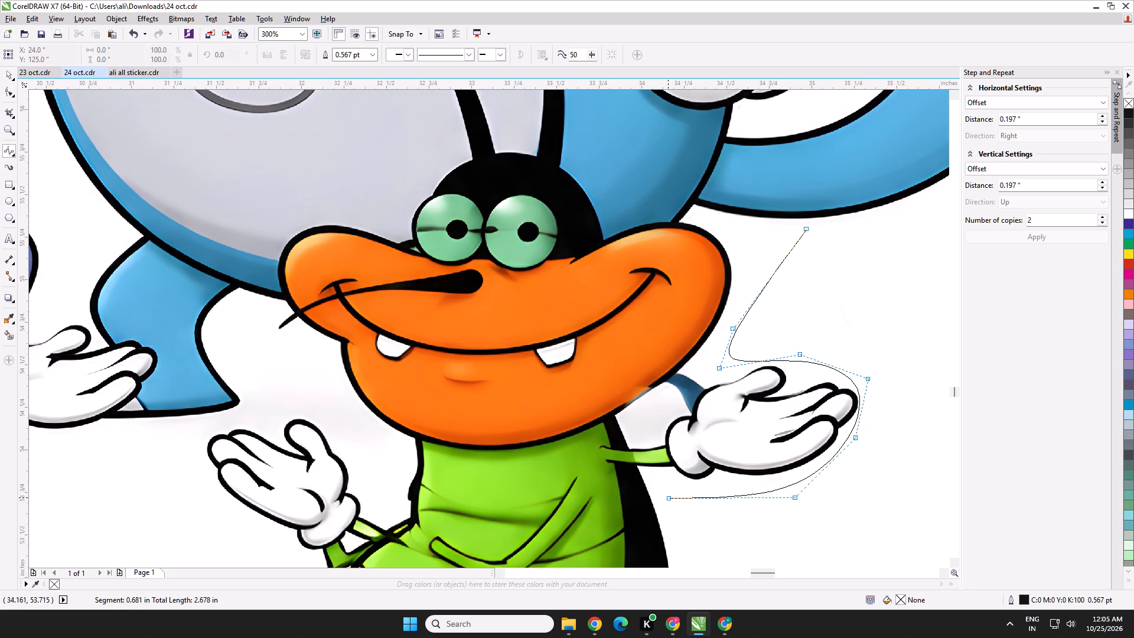
left_click(666, 497)
Continue the B-spline outline down the orange-faced cockroach's black wing and underneath both of its feet.
middle_click_drag(665, 496, 633, 245)
scroll(664, 494, "up", 1)
left_click(653, 391)
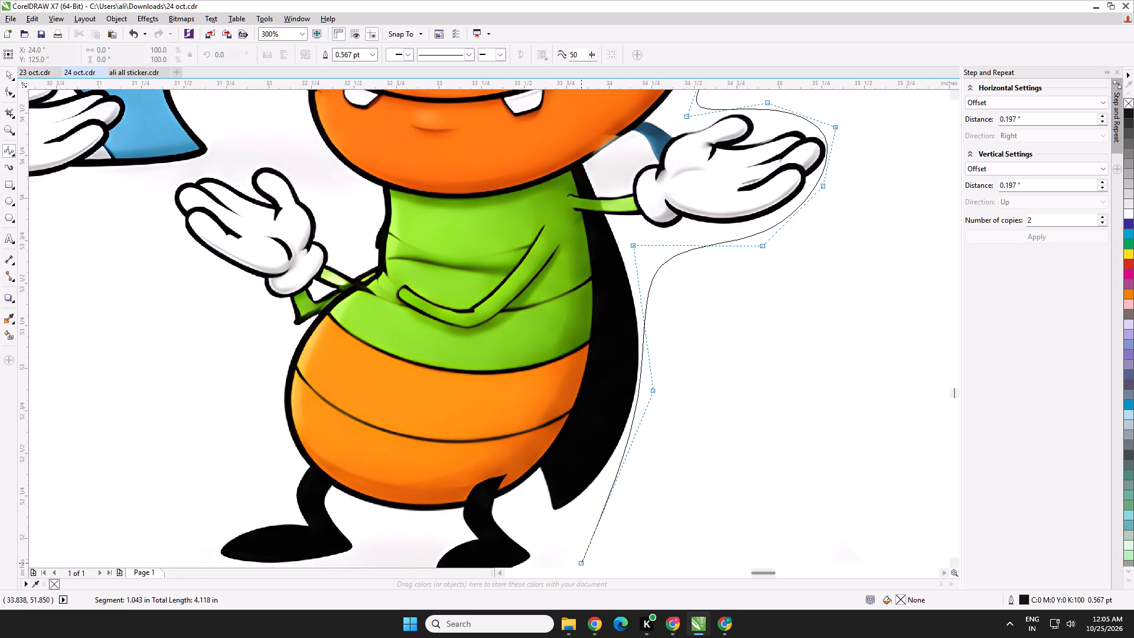
left_click(581, 556)
middle_click_drag(581, 556, 625, 302)
left_click(567, 323)
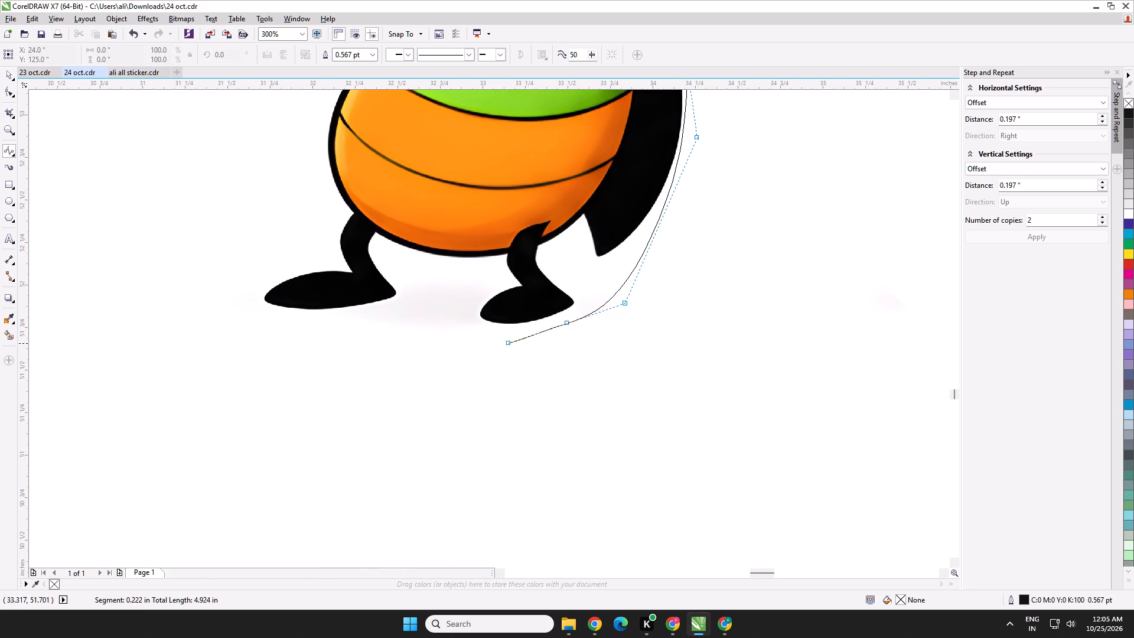
left_click(466, 341)
left_click(252, 314)
Arch the B-spline outline through the gap between the two cockroaches and around the blue-faced cockroach's feet.
middle_click_drag(235, 256, 569, 365)
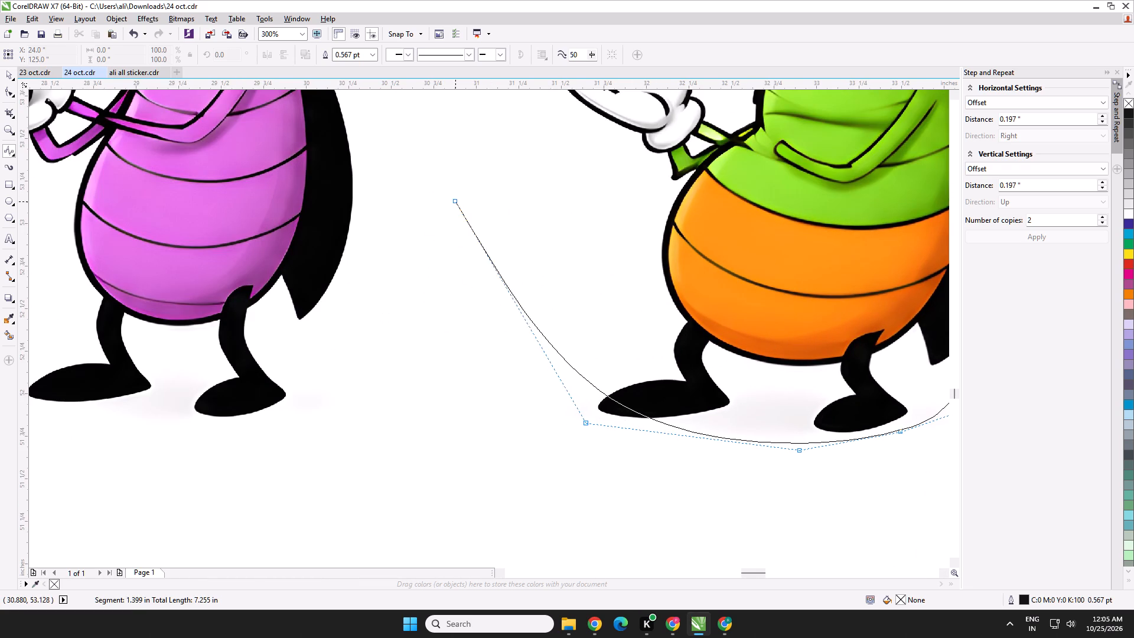
left_click(423, 242)
left_click(352, 323)
left_click(266, 430)
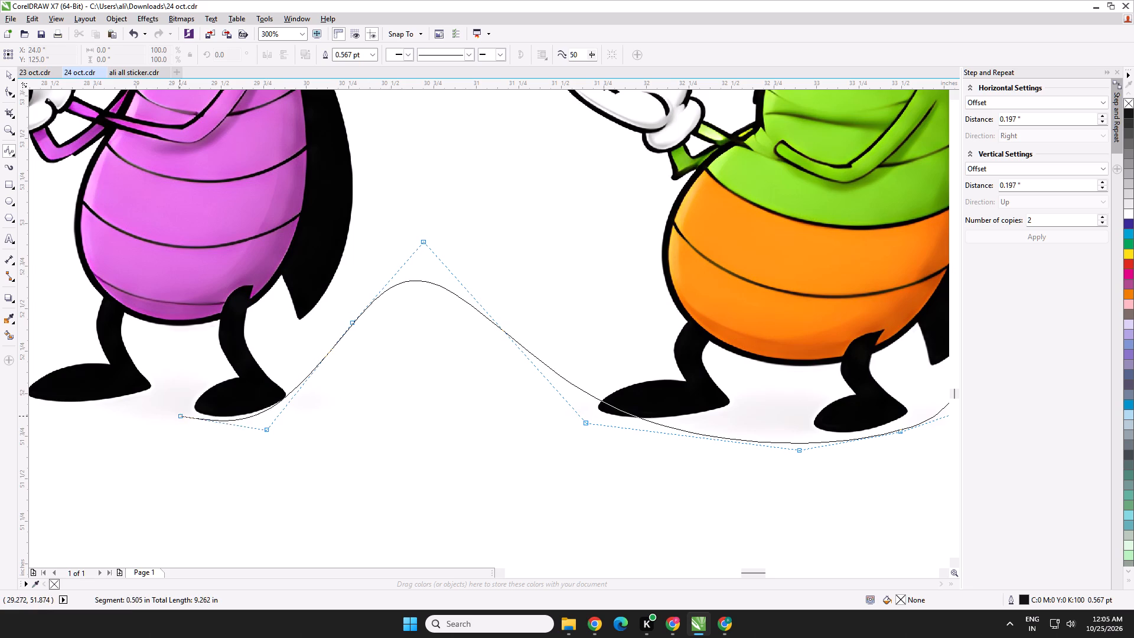
left_click(152, 425)
middle_click_drag(31, 412, 232, 382)
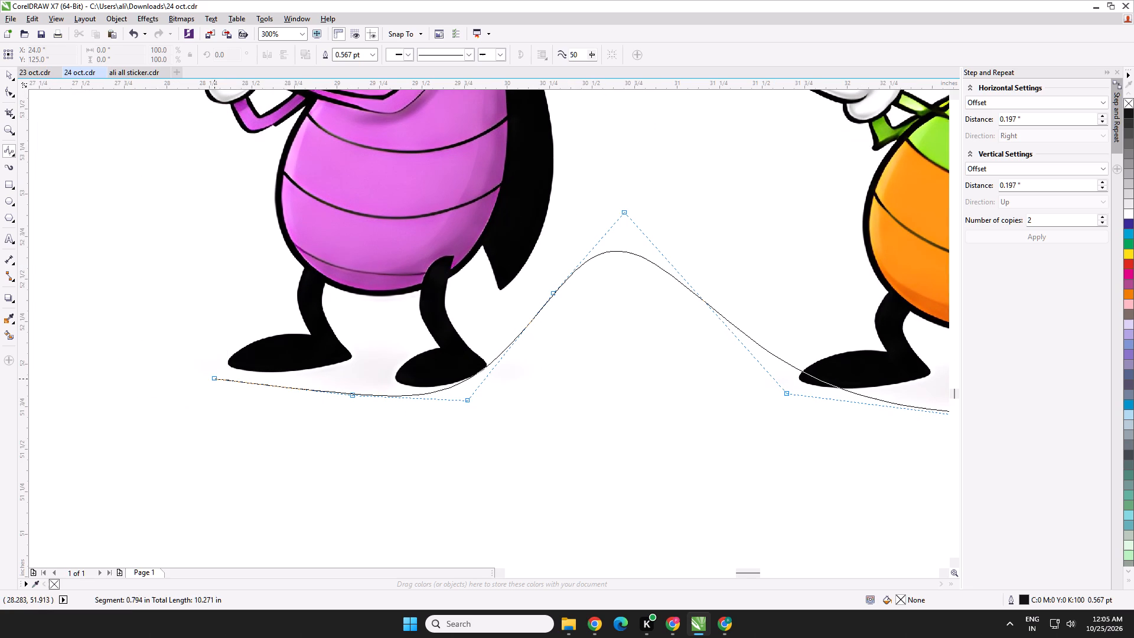
left_click(214, 379)
left_click(222, 287)
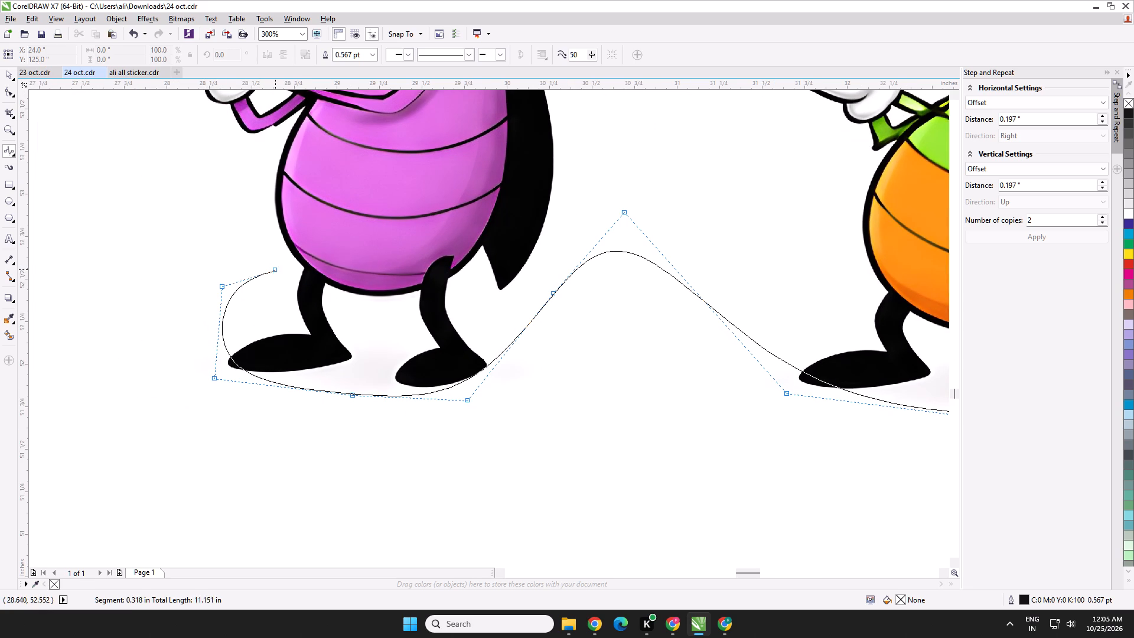
Carry the B-spline outline up the blue-faced cockroach's outer side, past its raised hand and around the tip of its long nose.
left_click(278, 253)
middle_click_drag(258, 232, 351, 440)
left_click(307, 333)
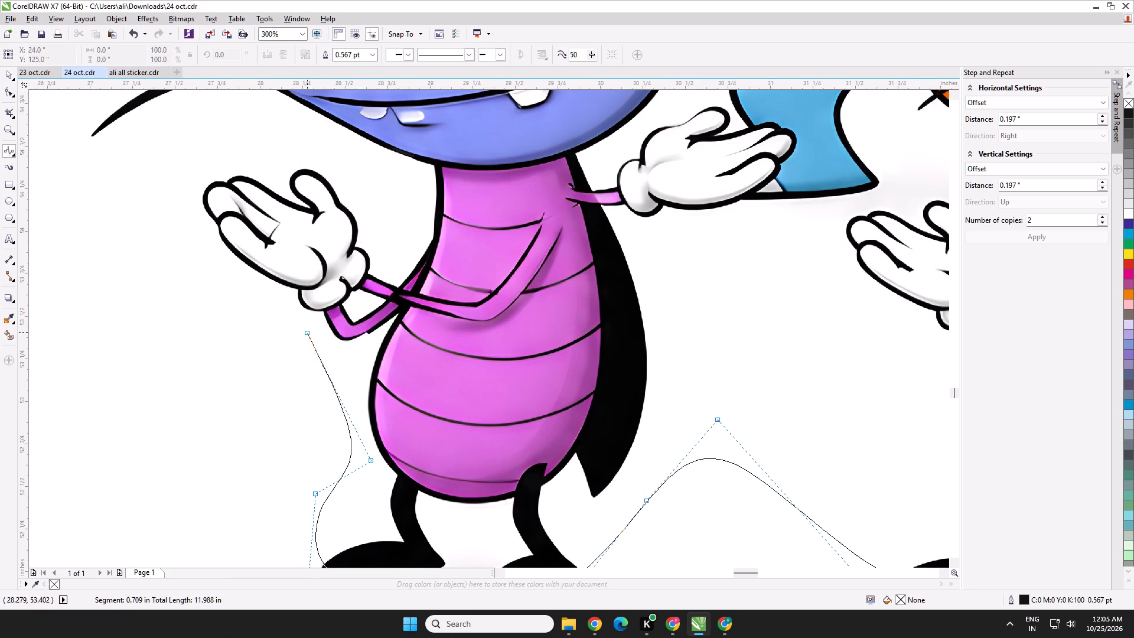
left_click(216, 262)
left_click(193, 197)
middle_click_drag(190, 165, 251, 444)
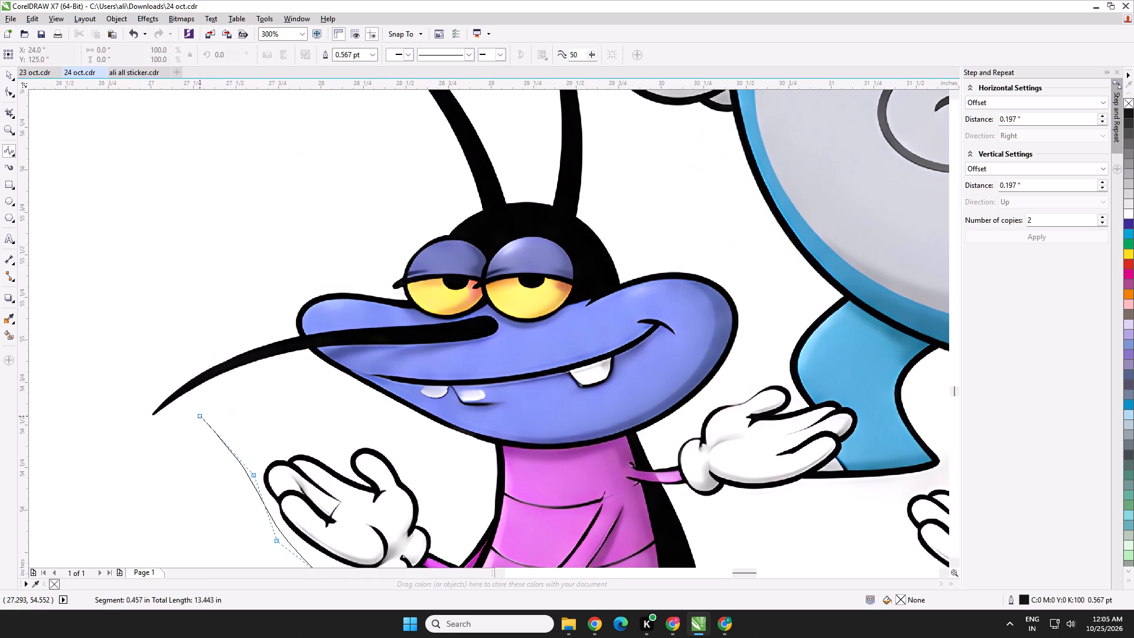
left_click(199, 416)
left_click(133, 432)
left_click(154, 396)
Run the B-spline outline from the blue-faced cockroach's nose past its head and over the tips of both antennae.
middle_click_drag(213, 315, 323, 559)
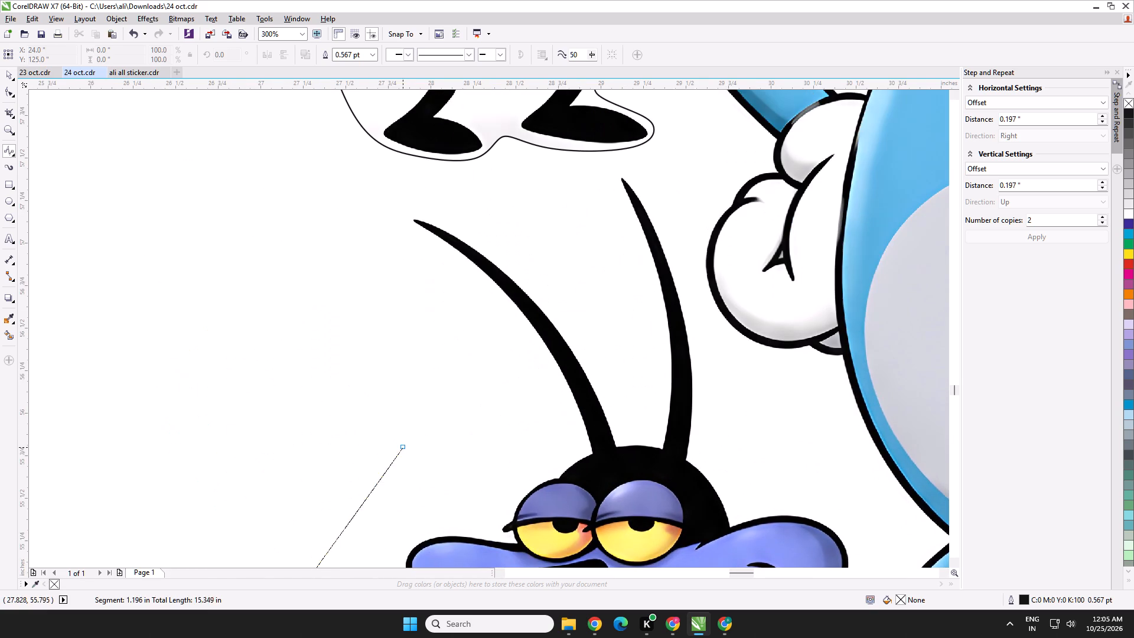
middle_click_drag(399, 513, 464, 292)
left_click(496, 289)
left_click(611, 204)
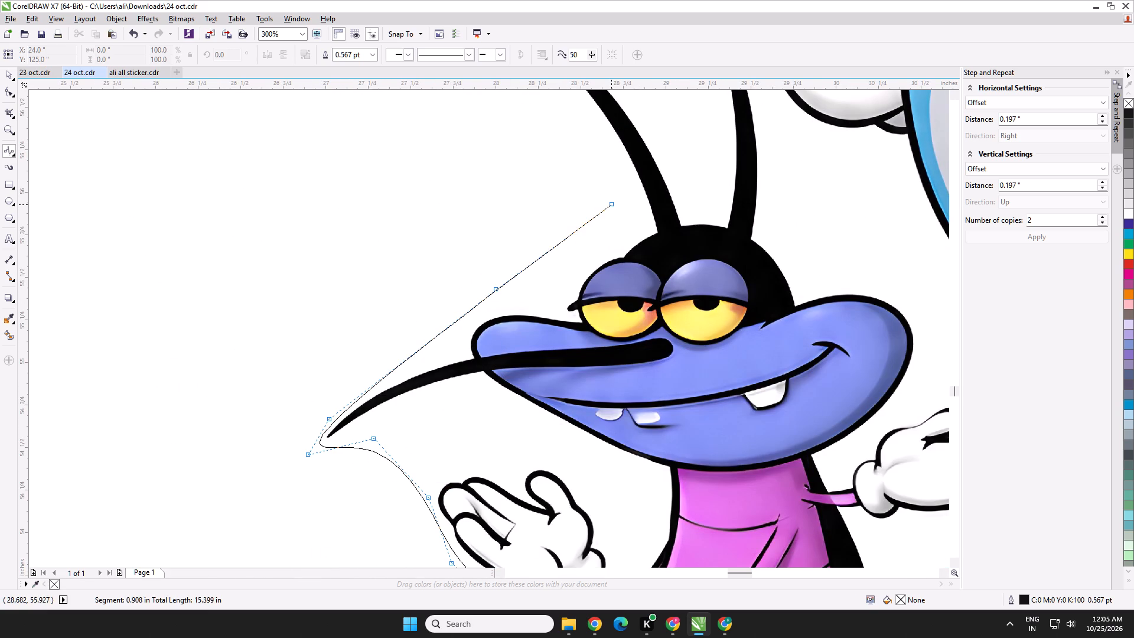
middle_click_drag(591, 133, 591, 454)
left_click(483, 350)
left_click(468, 320)
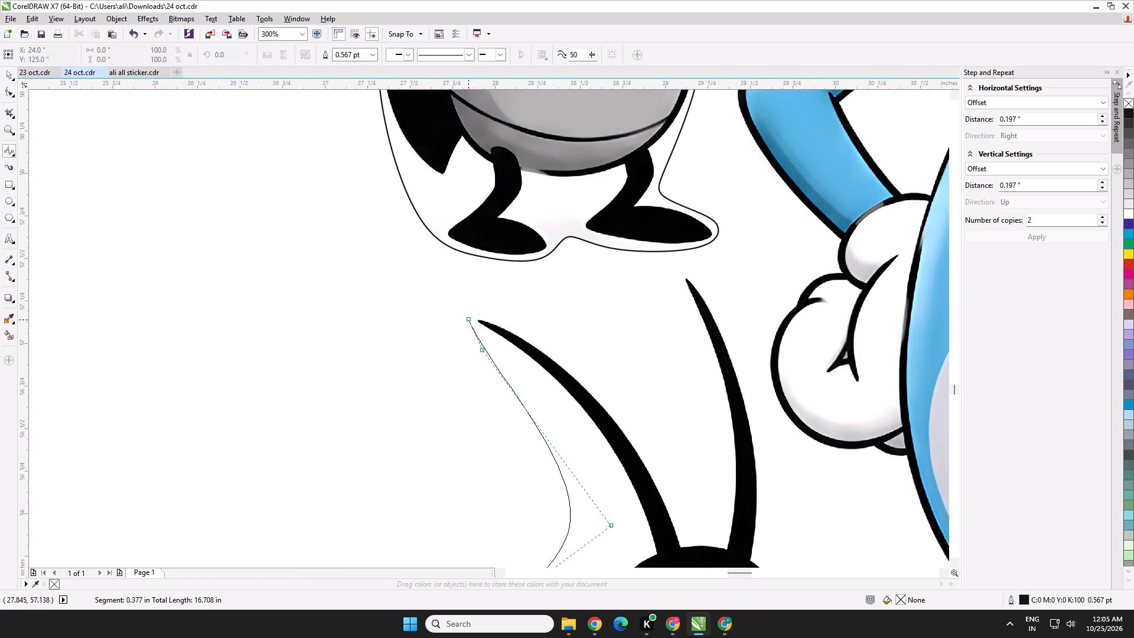
left_click(477, 301)
left_click(585, 337)
left_click(674, 274)
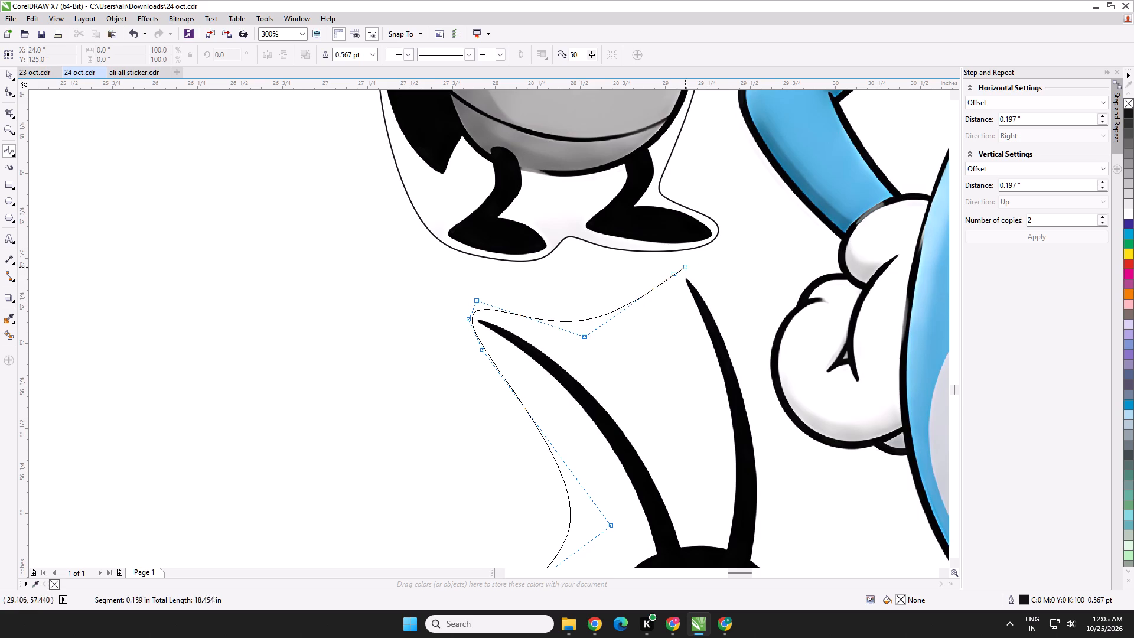
left_click(712, 262)
Carry the B-spline outline up the outside of Oggy's bent arm, through the gap beside the green-faced cockroach.
left_click(805, 229)
middle_click_drag(775, 221, 775, 408)
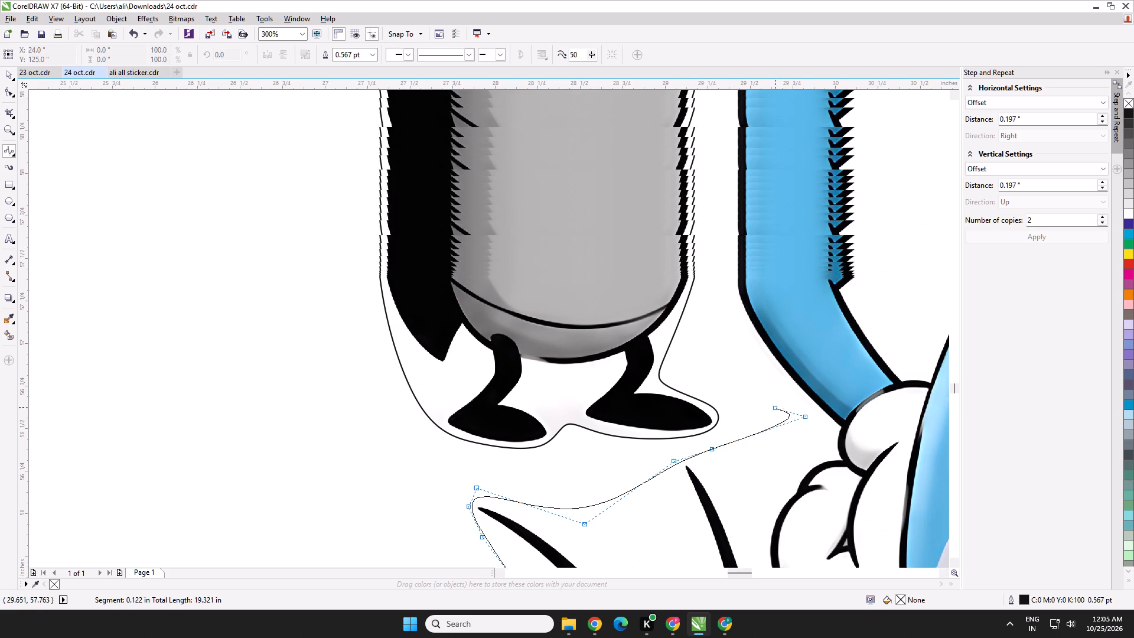
middle_click_drag(775, 408, 775, 409)
left_click(721, 300)
left_click(724, 256)
left_click(758, 212)
middle_click_drag(785, 185, 585, 428)
left_click(664, 399)
left_click(775, 330)
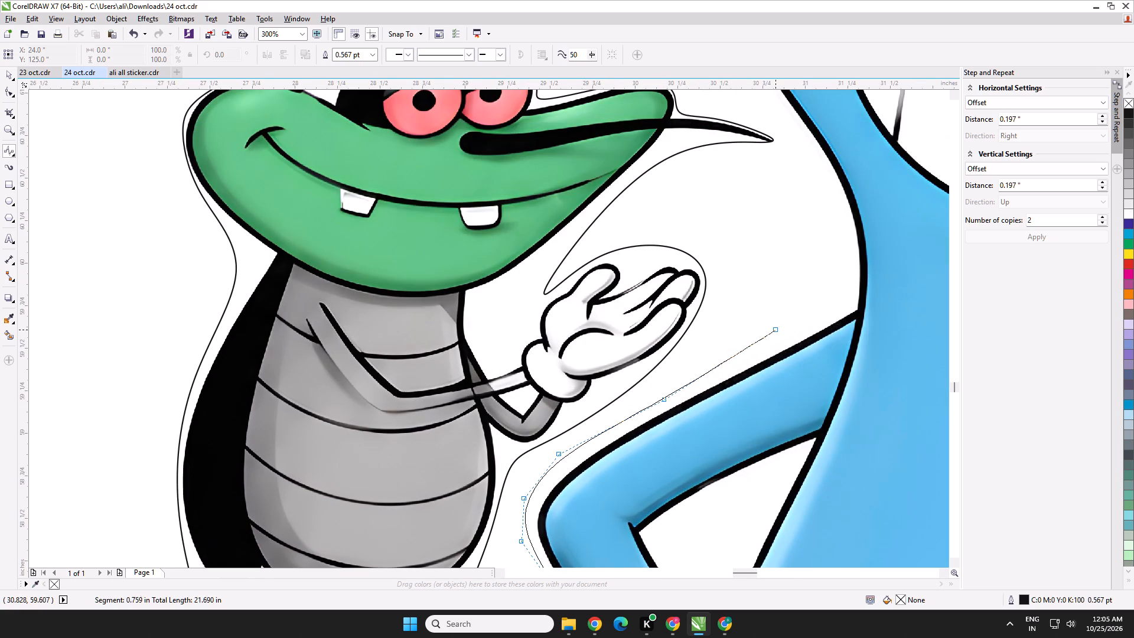
left_click(840, 278)
Trace the B-spline outline up Oggy's neck and cheek and around the lower whisker above the green-faced cockroach's nose.
middle_click_drag(840, 278, 816, 530)
left_click(817, 484)
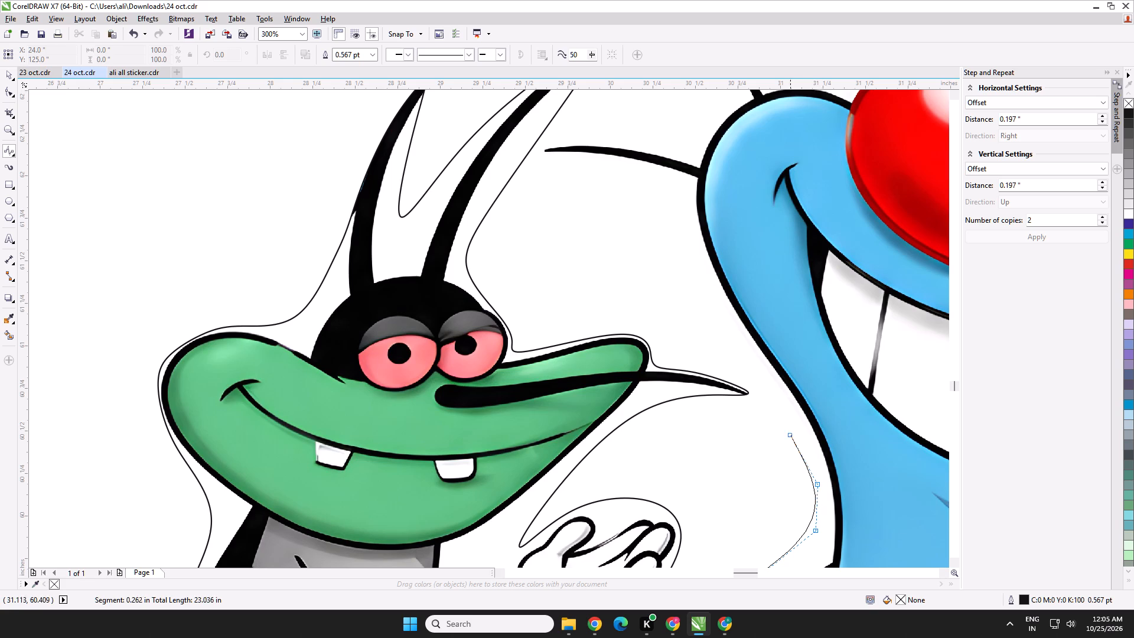
left_click(771, 379)
left_click(689, 262)
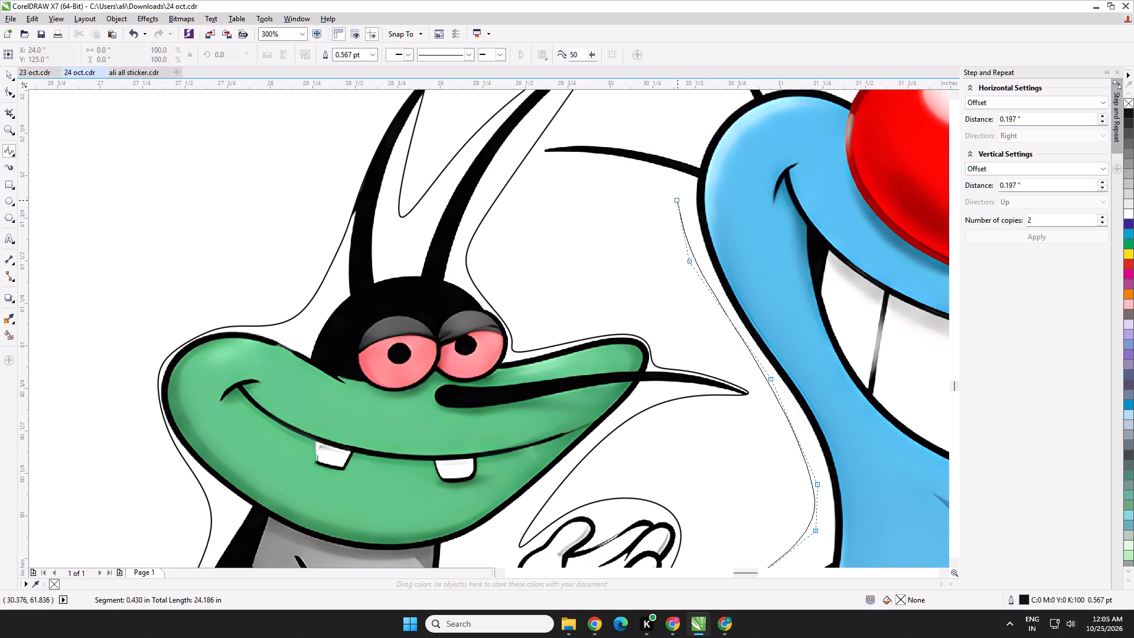
left_click(678, 192)
left_click(603, 168)
left_click(546, 164)
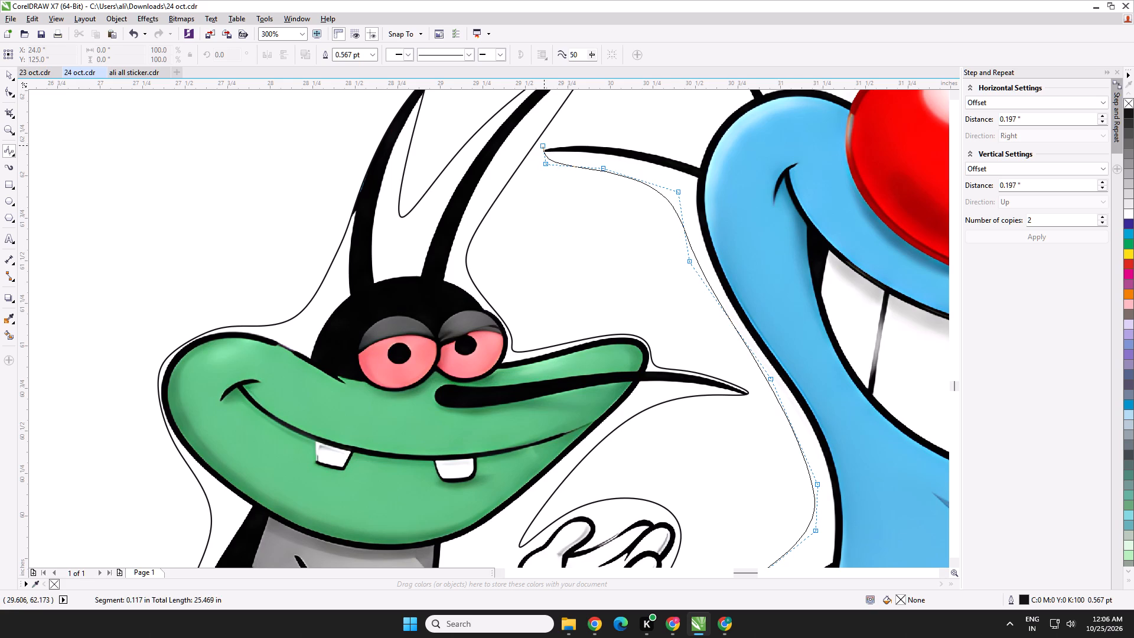
left_click(544, 145)
left_click(608, 121)
Continue the B-spline outline around the tip of Oggy's upper whisker and across above his red nose.
middle_click_drag(626, 110, 626, 534)
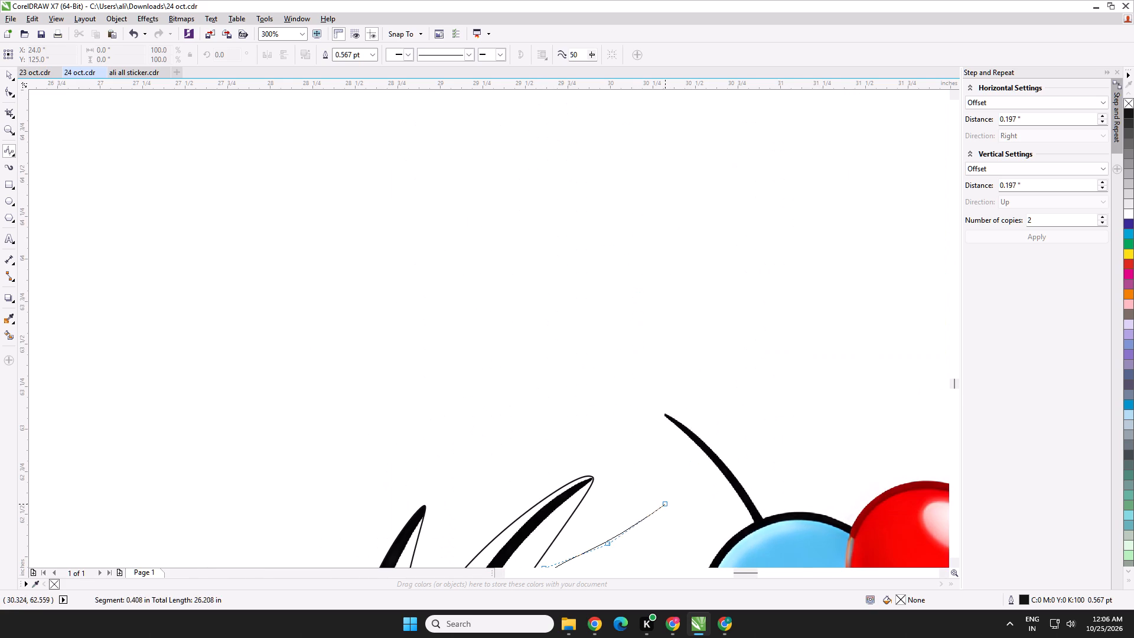
left_click(681, 494)
left_click(647, 395)
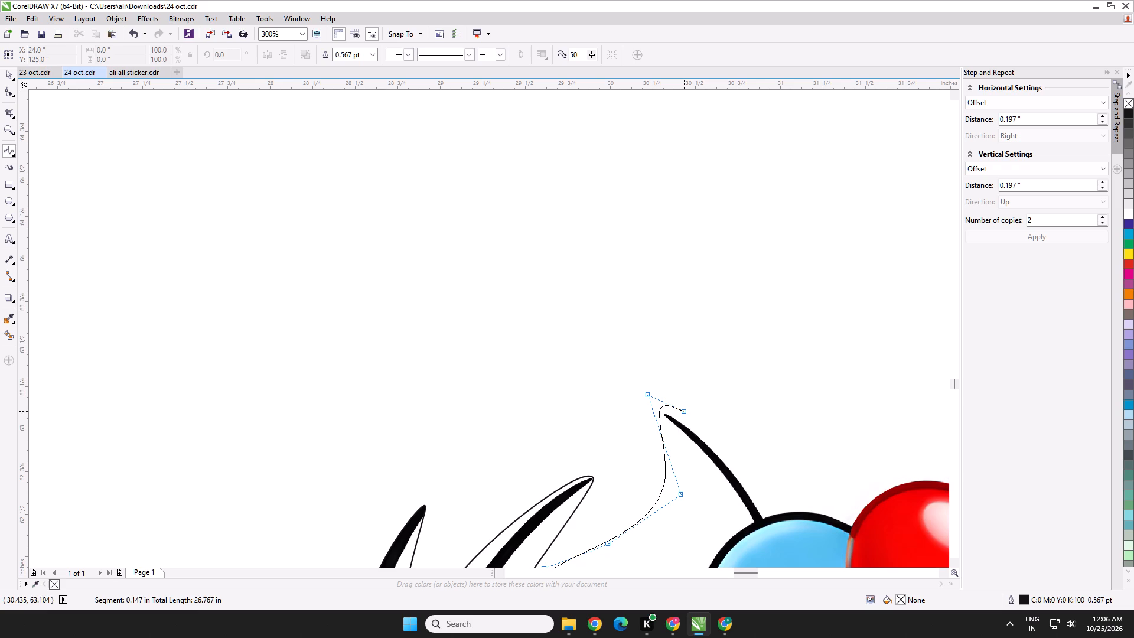
left_click(685, 412)
middle_click_drag(685, 412, 670, 375)
left_click(750, 438)
middle_click_drag(780, 489, 592, 406)
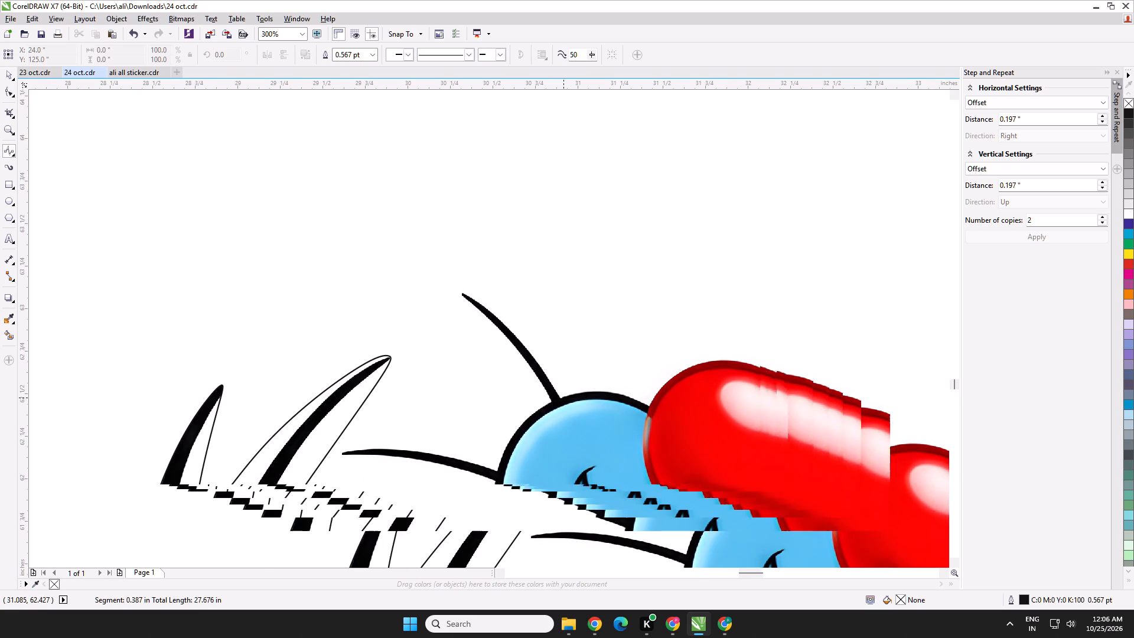
left_click(710, 350)
left_click(810, 327)
middle_click_drag(813, 326, 621, 511)
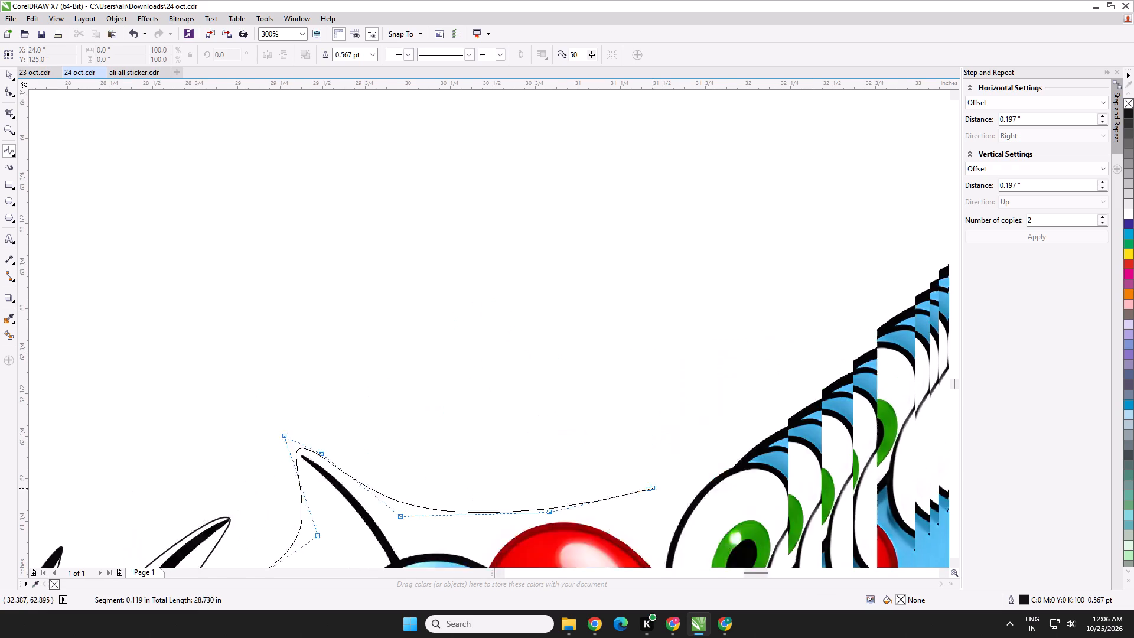
Extend the B-spline outline over both of Oggy's pointed ears, down the back of his head and above his far cheek.
middle_click_drag(621, 511, 418, 633)
left_click(584, 504)
left_click(651, 412)
left_click(671, 402)
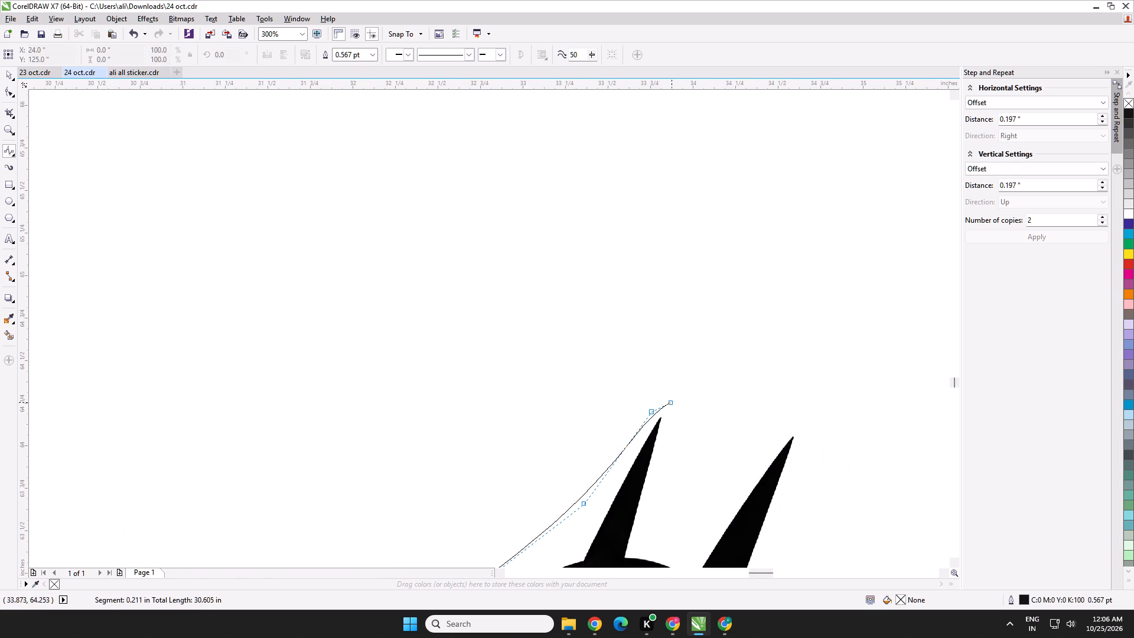
left_click(692, 439)
left_click(801, 428)
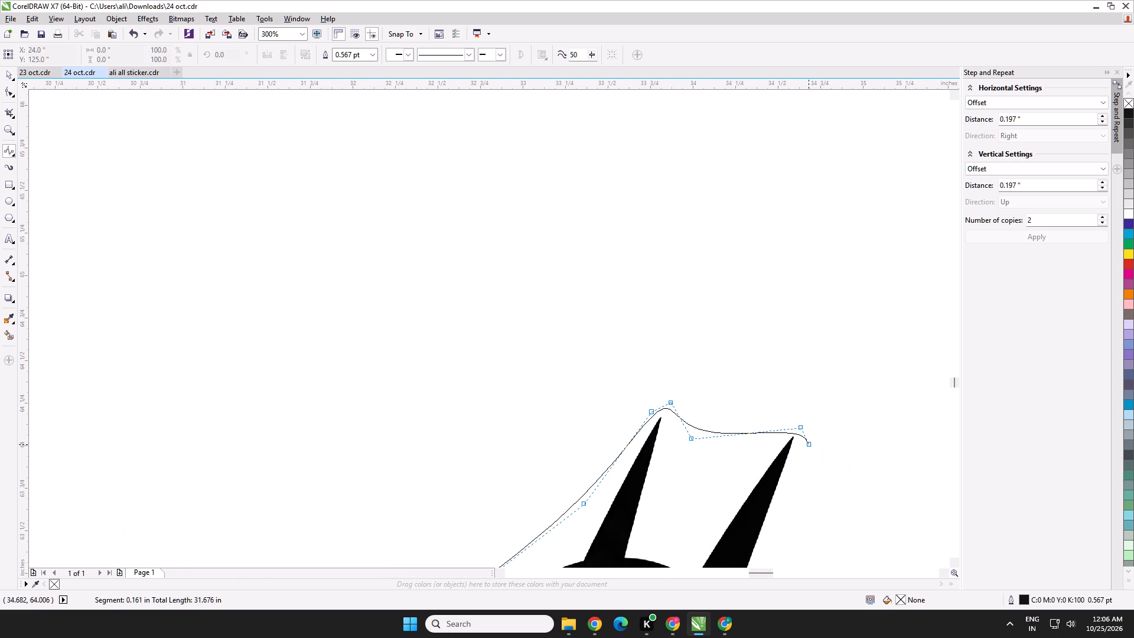
left_click(803, 448)
middle_click_drag(790, 562, 760, 386)
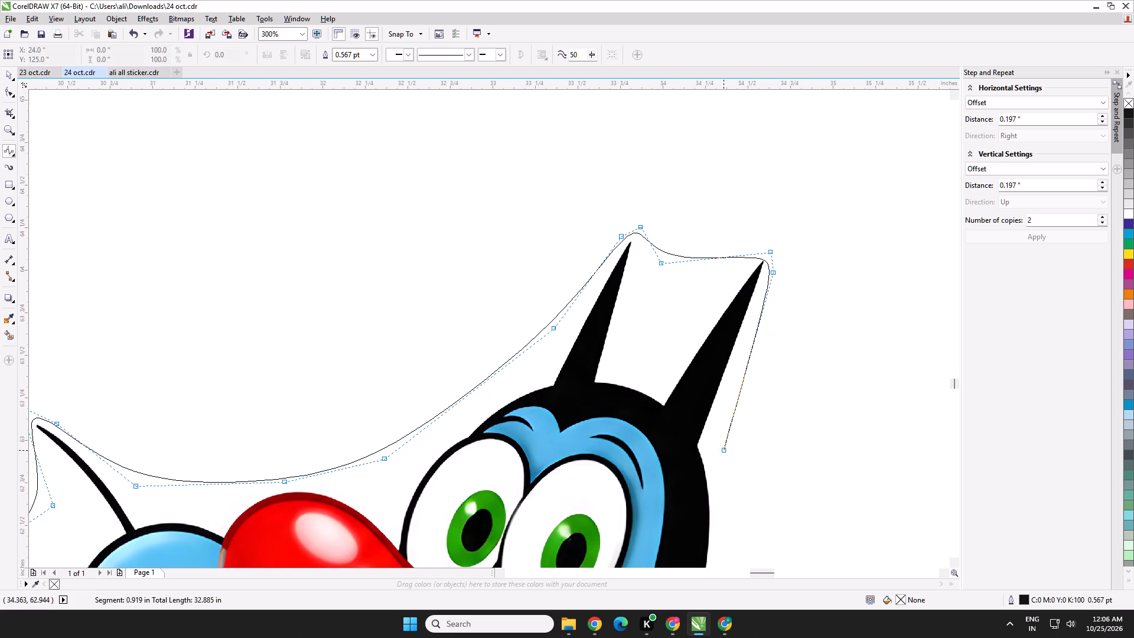
left_click(721, 457)
middle_click_drag(713, 528, 713, 347)
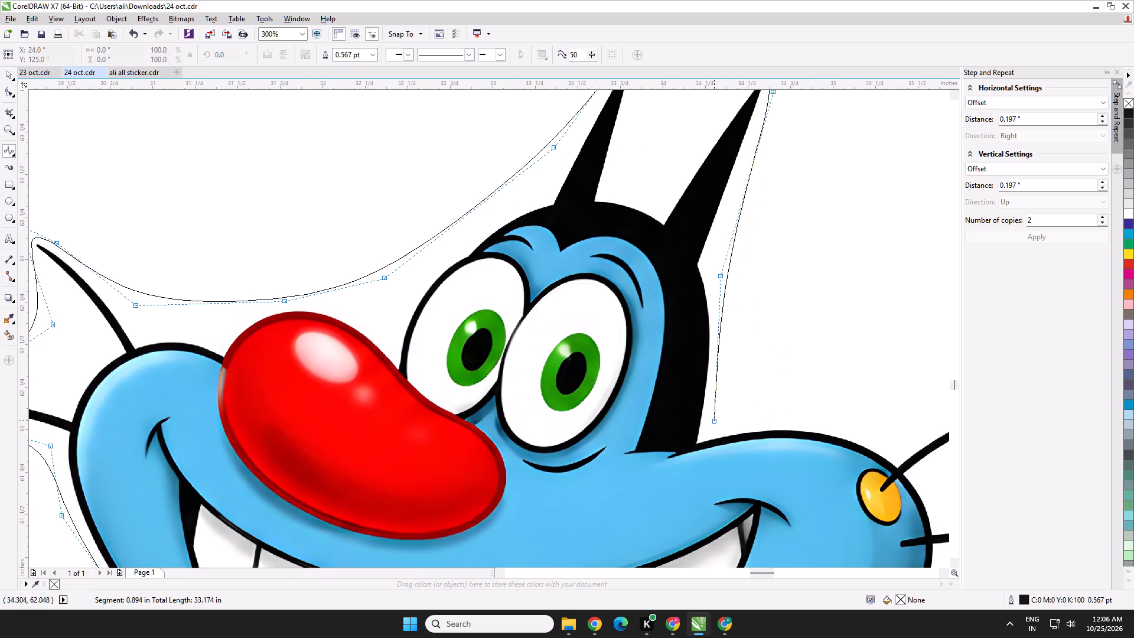
left_click(715, 421)
left_click(866, 414)
Trace the B-spline outline around the tips of the three whiskers on Oggy's cheek with the orange spots.
middle_click_drag(926, 439, 431, 454)
left_click(529, 394)
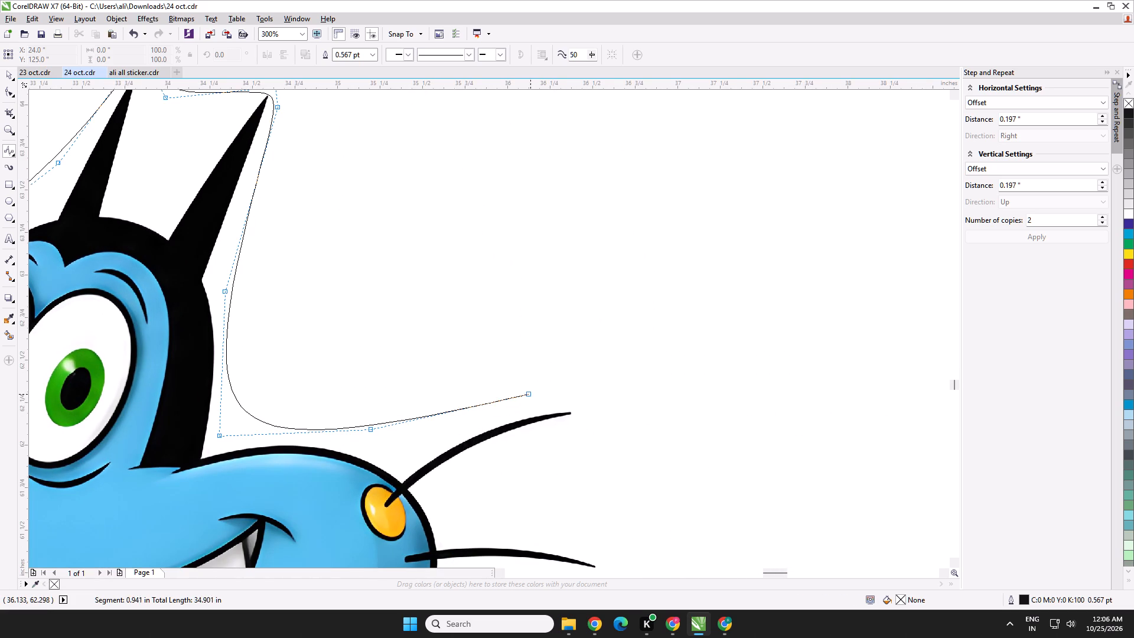
left_click(594, 409)
left_click(540, 489)
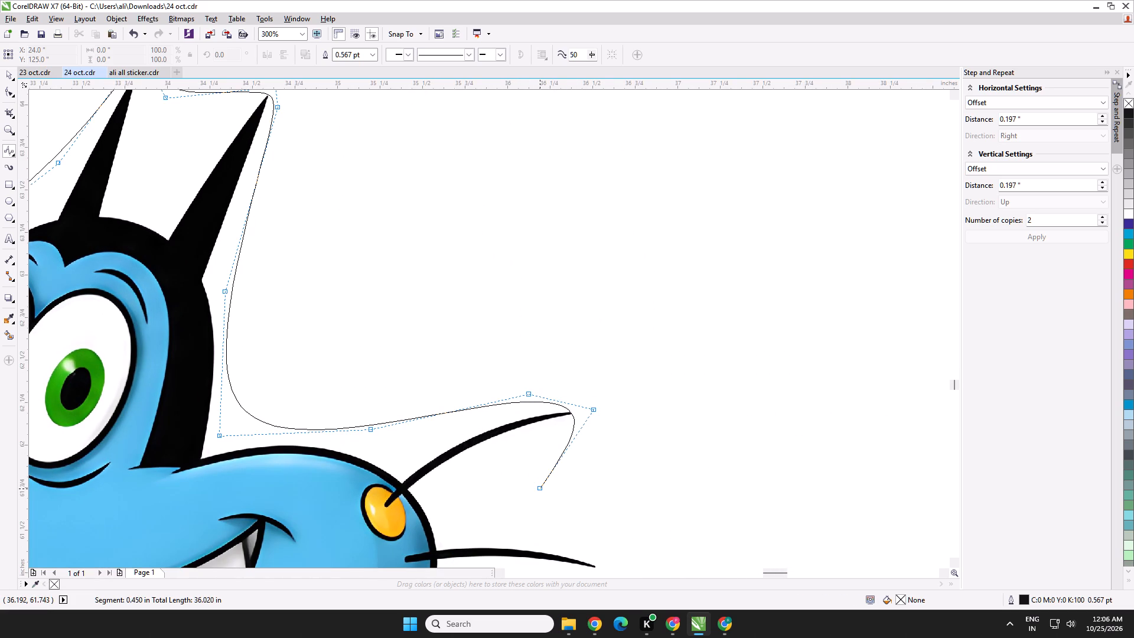
left_click(607, 560)
middle_click_drag(607, 560, 588, 351)
left_click(588, 399)
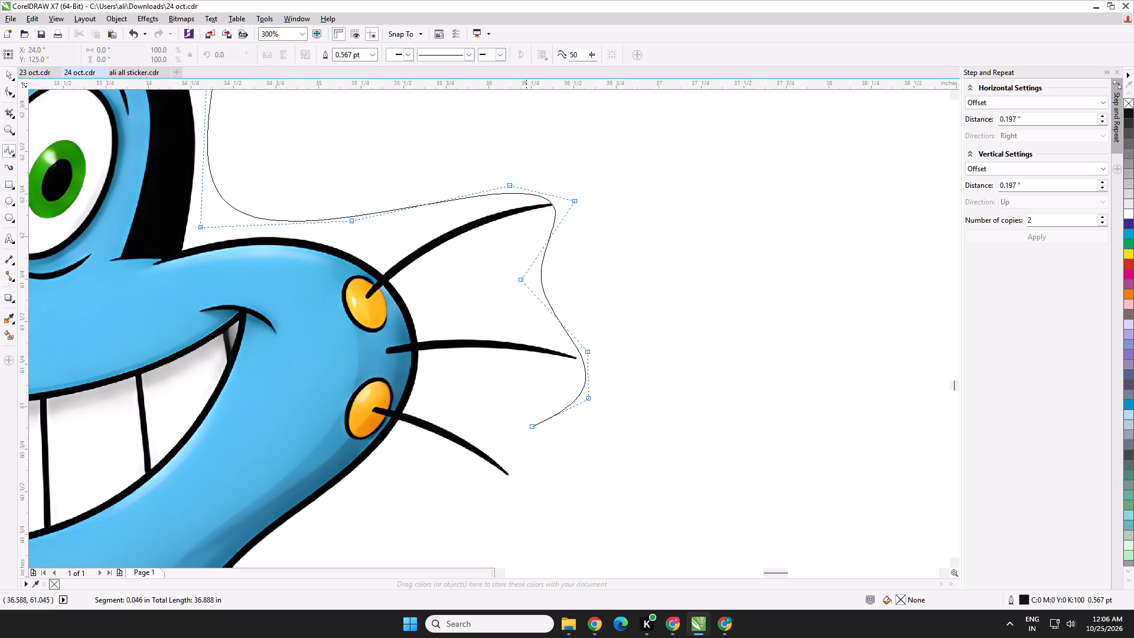
left_click(497, 438)
left_click(518, 482)
left_click(496, 504)
Bring the B-spline outline in under Oggy's cheek and down his arm to the gap between elbow and tail.
middle_click_drag(496, 504, 555, 334)
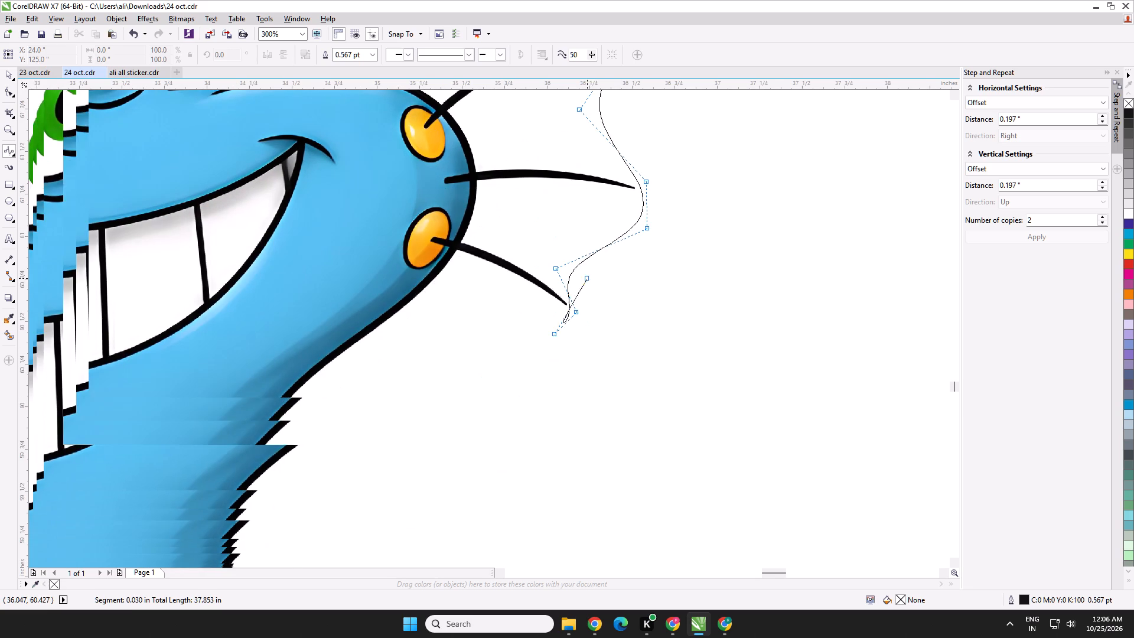
left_click(398, 338)
left_click(255, 507)
middle_click_drag(255, 508, 185, 259)
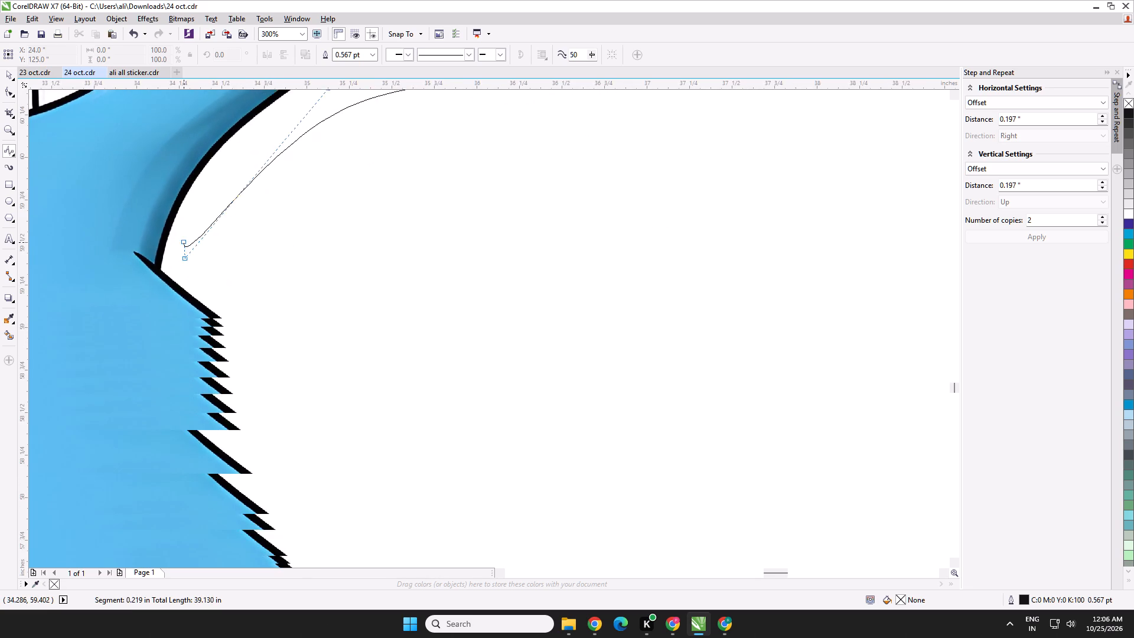
scroll(271, 340, "down", 1)
left_click(331, 367)
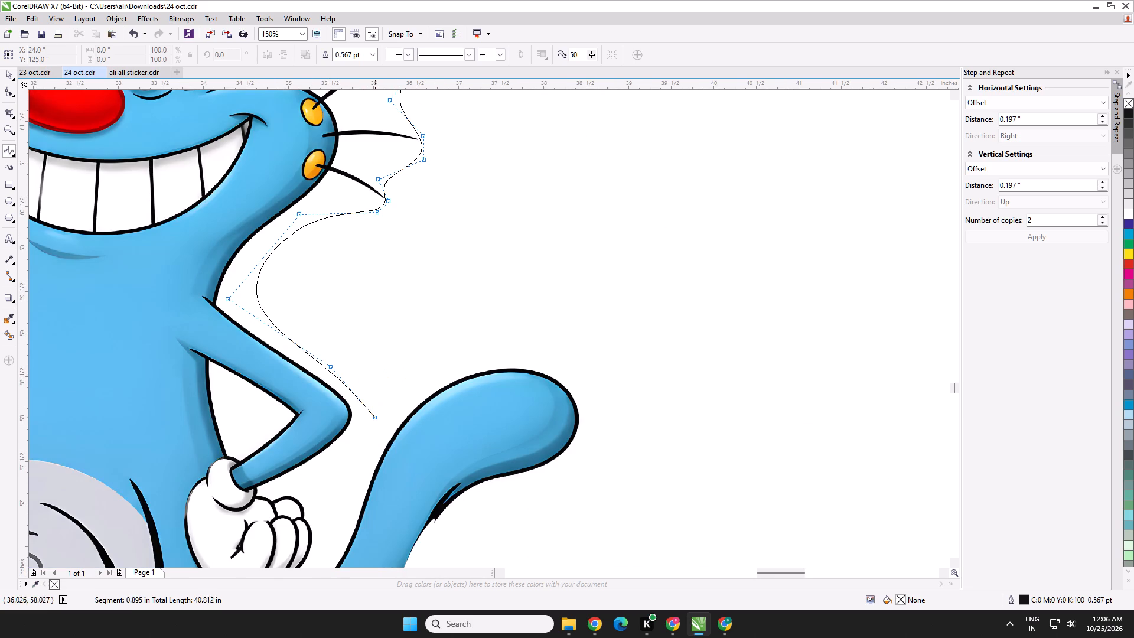
left_click(375, 418)
Trace the B-spline outline around Oggy's raised tail and close it at its start beside the orange-faced cockroach.
left_click(441, 380)
left_click(487, 363)
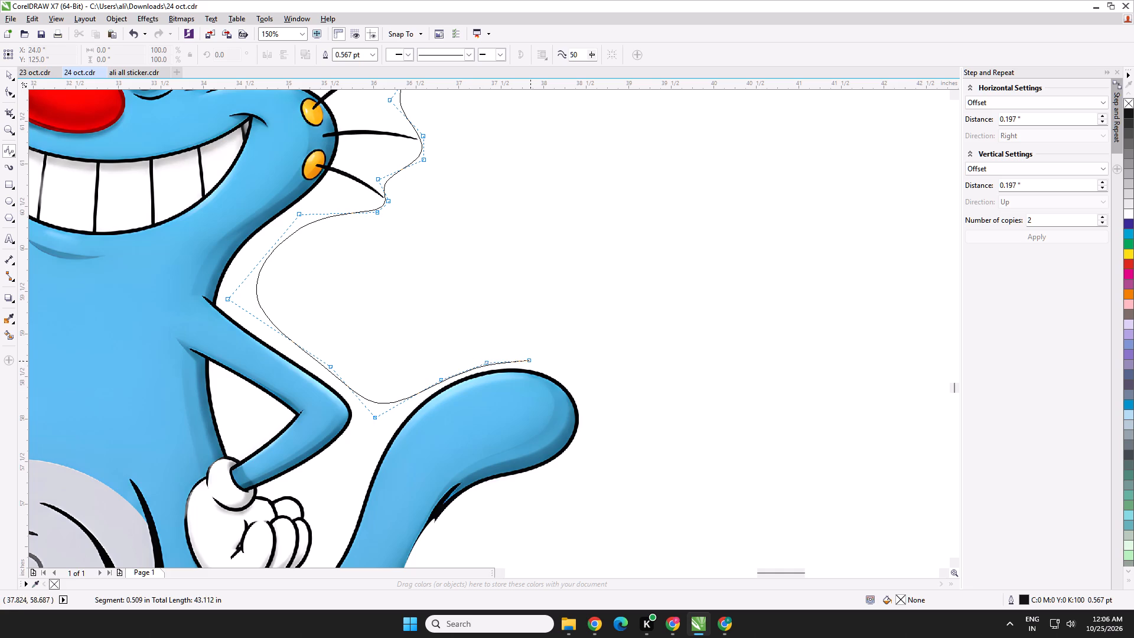
left_click(531, 362)
left_click(566, 377)
left_click(584, 403)
middle_click_drag(584, 405, 581, 281)
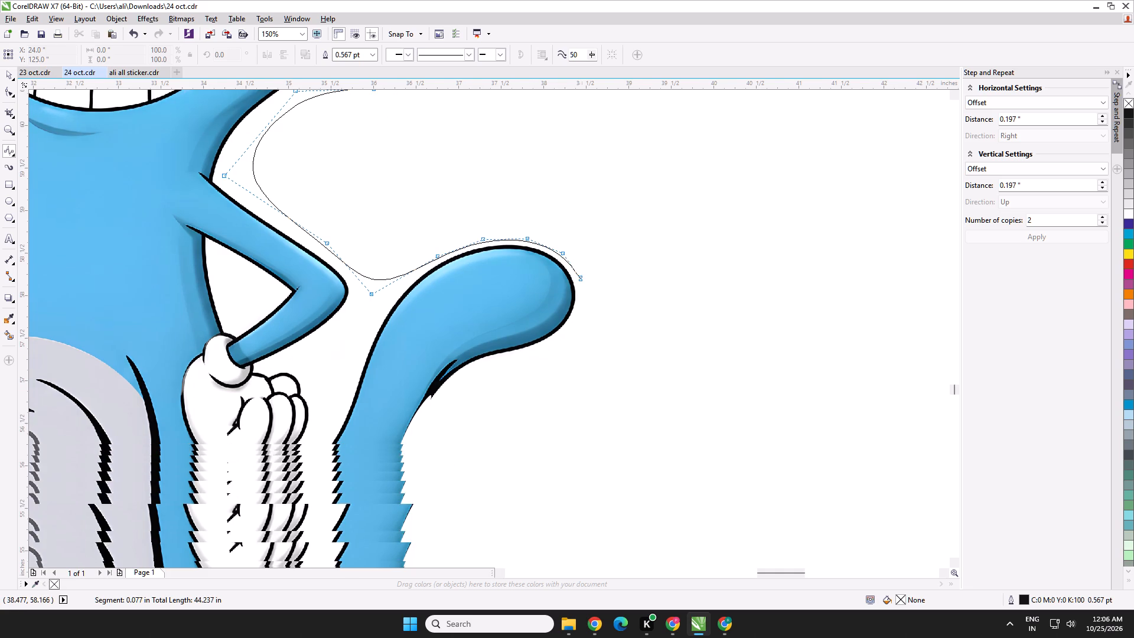
left_click(581, 305)
left_click(552, 356)
left_click(441, 400)
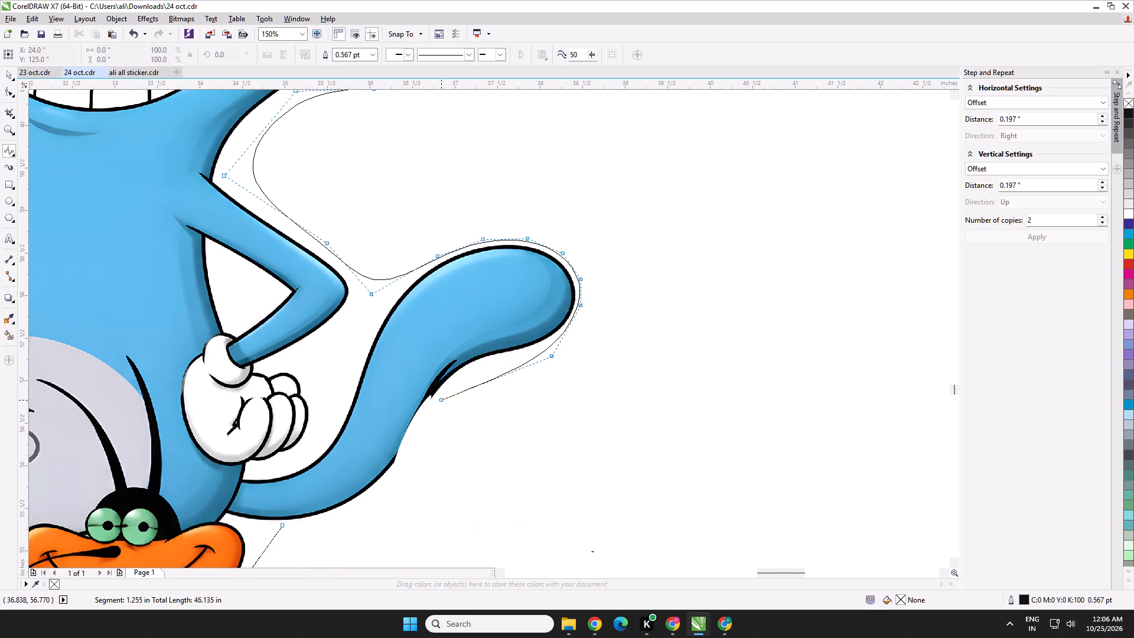
middle_click_drag(437, 411, 467, 320)
left_click(422, 388)
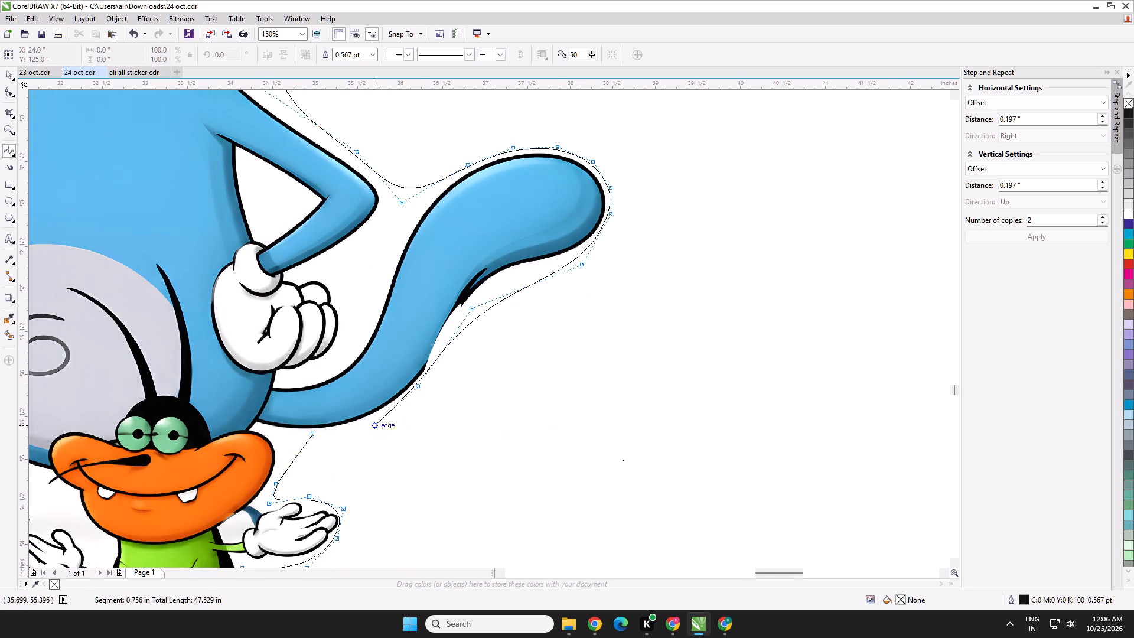
left_click(377, 427)
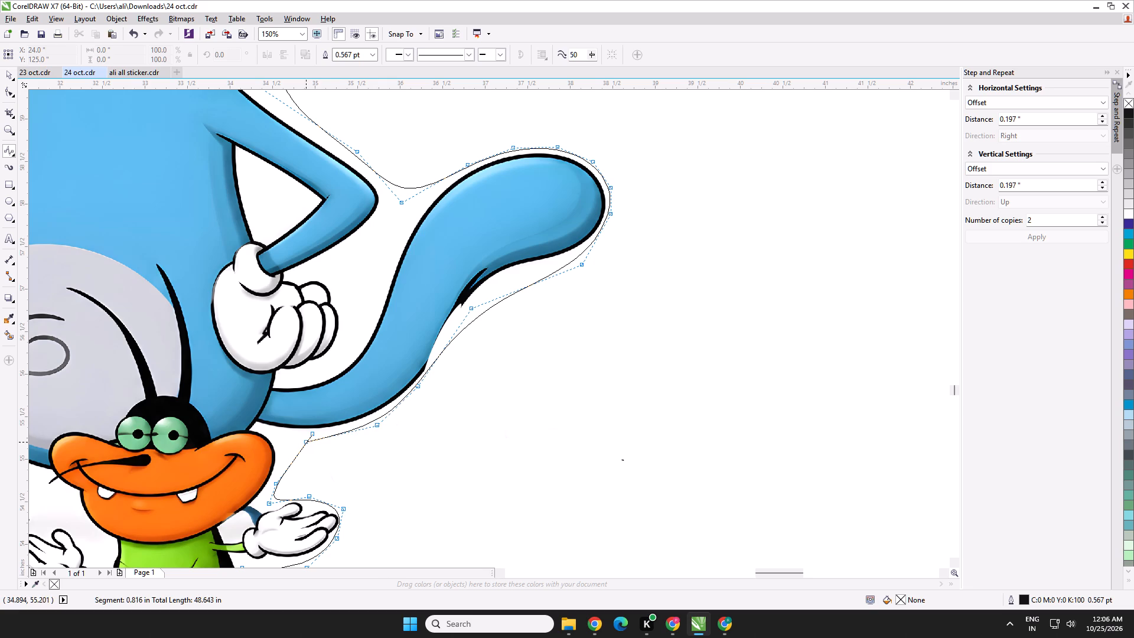
left_click(315, 437)
Intersect the Oggy and cockroaches image with the closed outline and delete the original image.
scroll(330, 436, "down", 1)
middle_click_drag(456, 415, 477, 408)
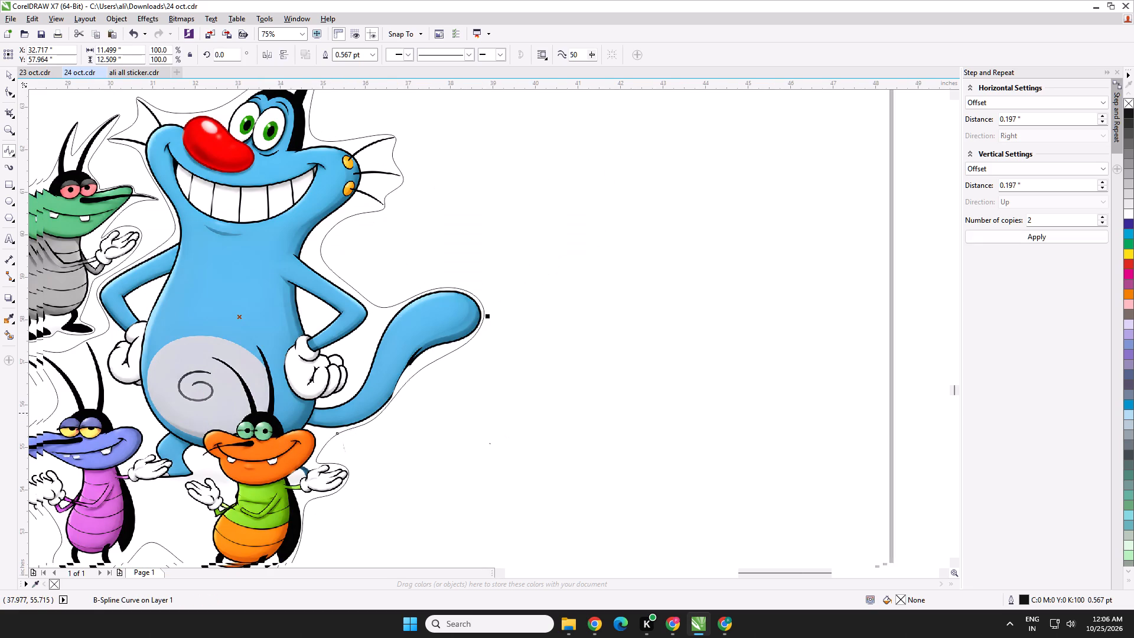
middle_click_drag(477, 408, 590, 384)
left_click(10, 77)
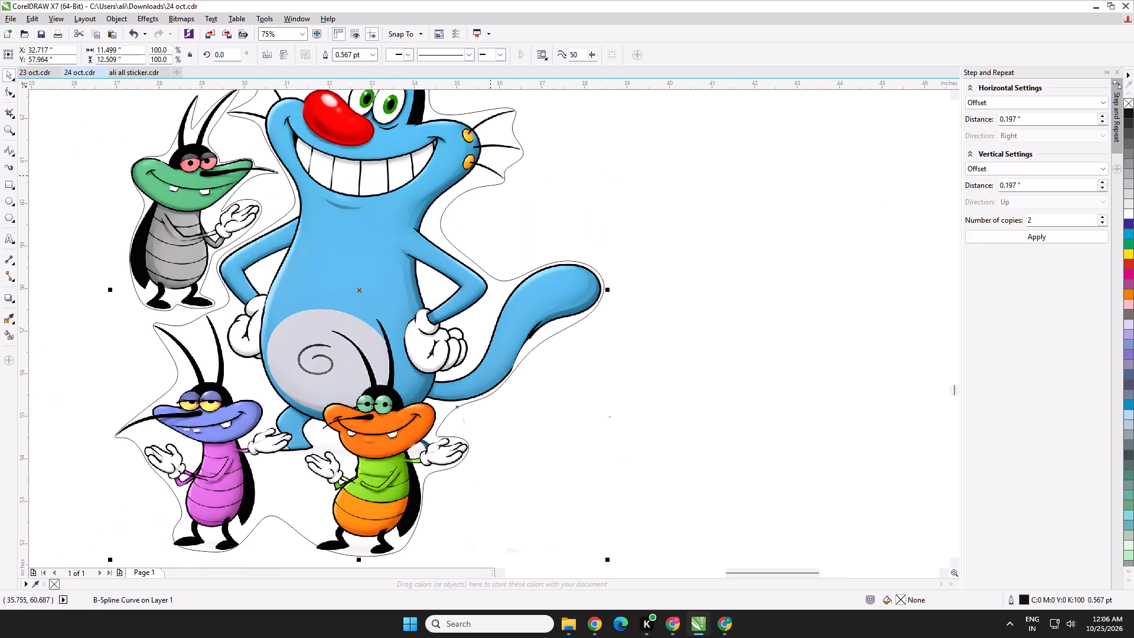
left_click(531, 219, "shift")
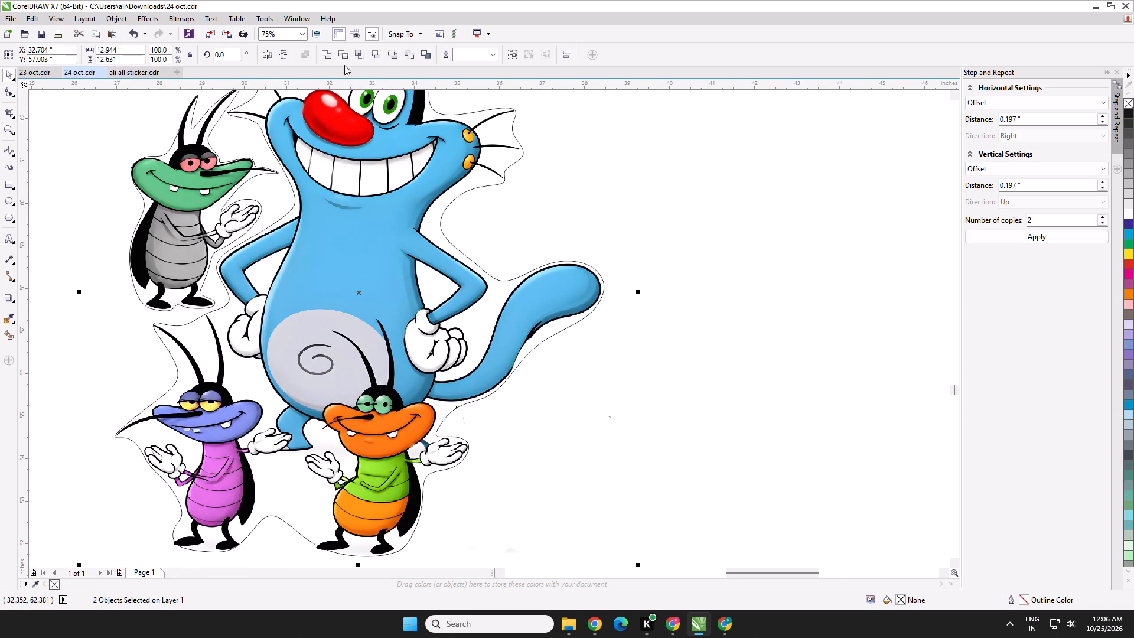
left_click(357, 56)
left_click(565, 220)
key("Delete")
Select the Oggy and cockroach cutouts with their outlines and set their size to 16 by 22.5 inches.
scroll(565, 220, "down", 2)
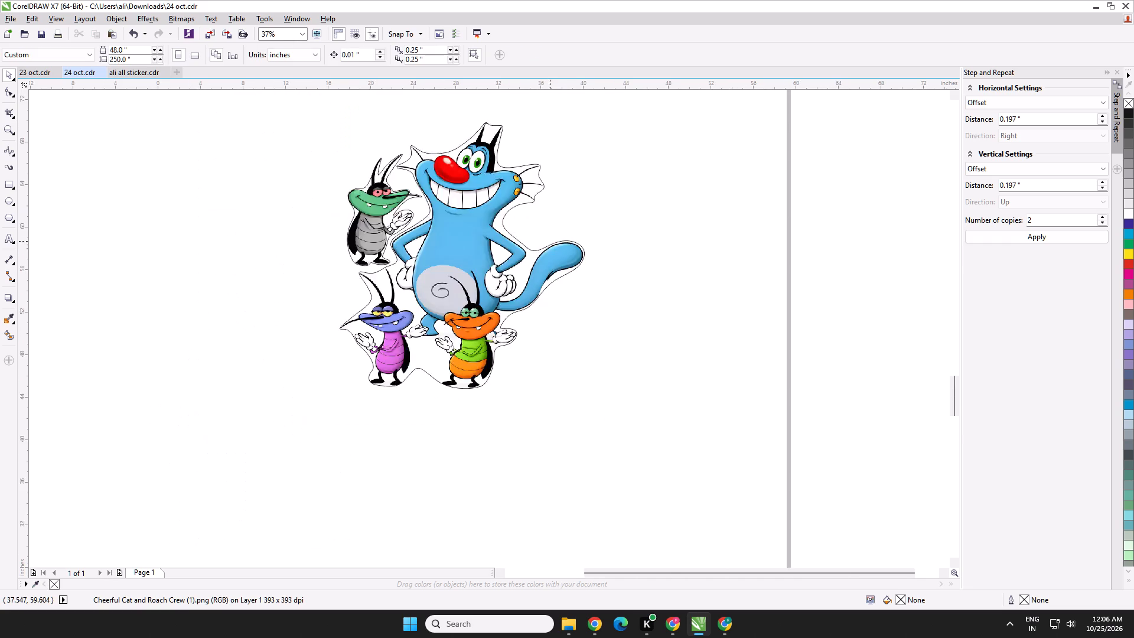
scroll(524, 220, "up", 1)
left_click_drag(318, 129, 487, 305)
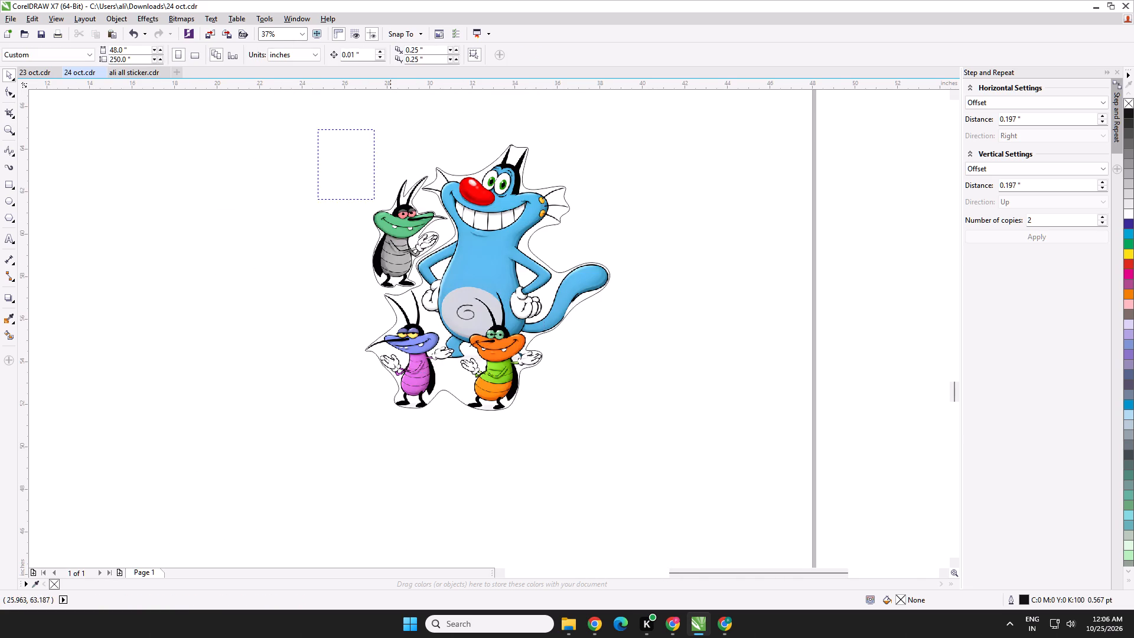
left_click_drag(487, 305, 631, 471)
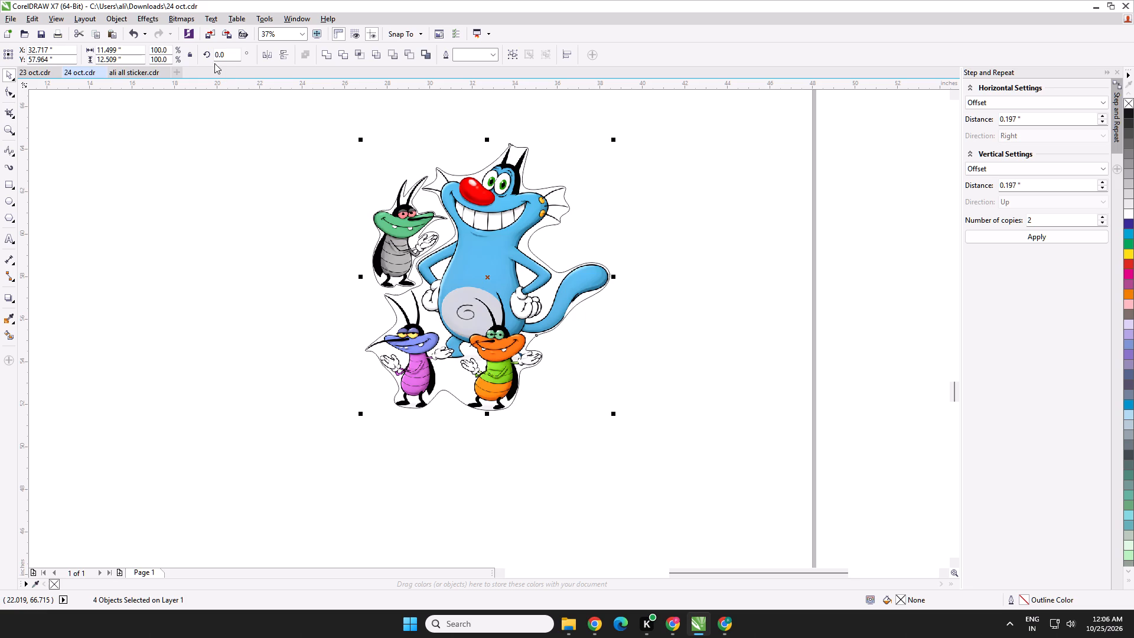
double_click(107, 50)
type("16")
key("Tab")
type("22.5")
key("Return")
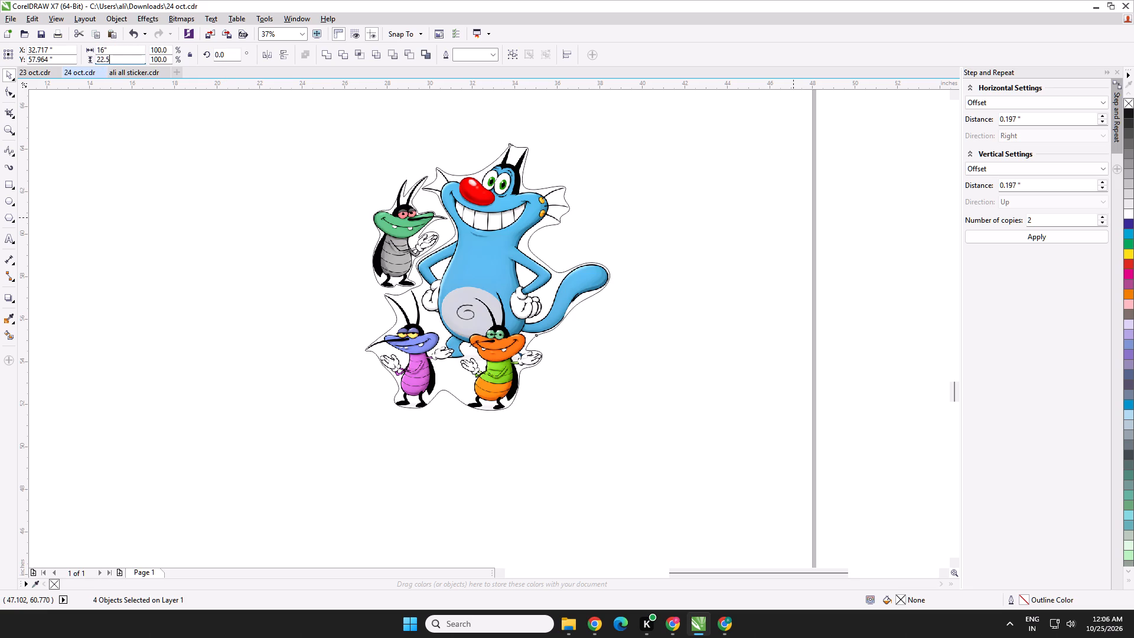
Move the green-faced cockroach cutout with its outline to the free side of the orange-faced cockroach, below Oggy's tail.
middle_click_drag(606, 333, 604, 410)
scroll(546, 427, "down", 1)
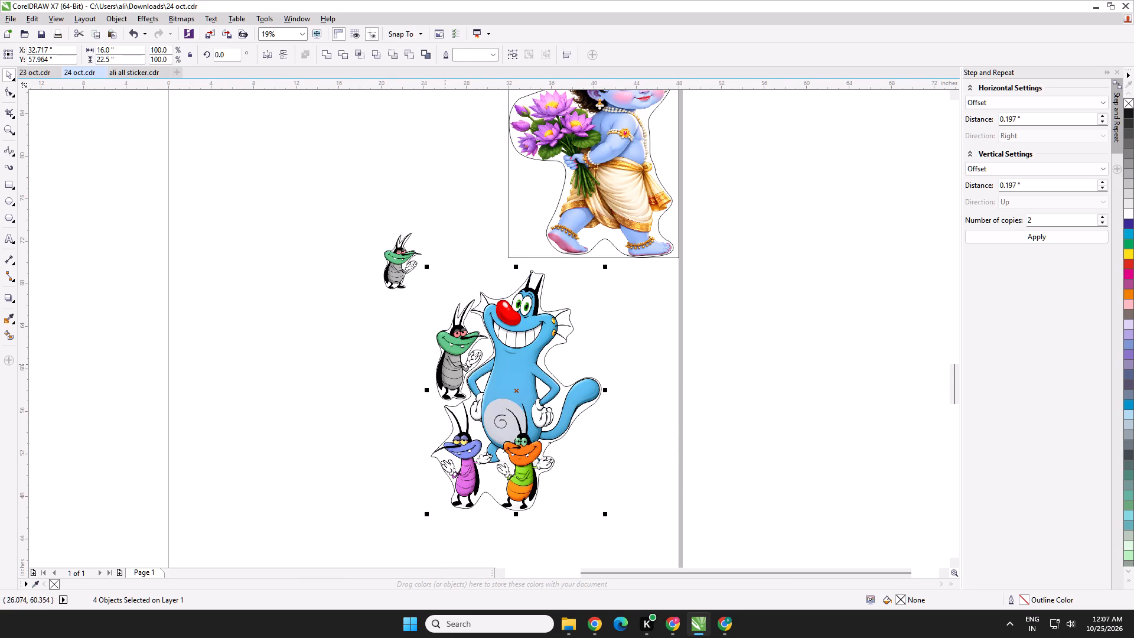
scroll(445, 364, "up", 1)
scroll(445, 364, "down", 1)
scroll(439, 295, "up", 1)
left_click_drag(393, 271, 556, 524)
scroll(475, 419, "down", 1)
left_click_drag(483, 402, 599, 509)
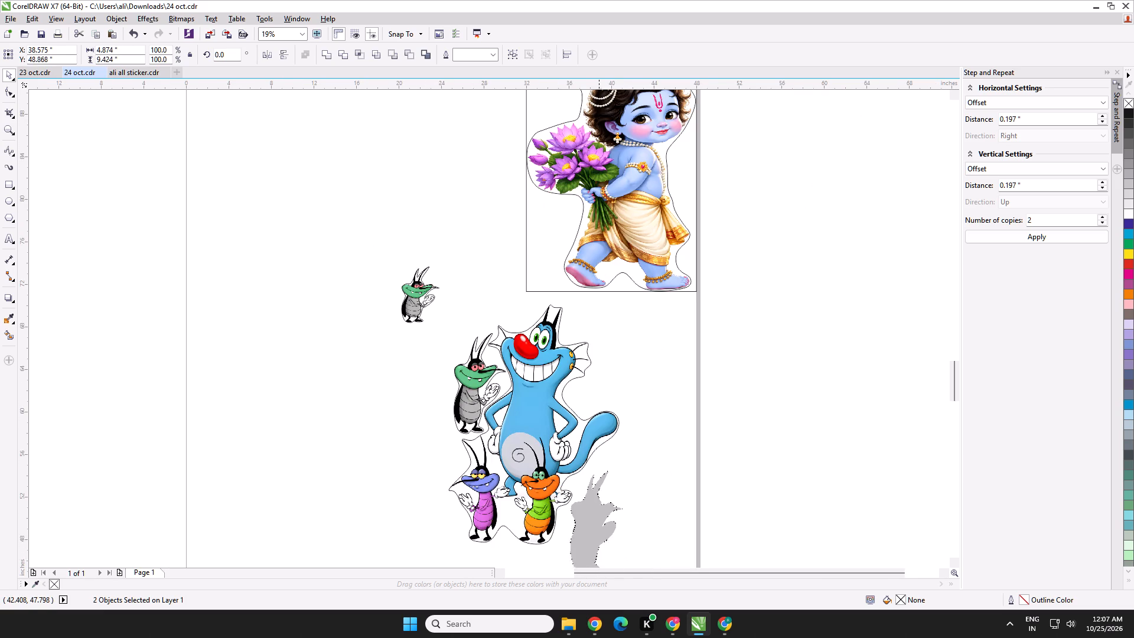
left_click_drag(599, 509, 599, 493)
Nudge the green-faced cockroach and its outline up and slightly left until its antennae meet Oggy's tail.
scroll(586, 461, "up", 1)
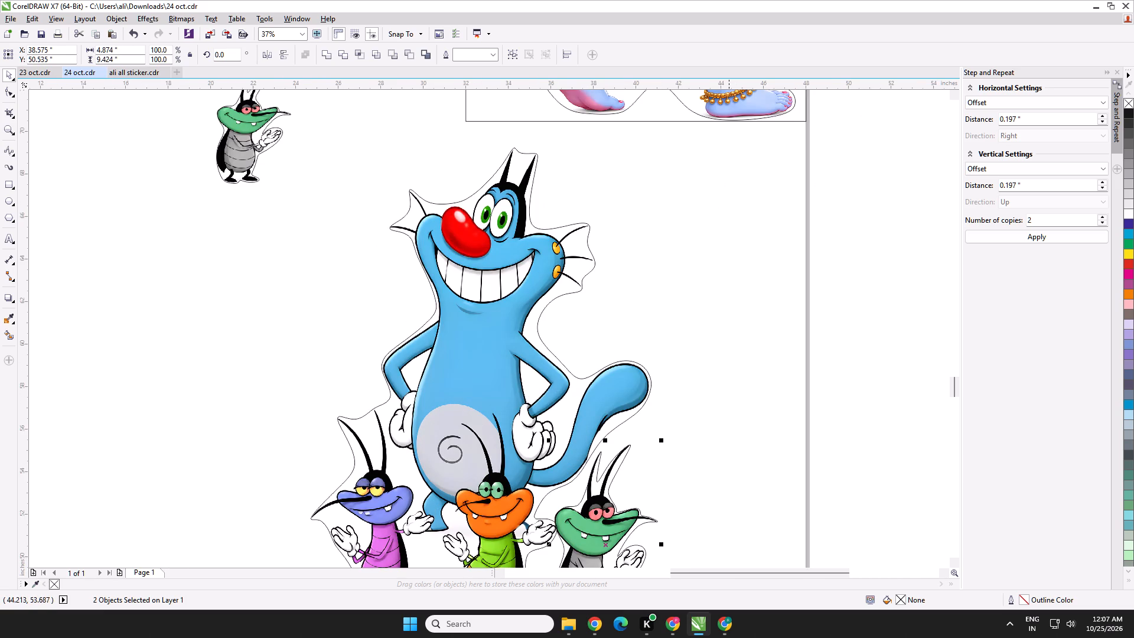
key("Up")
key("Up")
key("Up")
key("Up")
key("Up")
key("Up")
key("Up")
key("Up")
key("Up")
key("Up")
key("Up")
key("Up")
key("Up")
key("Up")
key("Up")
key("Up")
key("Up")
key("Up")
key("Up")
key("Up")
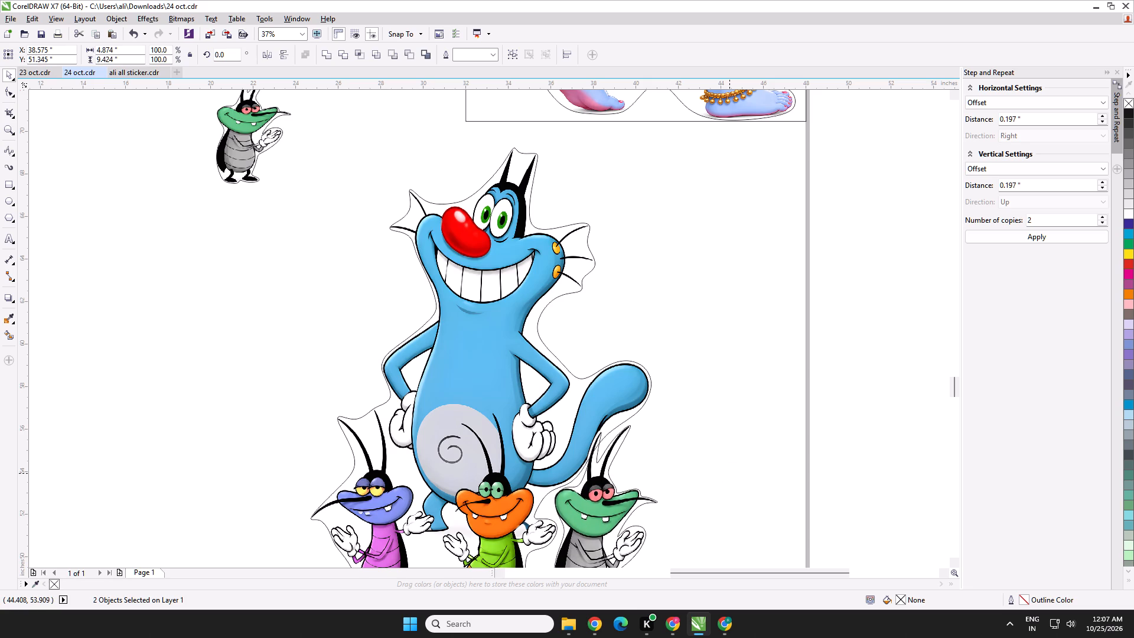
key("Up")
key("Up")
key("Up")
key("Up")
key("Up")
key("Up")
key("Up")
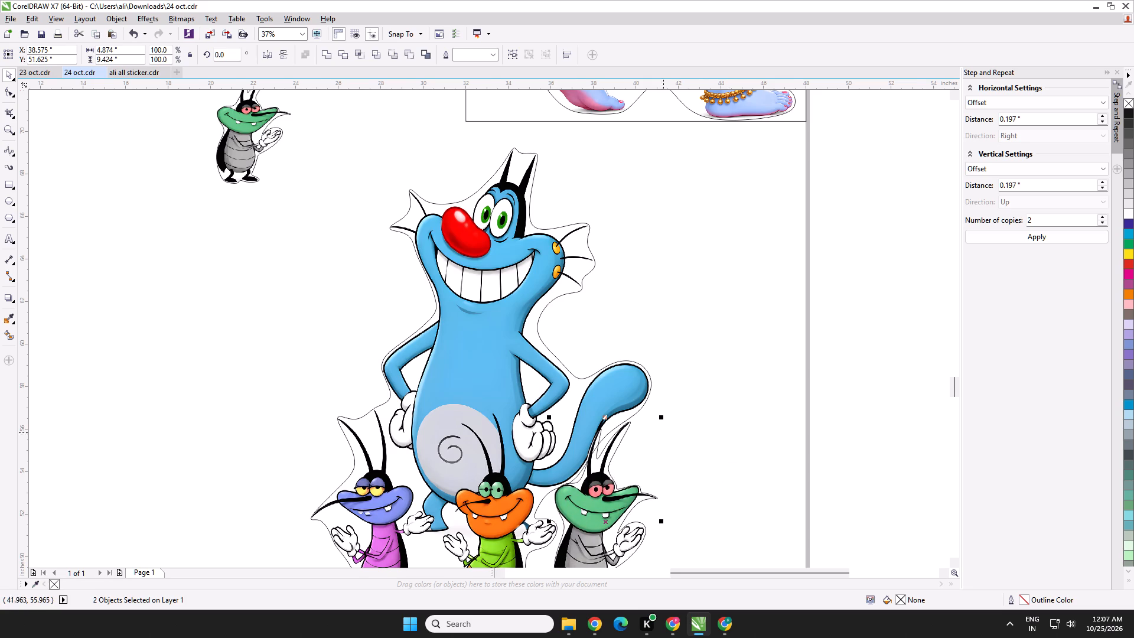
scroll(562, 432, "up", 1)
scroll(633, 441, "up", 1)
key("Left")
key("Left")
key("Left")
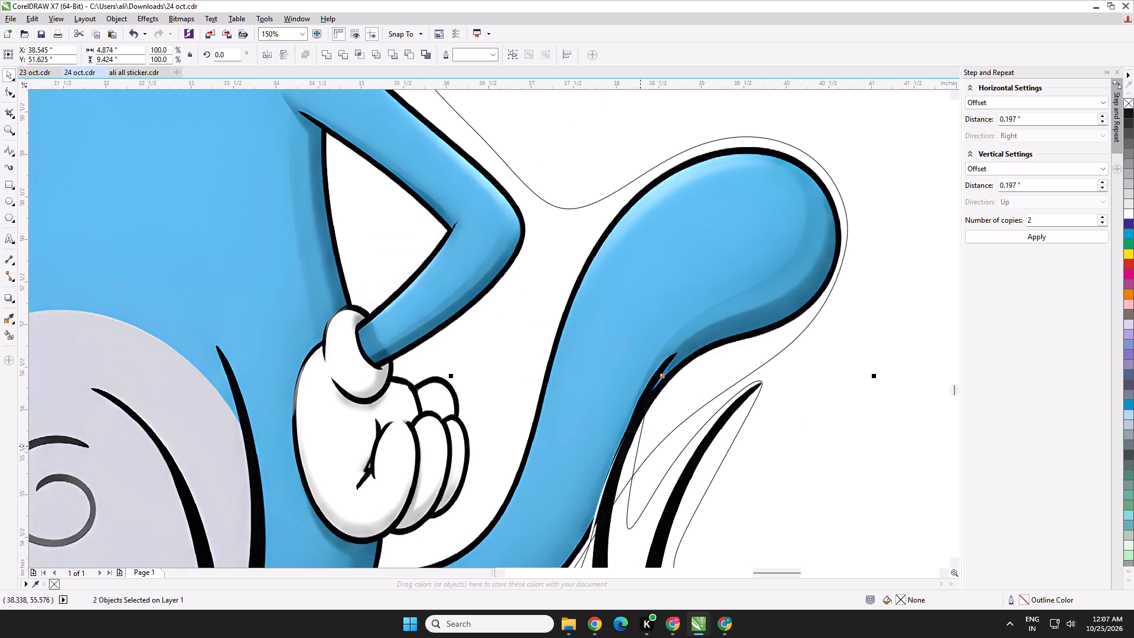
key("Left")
Examine how the green-faced cockroach lines up with the other two cockroaches and Oggy's tail.
scroll(646, 446, "down", 2)
middle_click_drag(640, 474, 650, 239)
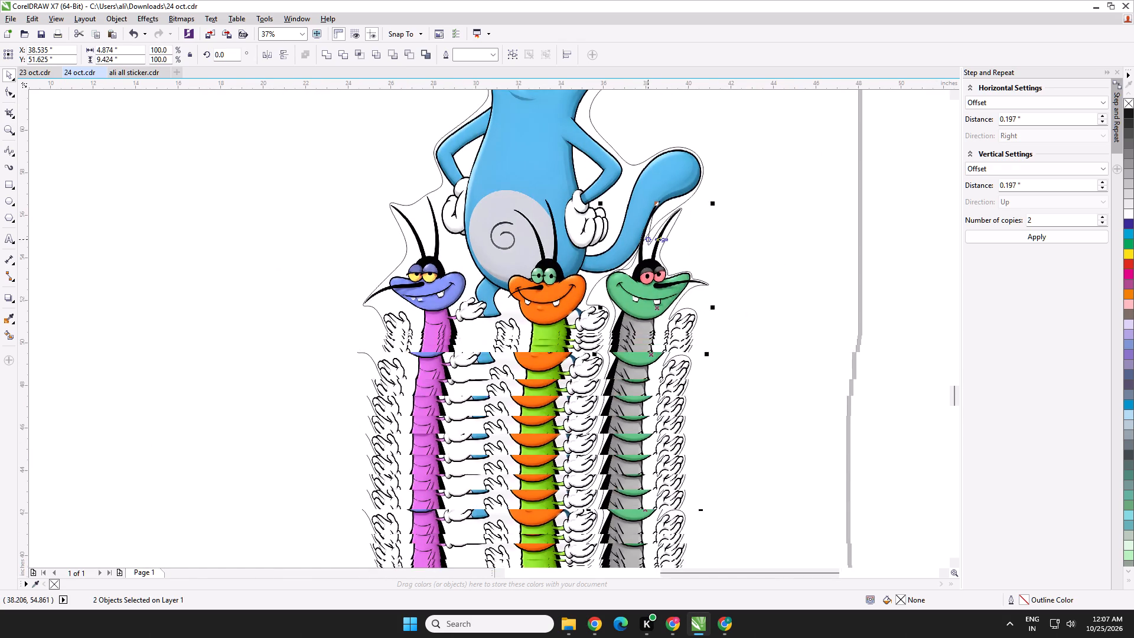
middle_click_drag(681, 378, 686, 359)
scroll(627, 266, "up", 2)
middle_click_drag(621, 263, 621, 283)
scroll(622, 329, "down", 1)
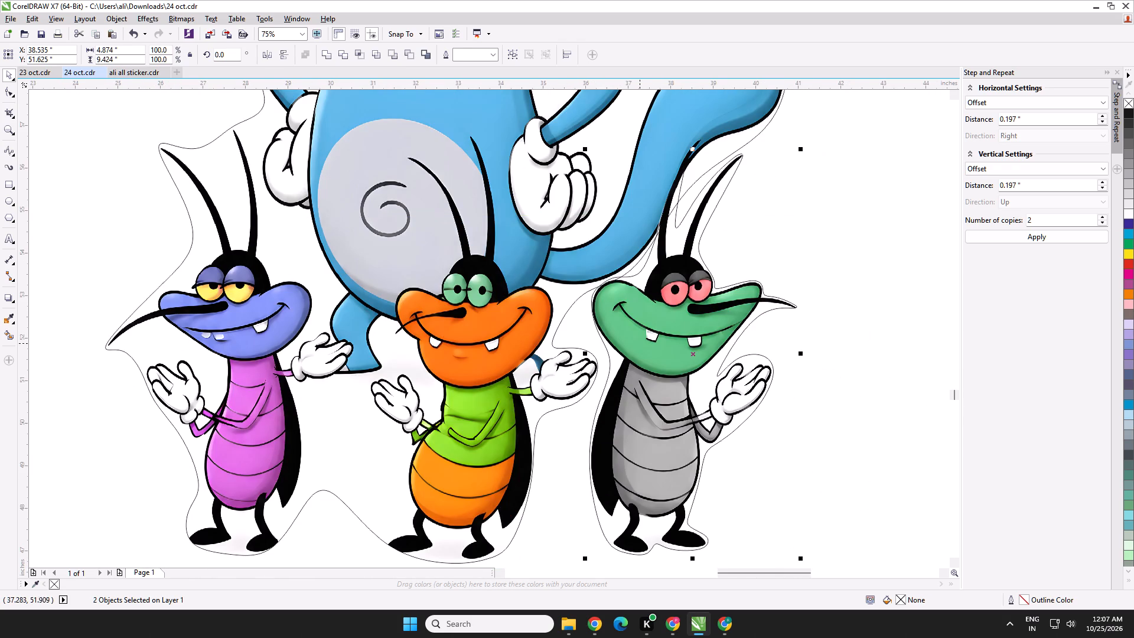
scroll(640, 367, "down", 1)
middle_click_drag(640, 386, 643, 375)
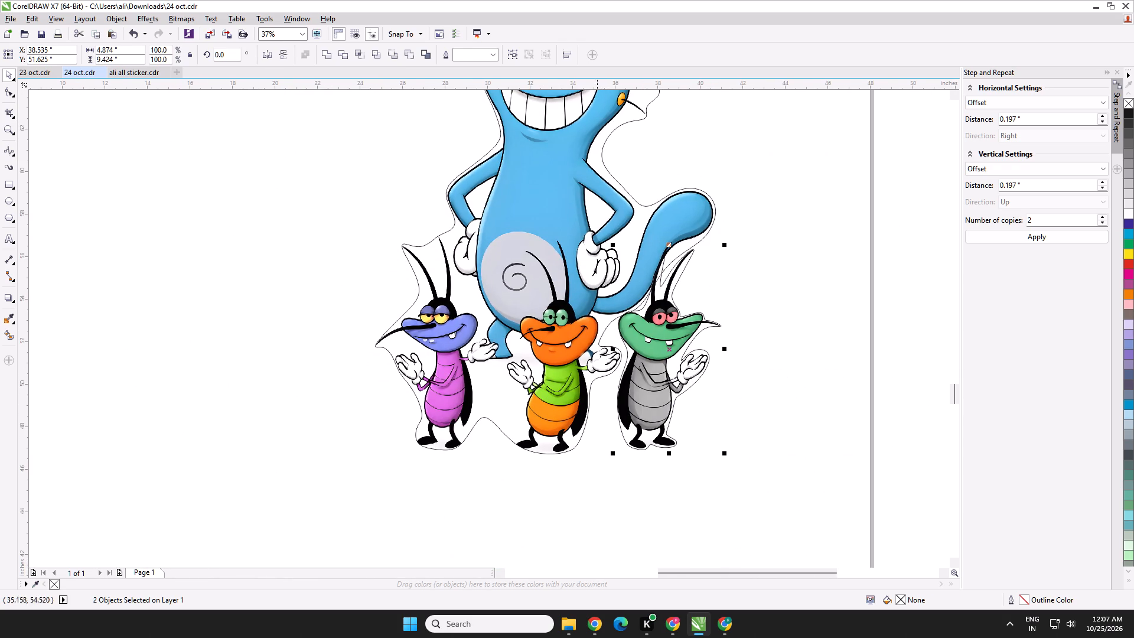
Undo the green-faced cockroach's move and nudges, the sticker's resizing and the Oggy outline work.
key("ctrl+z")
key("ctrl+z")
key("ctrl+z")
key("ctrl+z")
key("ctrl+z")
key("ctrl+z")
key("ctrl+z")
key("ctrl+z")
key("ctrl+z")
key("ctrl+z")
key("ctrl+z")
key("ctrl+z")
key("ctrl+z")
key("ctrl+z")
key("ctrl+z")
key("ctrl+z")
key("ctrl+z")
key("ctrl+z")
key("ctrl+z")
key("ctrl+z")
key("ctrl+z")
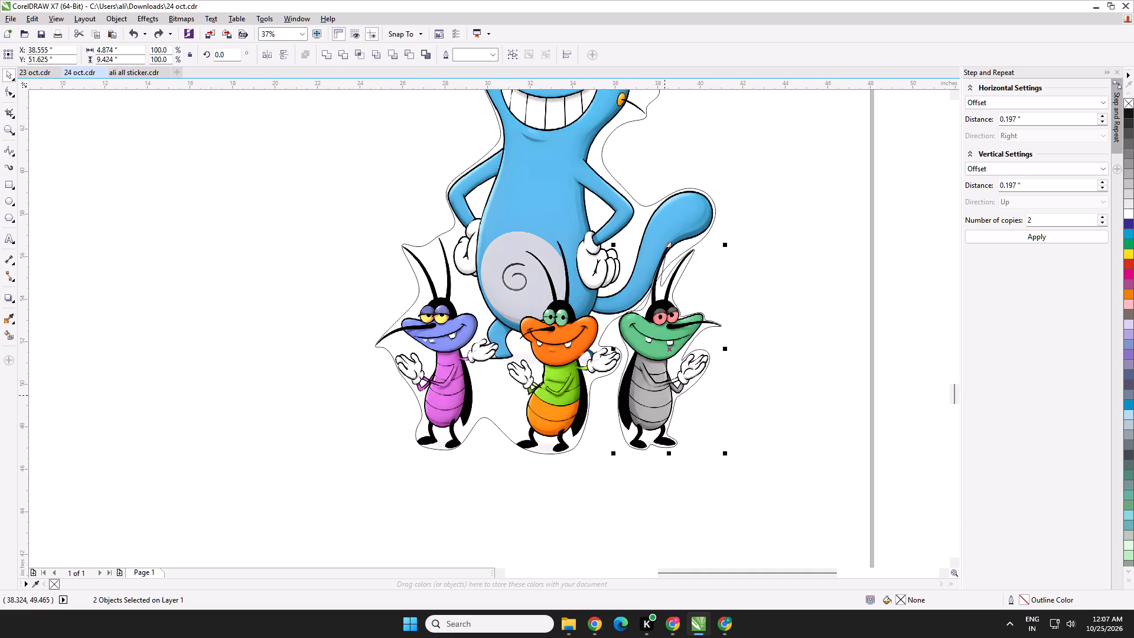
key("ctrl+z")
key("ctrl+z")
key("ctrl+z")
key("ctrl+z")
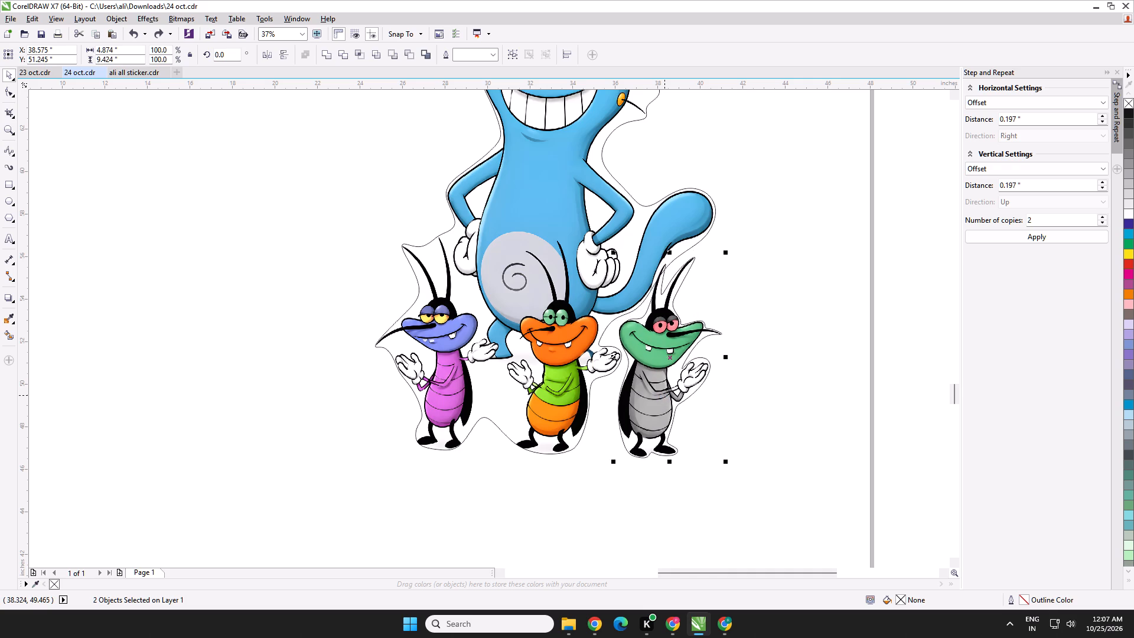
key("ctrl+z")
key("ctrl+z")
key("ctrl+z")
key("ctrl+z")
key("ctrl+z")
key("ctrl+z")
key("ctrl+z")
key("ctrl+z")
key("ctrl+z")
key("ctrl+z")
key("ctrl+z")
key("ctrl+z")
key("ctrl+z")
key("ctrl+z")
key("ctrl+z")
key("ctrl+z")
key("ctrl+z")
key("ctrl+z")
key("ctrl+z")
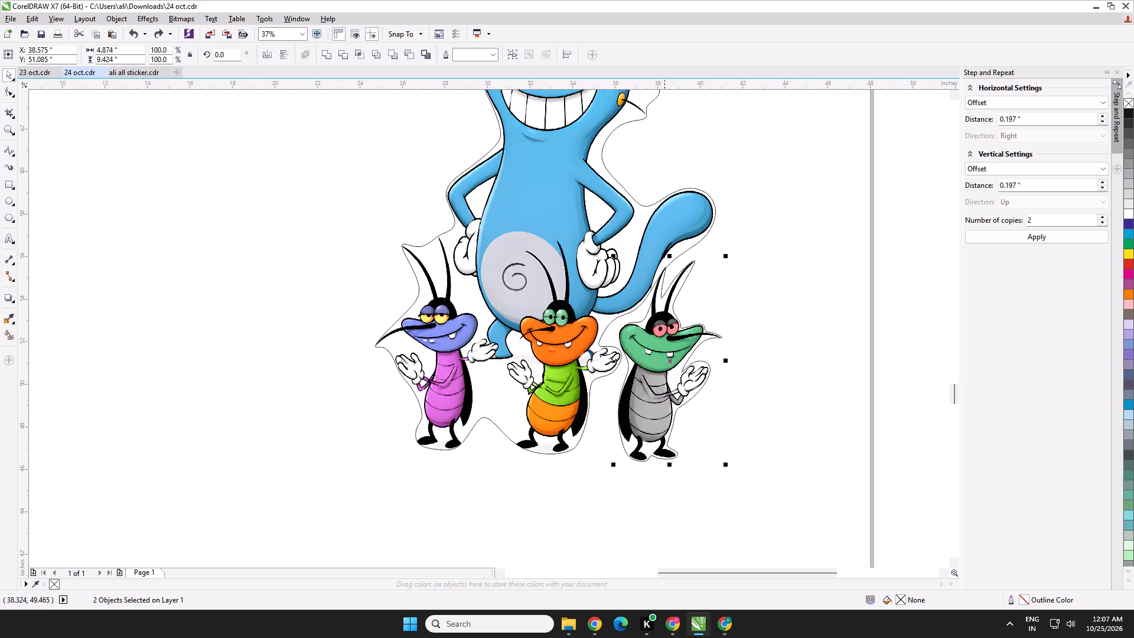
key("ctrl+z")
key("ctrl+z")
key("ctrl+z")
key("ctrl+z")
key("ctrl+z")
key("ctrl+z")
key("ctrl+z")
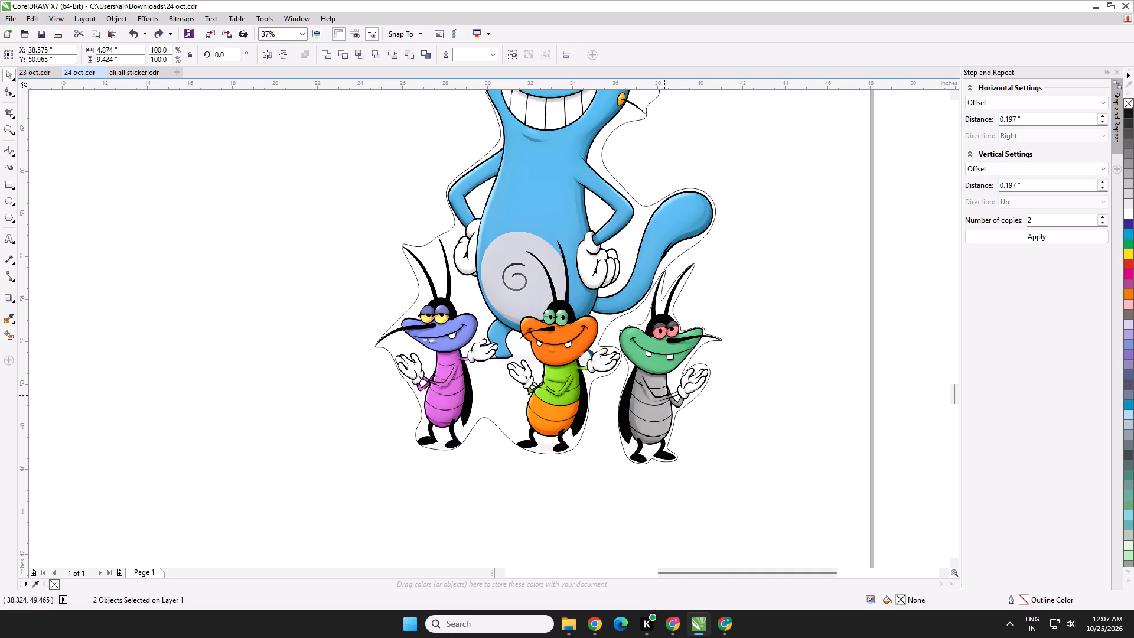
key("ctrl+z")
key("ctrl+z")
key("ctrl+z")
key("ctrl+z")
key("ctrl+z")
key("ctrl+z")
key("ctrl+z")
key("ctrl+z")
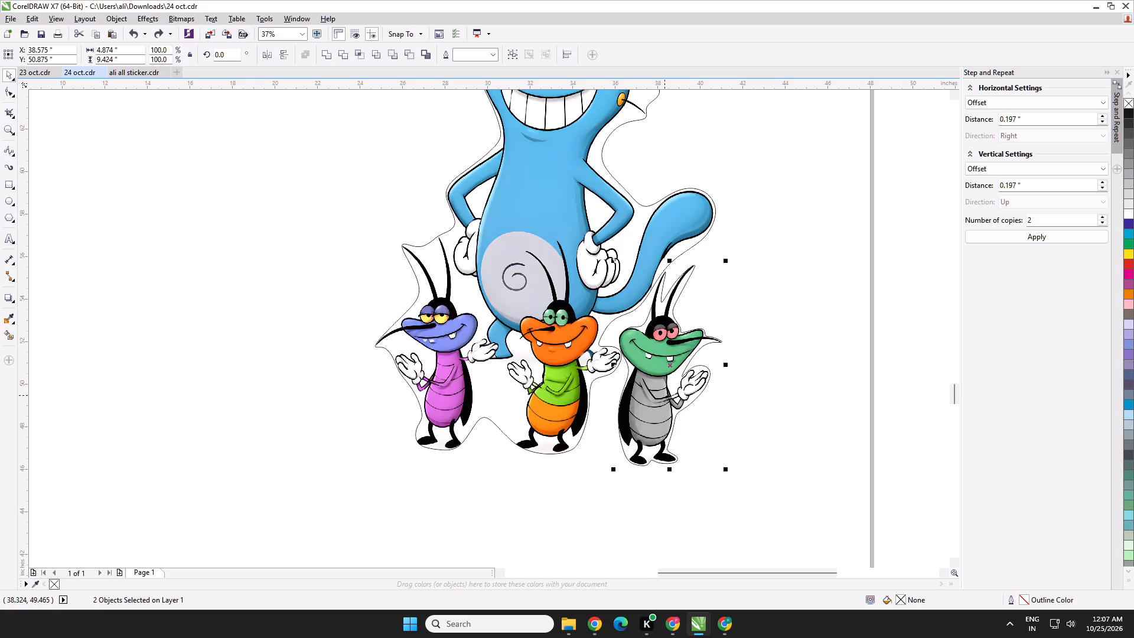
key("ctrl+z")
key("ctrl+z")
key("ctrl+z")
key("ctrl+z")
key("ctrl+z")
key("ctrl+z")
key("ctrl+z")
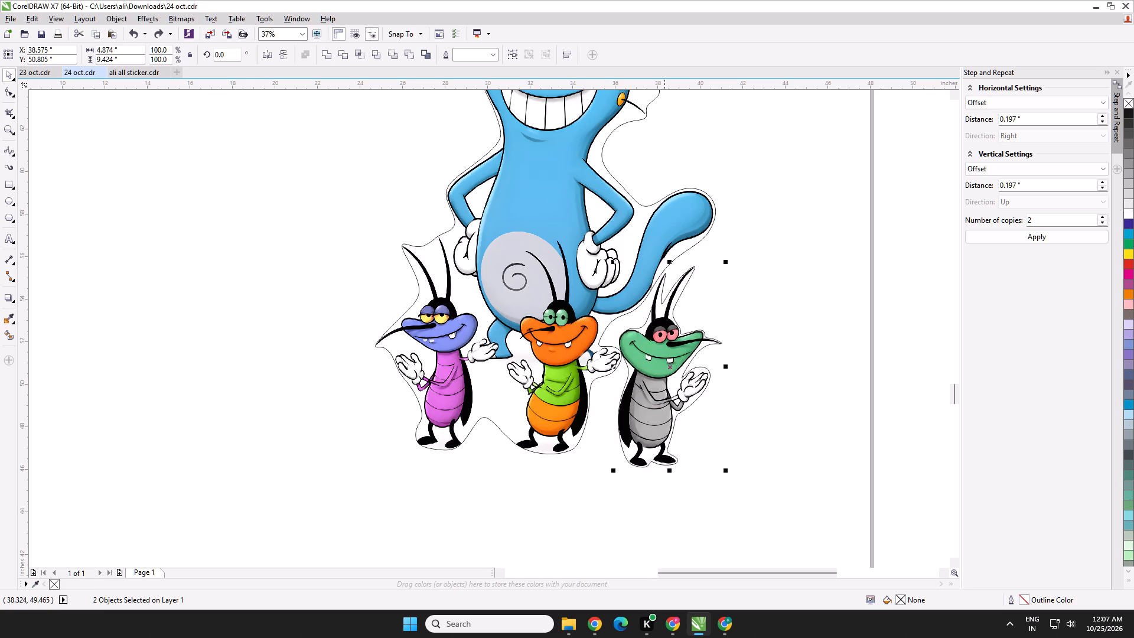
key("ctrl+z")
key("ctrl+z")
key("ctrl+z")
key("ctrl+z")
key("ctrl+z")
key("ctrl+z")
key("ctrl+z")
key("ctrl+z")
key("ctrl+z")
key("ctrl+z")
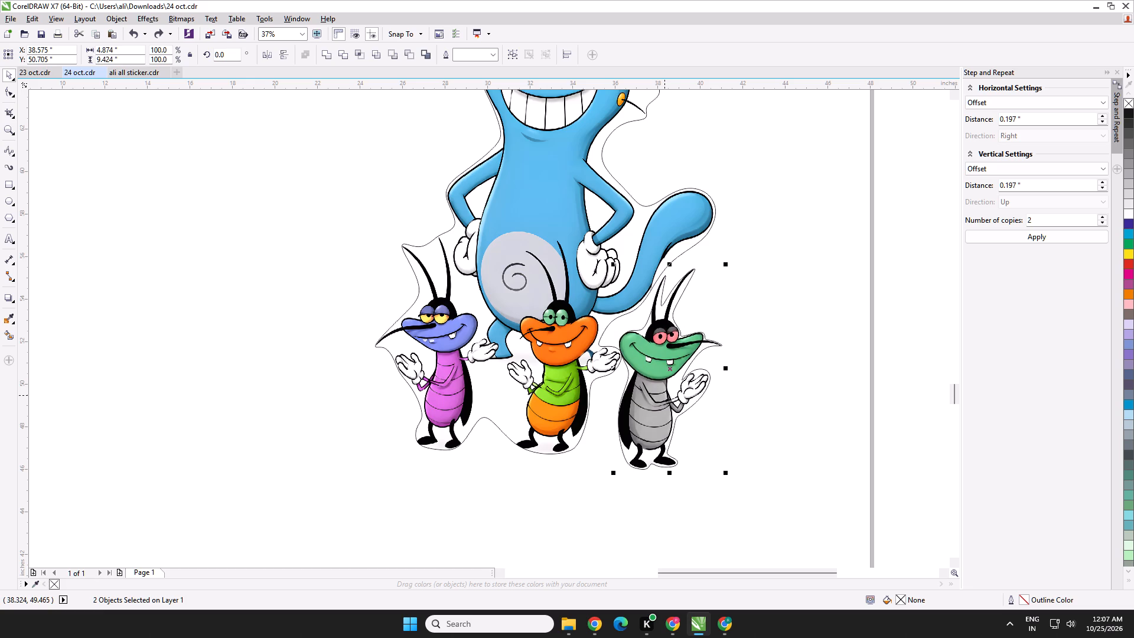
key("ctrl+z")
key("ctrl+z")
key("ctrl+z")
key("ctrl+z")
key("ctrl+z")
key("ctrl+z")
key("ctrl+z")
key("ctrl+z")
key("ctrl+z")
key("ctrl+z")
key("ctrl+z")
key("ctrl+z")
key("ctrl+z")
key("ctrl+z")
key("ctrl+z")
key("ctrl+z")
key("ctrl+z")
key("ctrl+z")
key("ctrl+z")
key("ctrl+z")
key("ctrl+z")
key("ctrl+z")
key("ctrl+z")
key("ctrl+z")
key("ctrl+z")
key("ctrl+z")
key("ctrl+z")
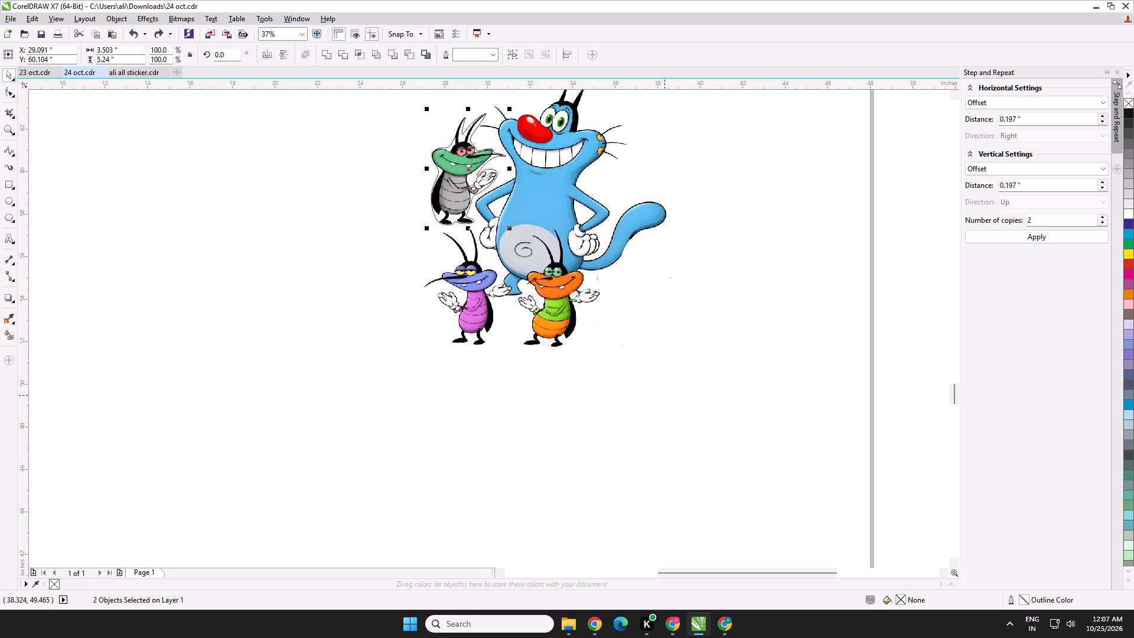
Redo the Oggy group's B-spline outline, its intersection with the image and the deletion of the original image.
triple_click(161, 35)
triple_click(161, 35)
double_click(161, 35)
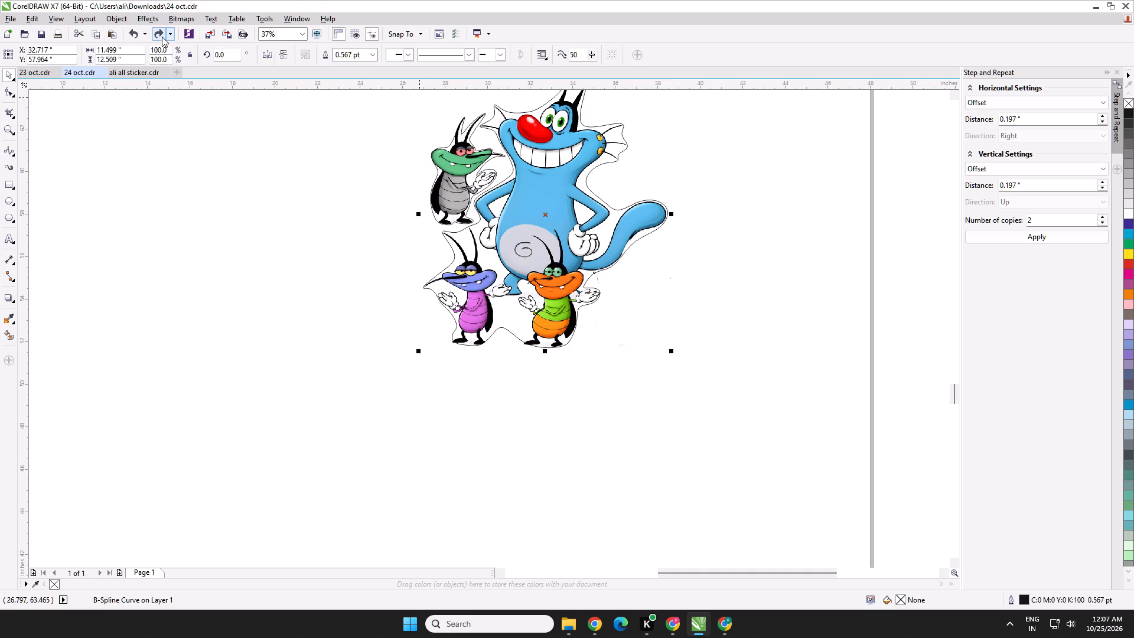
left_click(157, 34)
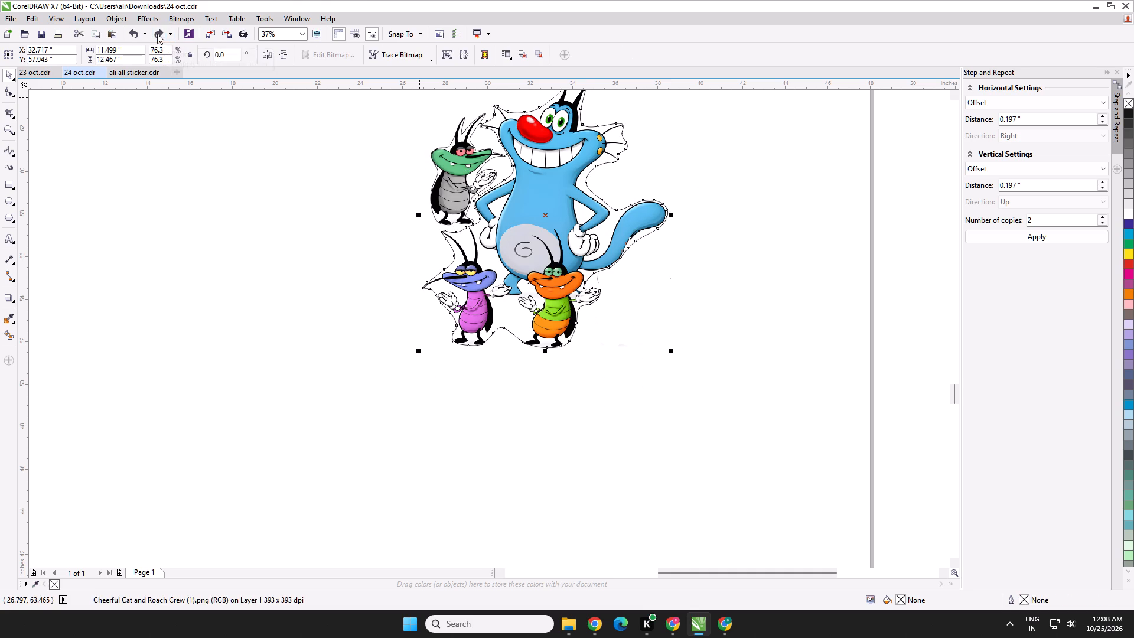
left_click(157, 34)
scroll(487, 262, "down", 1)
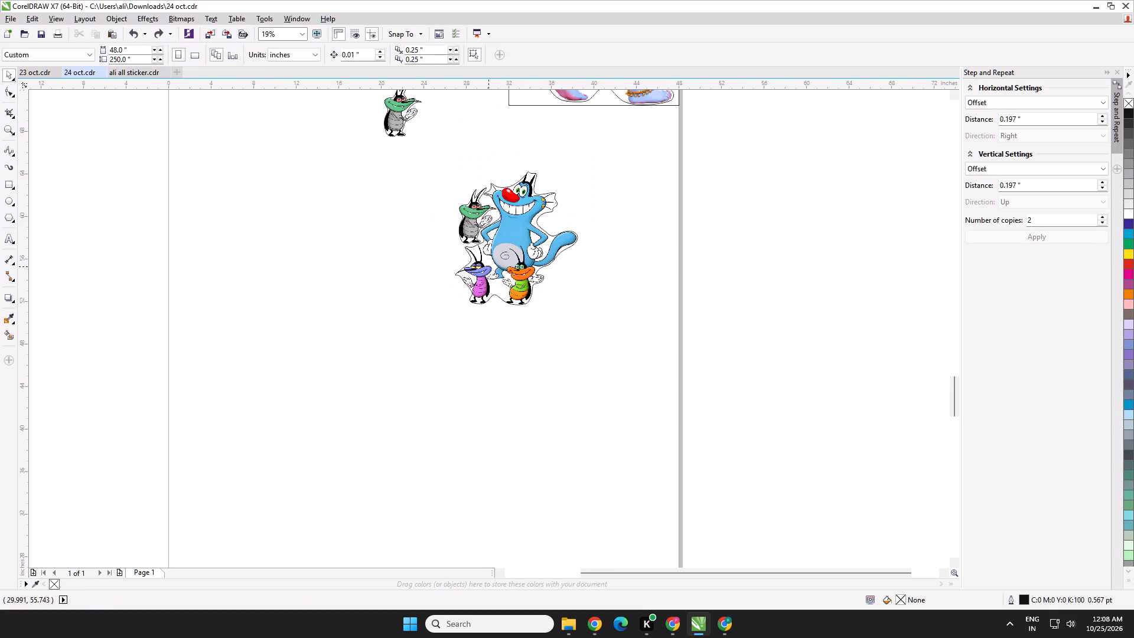
Redo the enlargement of the whole Oggy and cockroaches sticker to 16 × 22.5 in.
left_click_drag(602, 339, 431, 147)
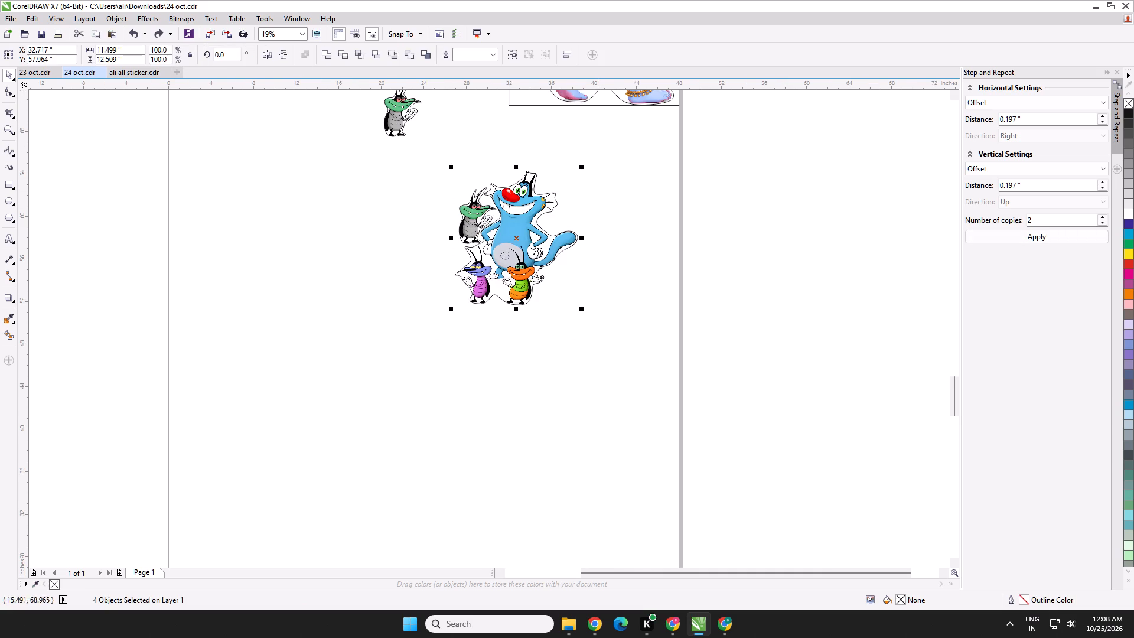
left_click(158, 34)
left_click(794, 378)
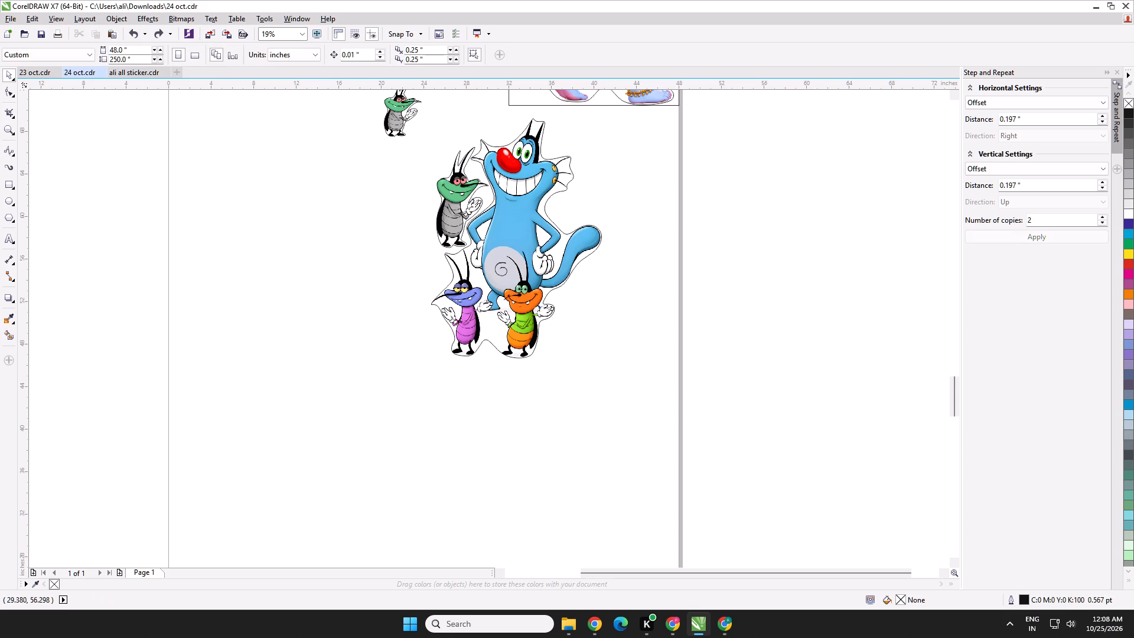
Delete the spare green-faced cockroach between the Oggy sticker and the Krishna sticker, together with its outline.
middle_click_drag(351, 163, 555, 386)
left_click_drag(563, 402, 659, 276)
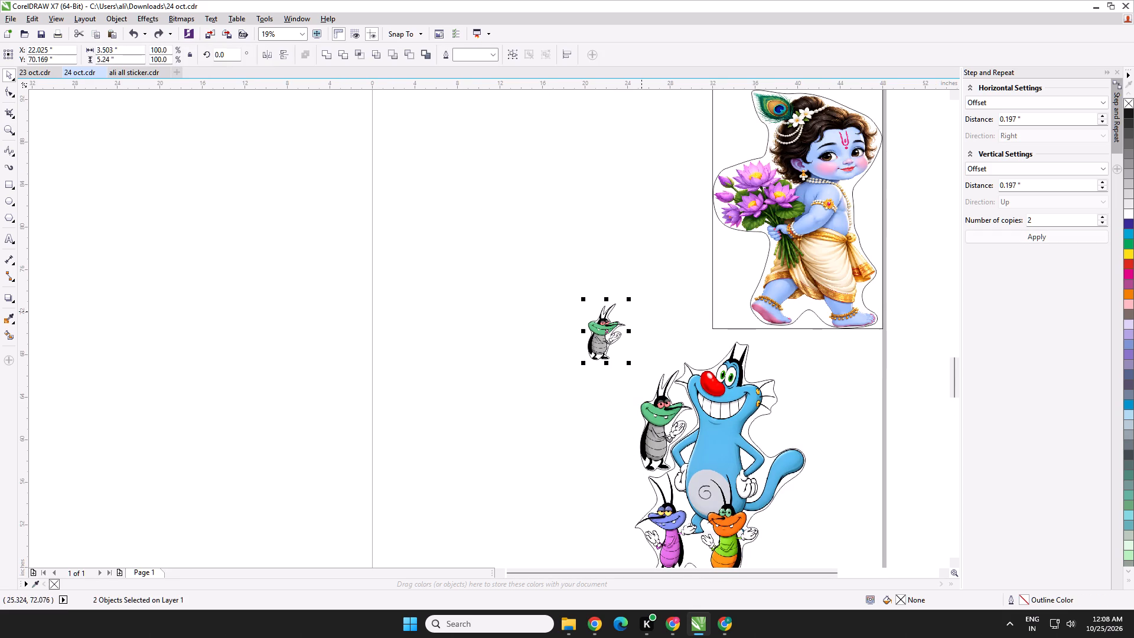
key("Delete")
Group the Oggy and cockroaches sticker's objects and resize the group to 15.85 × 22.35 in.
scroll(413, 388, "down", 1)
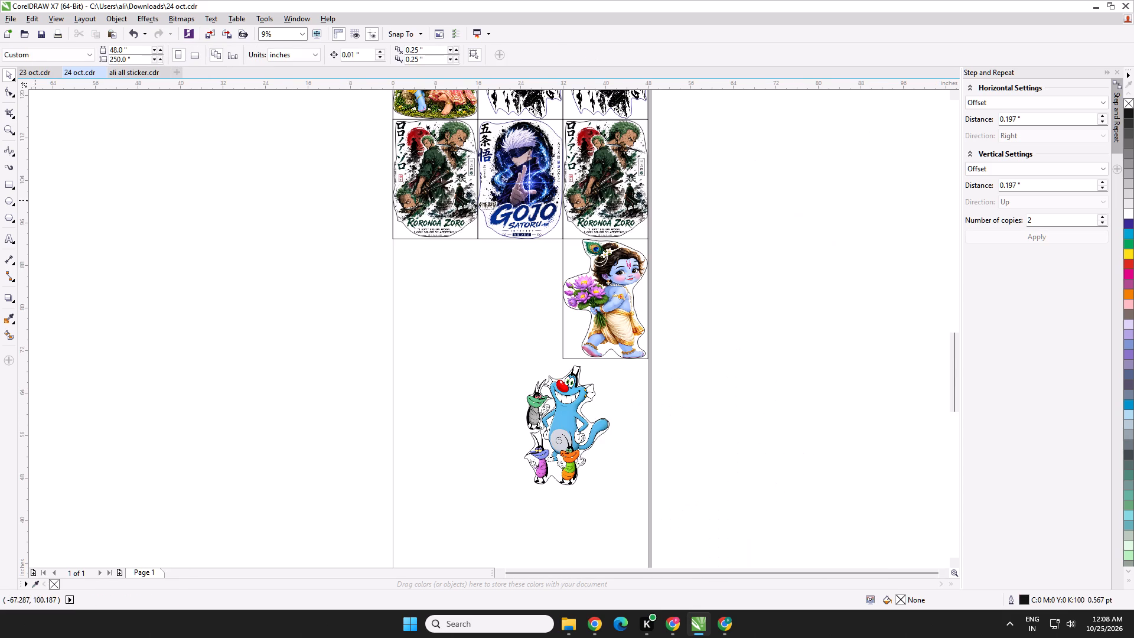
left_click_drag(600, 519, 474, 354)
left_click_drag(655, 521, 425, 355)
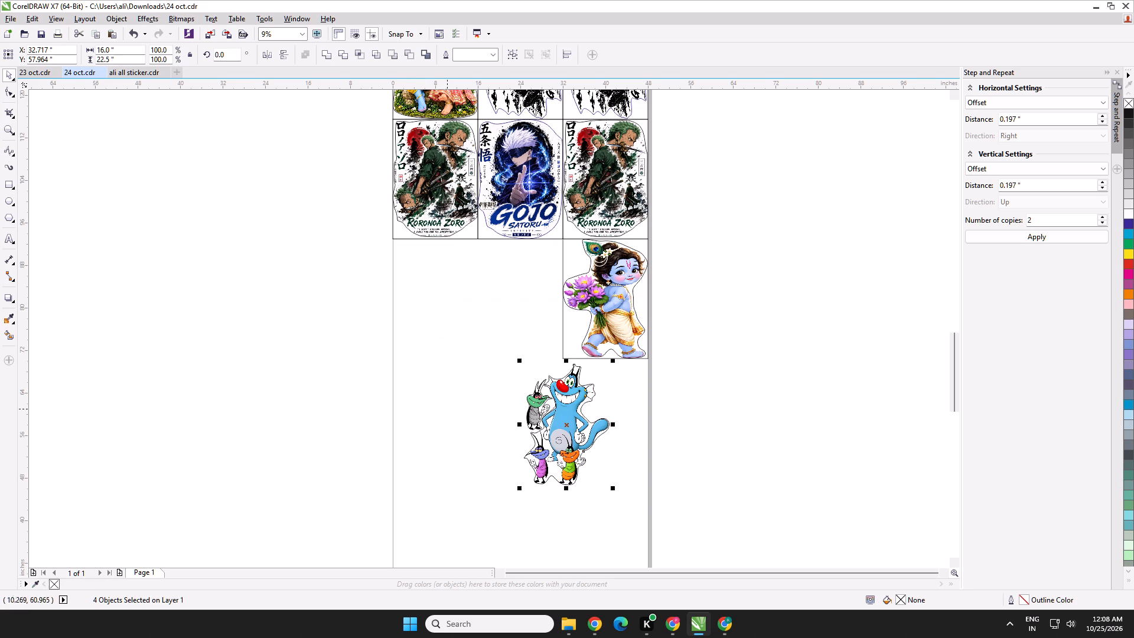
key("ctrl+g")
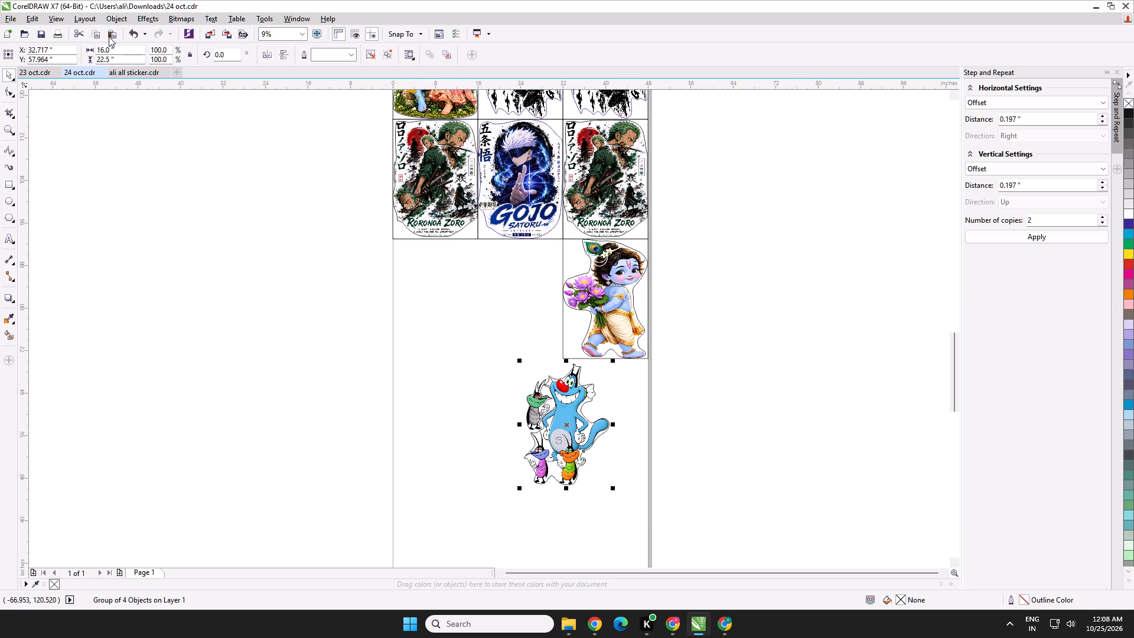
double_click(103, 53)
type("15.85")
key("Tab")
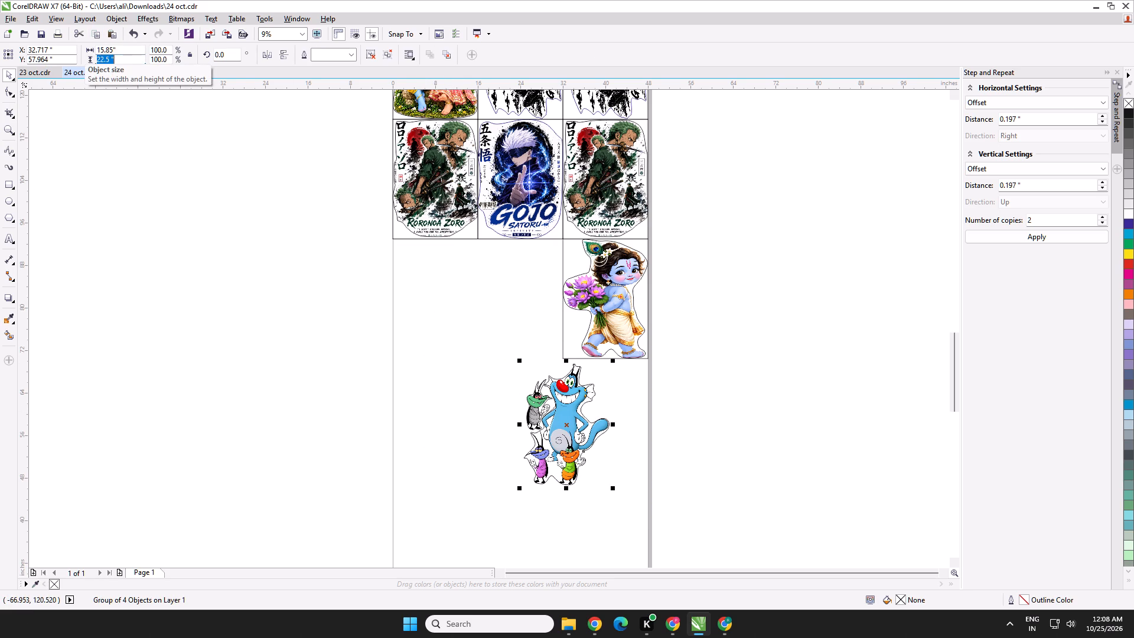
type("22.35")
key("Return")
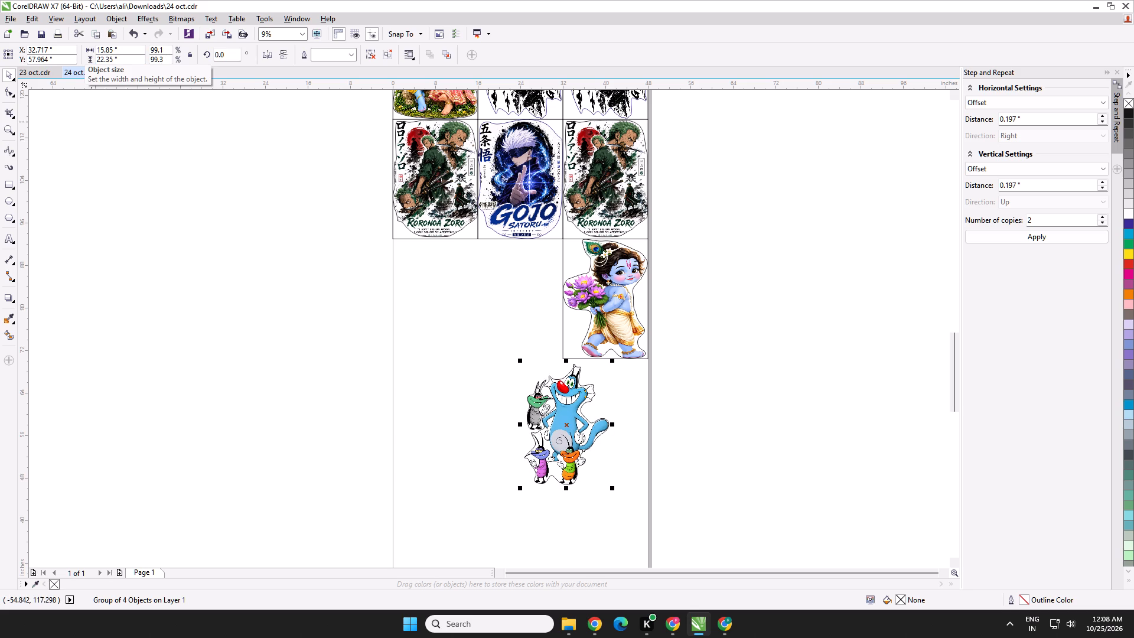
Draw a rectangle in the empty area beside the page and size it 16 × 22.5 in.
left_click(7, 185)
left_click_drag(209, 284, 307, 377)
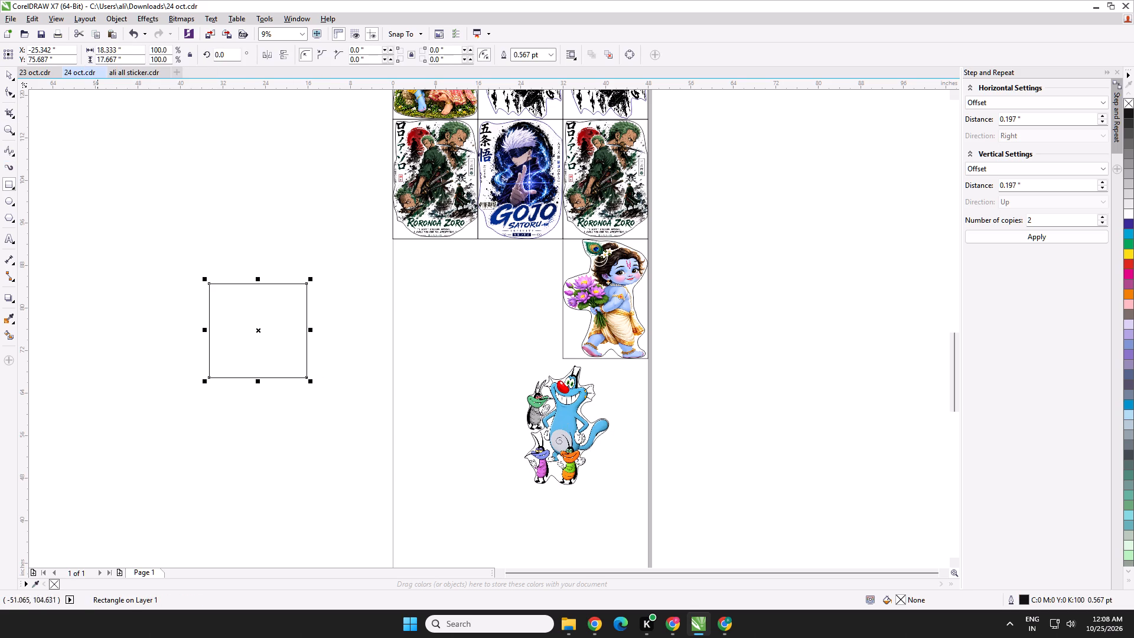
double_click(112, 49)
type("16")
key("Tab")
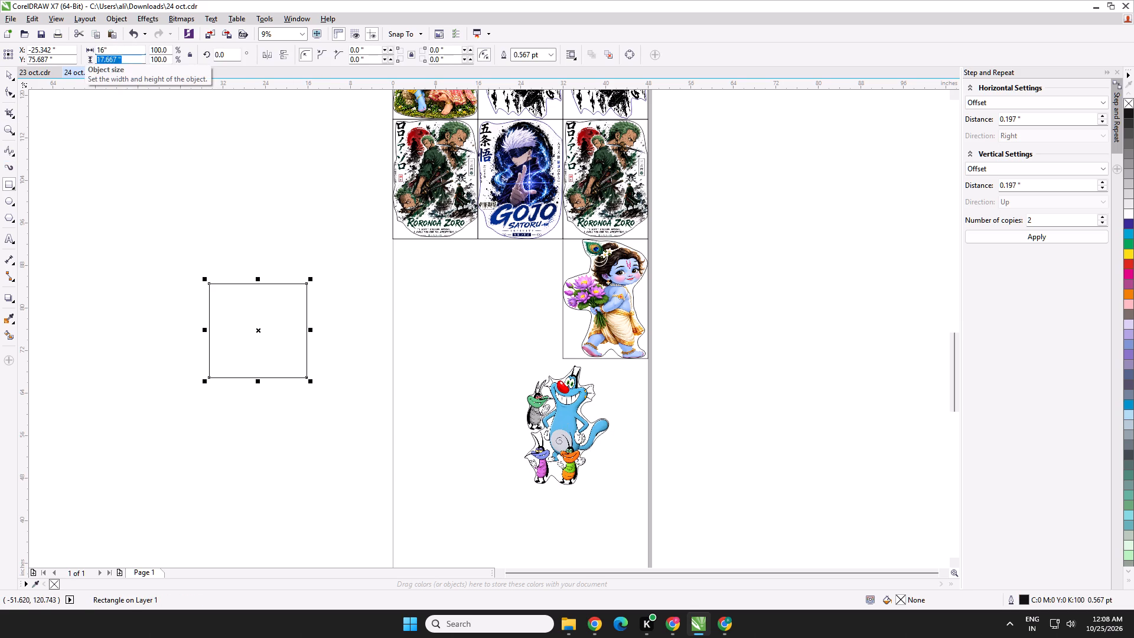
type("23")
key("BackSpace")
type("2.5")
key("Return")
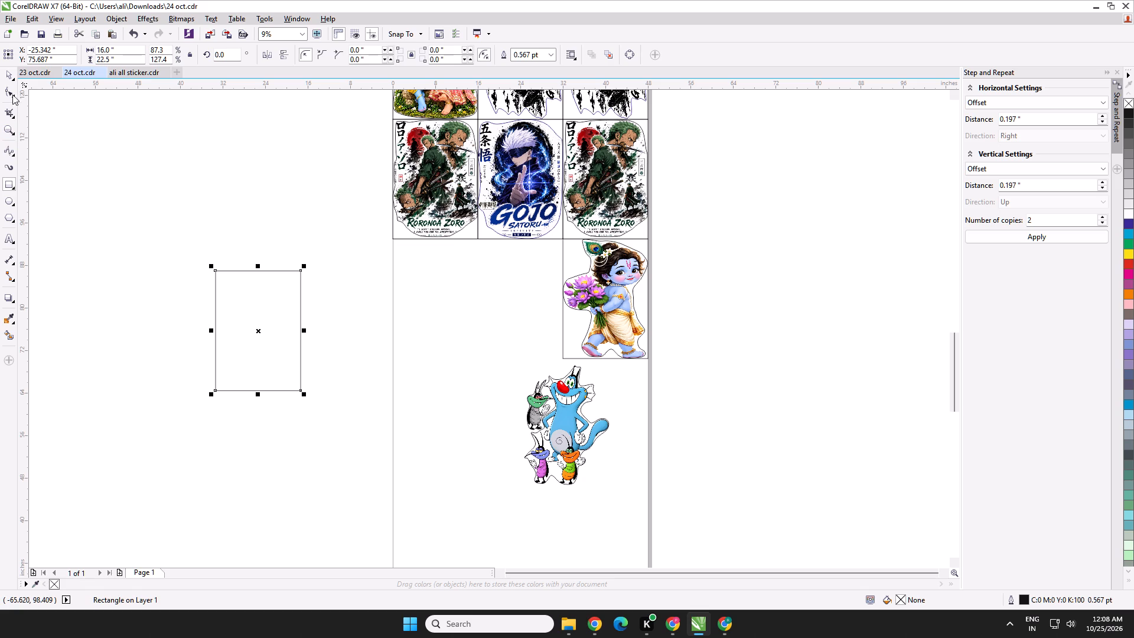
Move the 16 × 22.5 in rectangle over the Oggy group and nudge it until it frames the sticker evenly.
left_click(9, 73)
left_click_drag(246, 324, 448, 424)
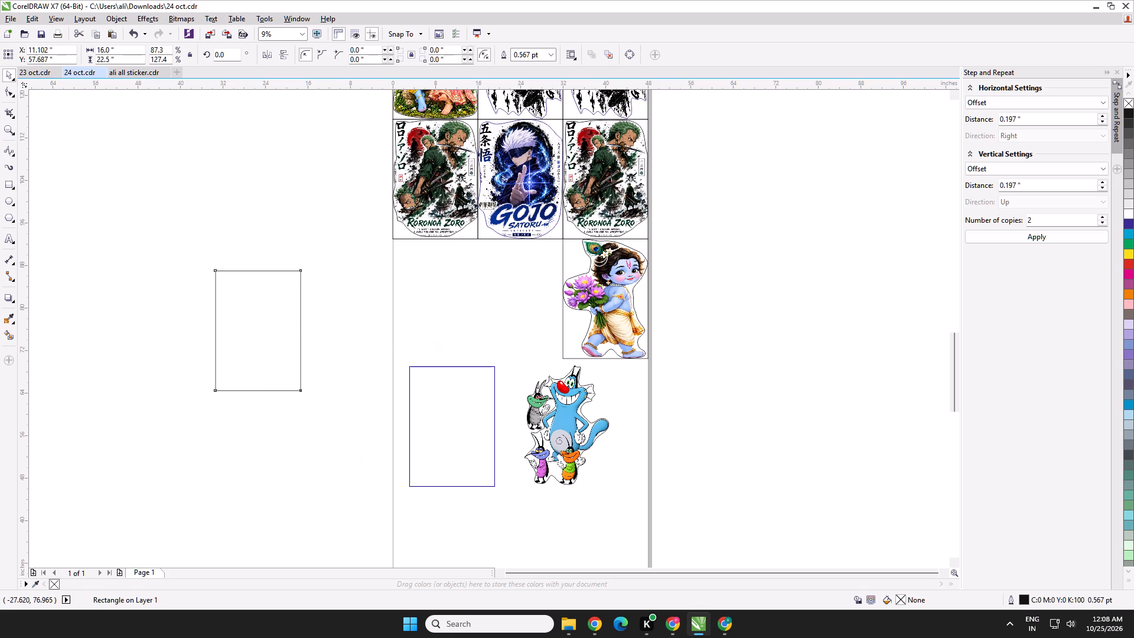
left_click_drag(448, 424, 552, 418)
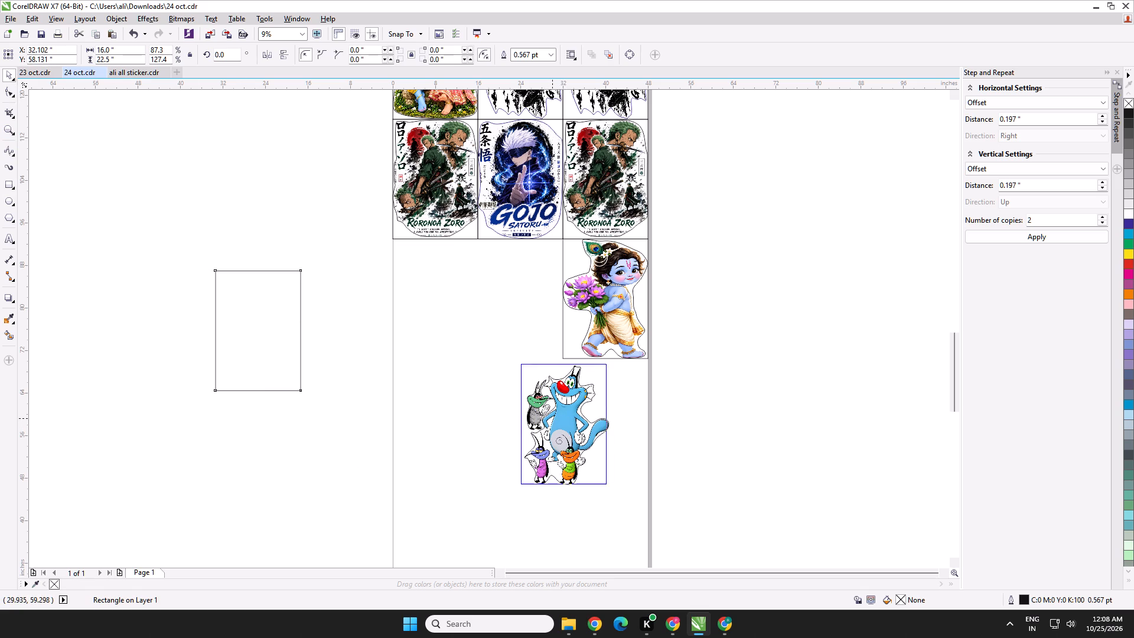
left_click_drag(552, 418, 553, 419)
scroll(560, 367, "up", 2)
key("Left")
key("Right")
scroll(621, 359, "up", 1)
key("Up")
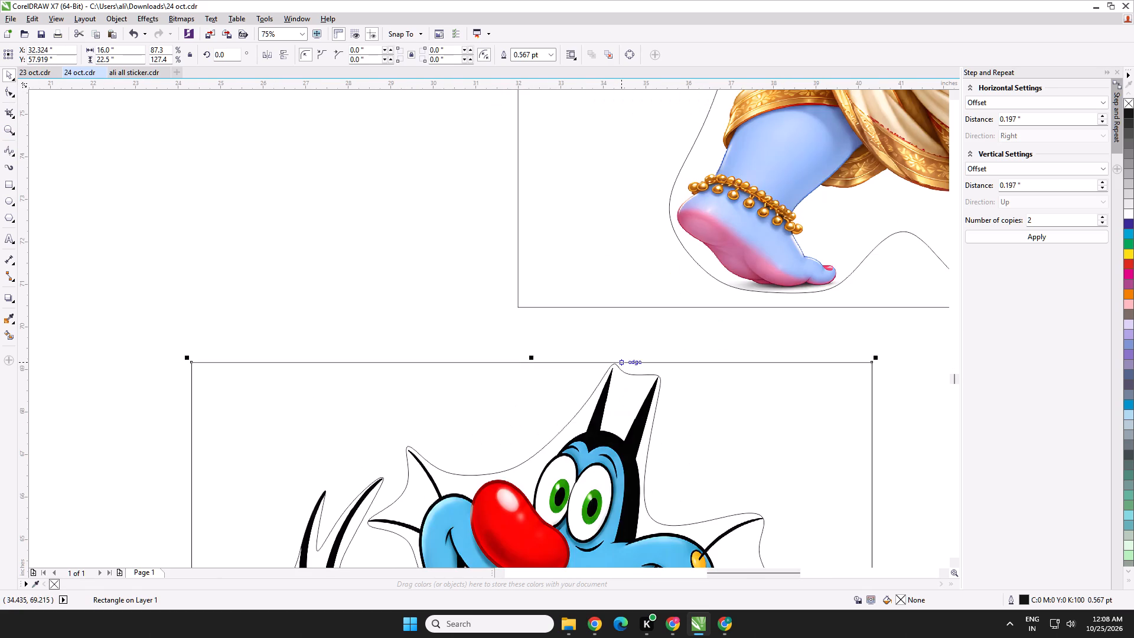
key("Right")
key("Right")
middle_click_drag(644, 406, 598, 141)
key("Right")
key("Right")
key("Right")
key("Right")
key("Right")
key("Right")
key("Right")
key("Right")
key("Right")
key("Right")
key("Right")
key("Right")
key("Right")
key("Right")
key("Right")
key("Right")
key("Right")
key("Right")
key("Right")
key("Right")
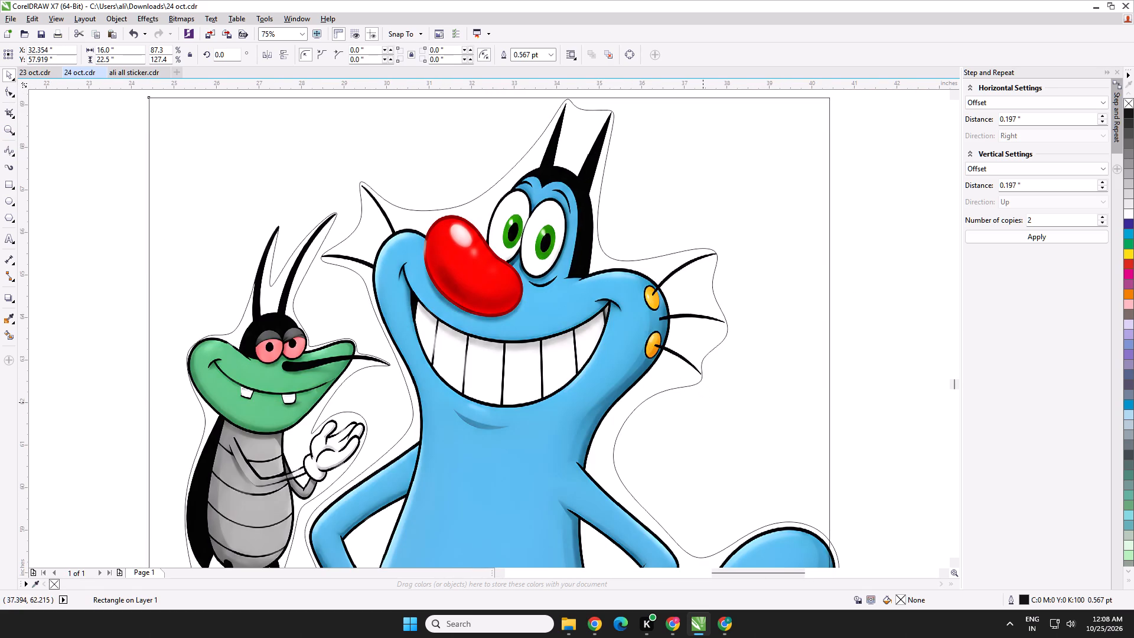
key("Right")
middle_click_drag(713, 413, 670, 121)
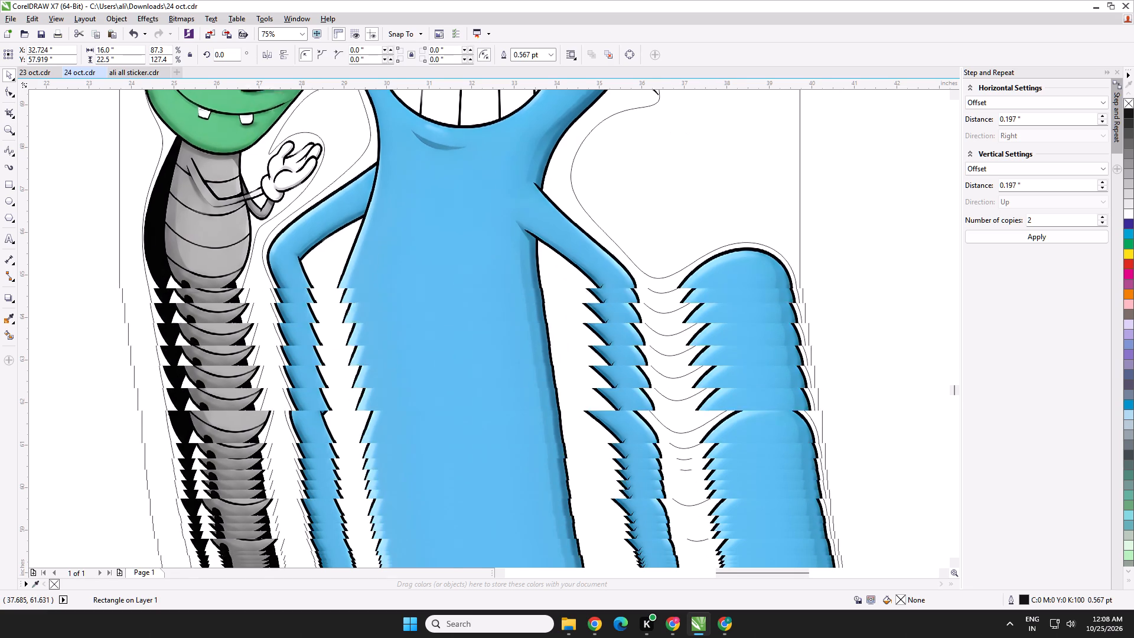
middle_click_drag(670, 121, 670, 93)
middle_click_drag(689, 354, 689, 217)
middle_click_drag(680, 396, 666, 7)
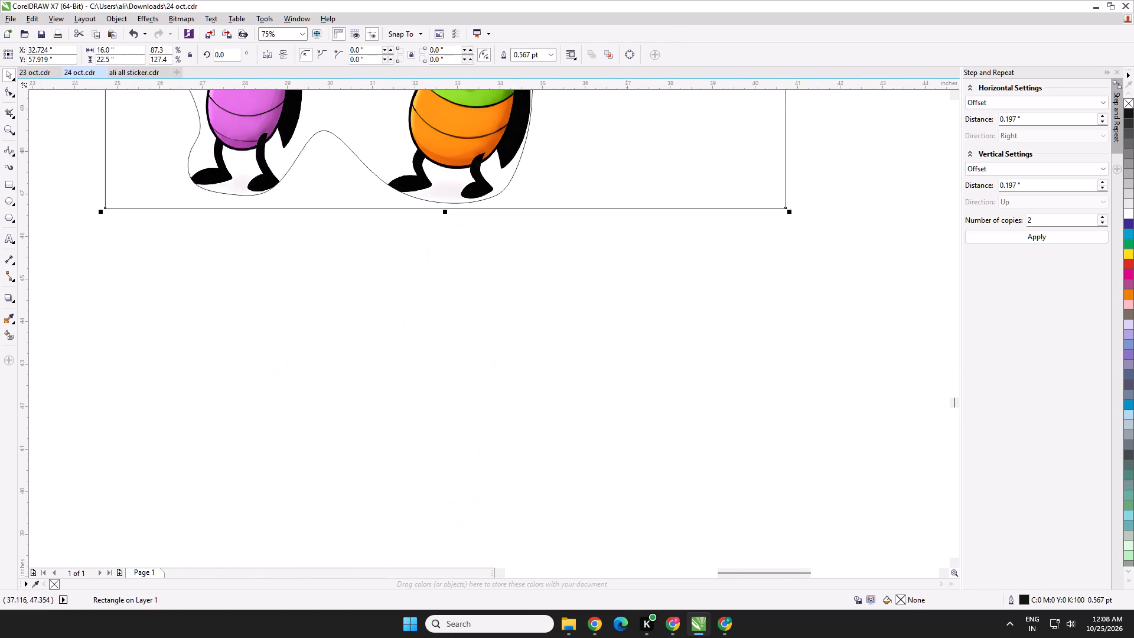
scroll(592, 216, "down", 2)
middle_click_drag(606, 301, 622, 464)
Move the Oggy group and its frame together into the empty cell below the Gojo sticker, beside the Krishna sticker.
left_click_drag(729, 468, 726, 467)
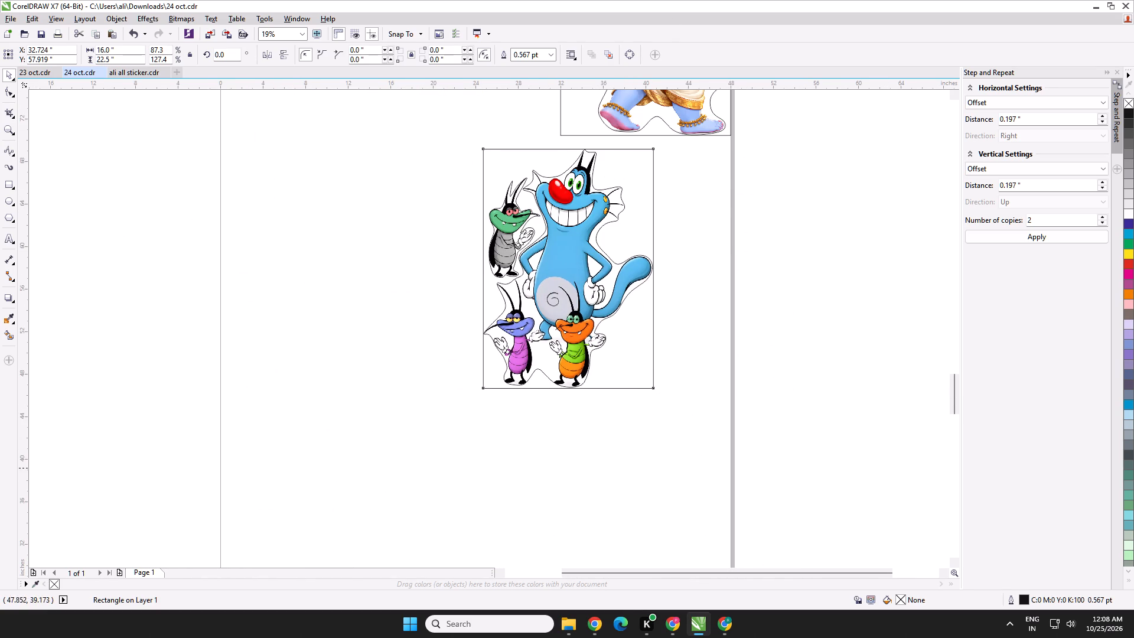
left_click_drag(726, 467, 423, 134)
scroll(515, 137, "up", 1)
scroll(636, 158, "up", 1)
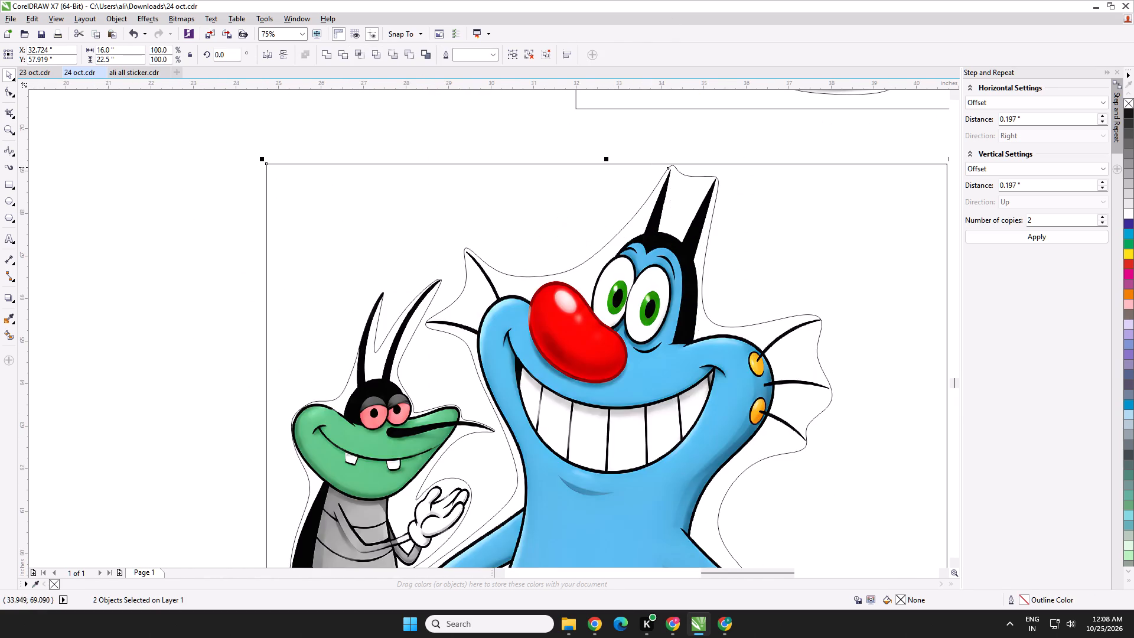
scroll(687, 171, "up", 1)
scroll(687, 178, "down", 4)
scroll(679, 331, "down", 1)
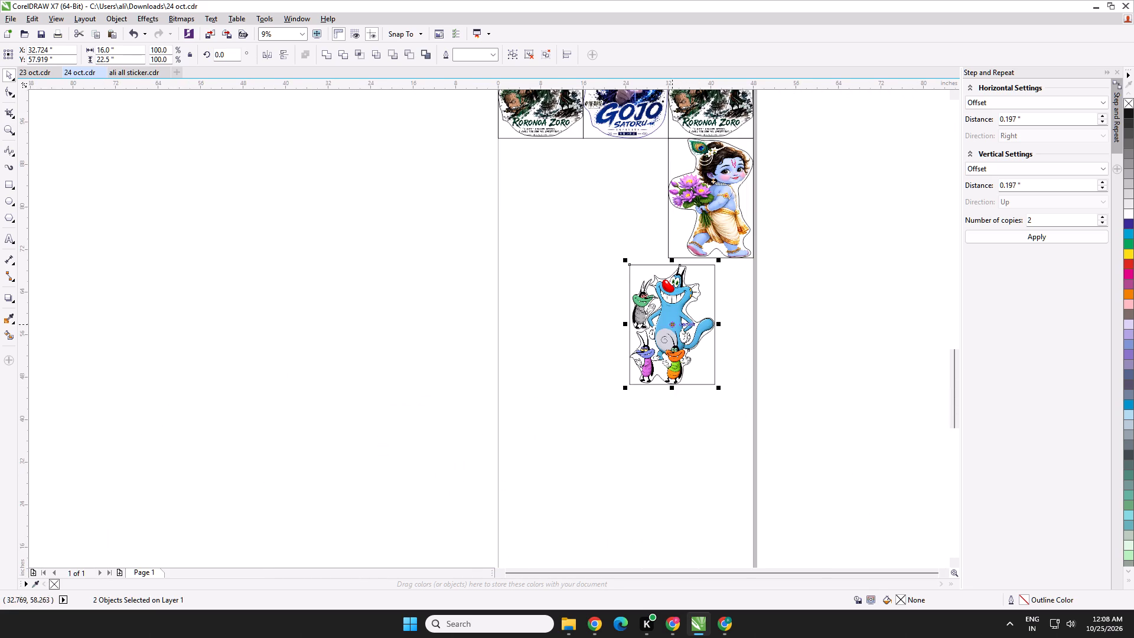
left_click_drag(669, 315, 625, 190)
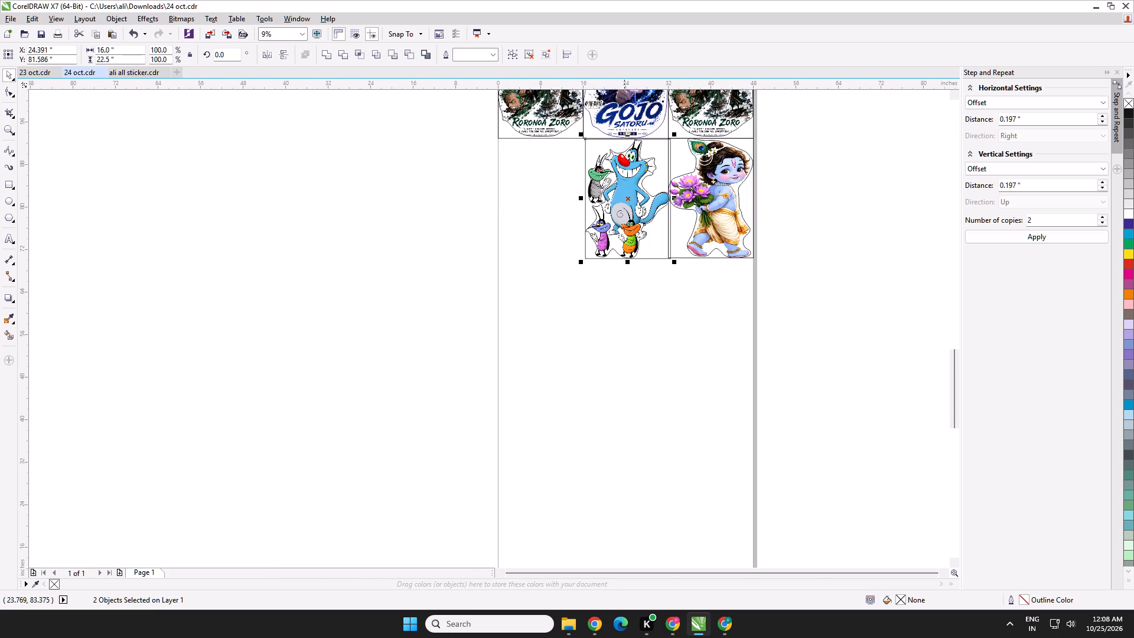
Nudge the framed Oggy sticker left and up until its frame meets the Gojo and Krishna frames, at about X 24.0, Y 81.72 in.
key("Left")
key("Left")
key("Left")
key("Left")
key("Left")
key("Left")
key("Left")
key("Left")
key("Left")
key("Left")
key("Left")
key("Left")
key("Left")
key("Left")
key("Left")
key("Left")
key("Left")
key("Left")
key("Left")
key("Left")
scroll(676, 136, "up", 3)
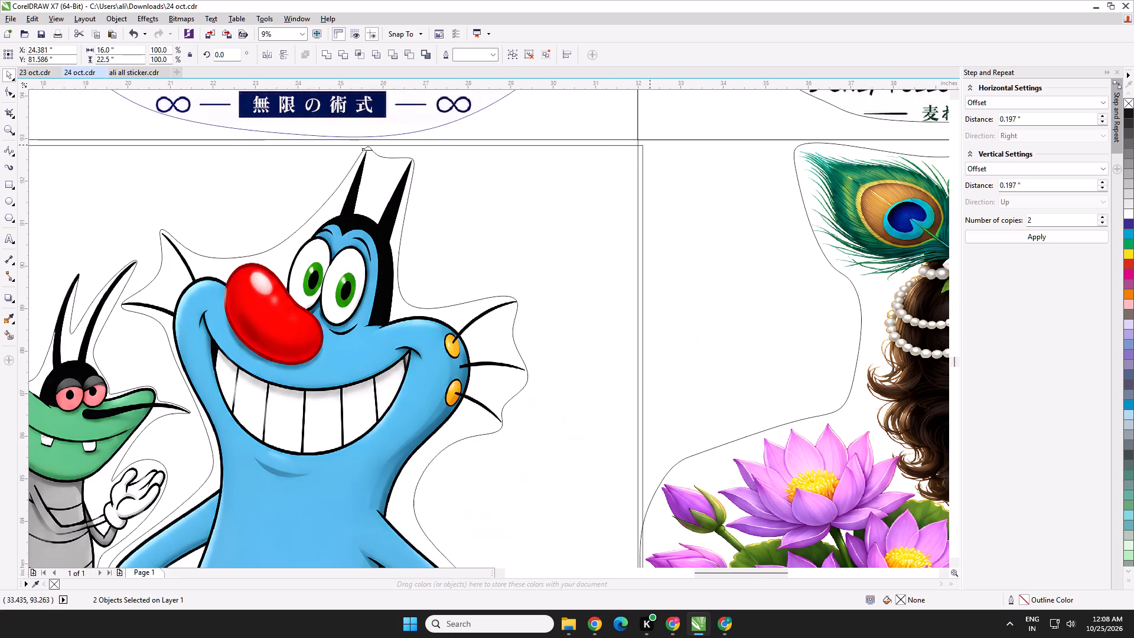
key("Up")
key("Up")
key("Up")
key("Up")
key("Up")
key("Up")
key("Up")
key("Up")
key("Up")
key("Up")
key("Up")
key("Up")
key("Up")
key("Up")
key("Up")
key("Up")
key("Up")
key("Left")
key("Left")
key("Left")
key("Left")
key("Left")
key("Left")
key("Left")
key("Left")
key("Left")
key("Left")
scroll(642, 136, "up", 1)
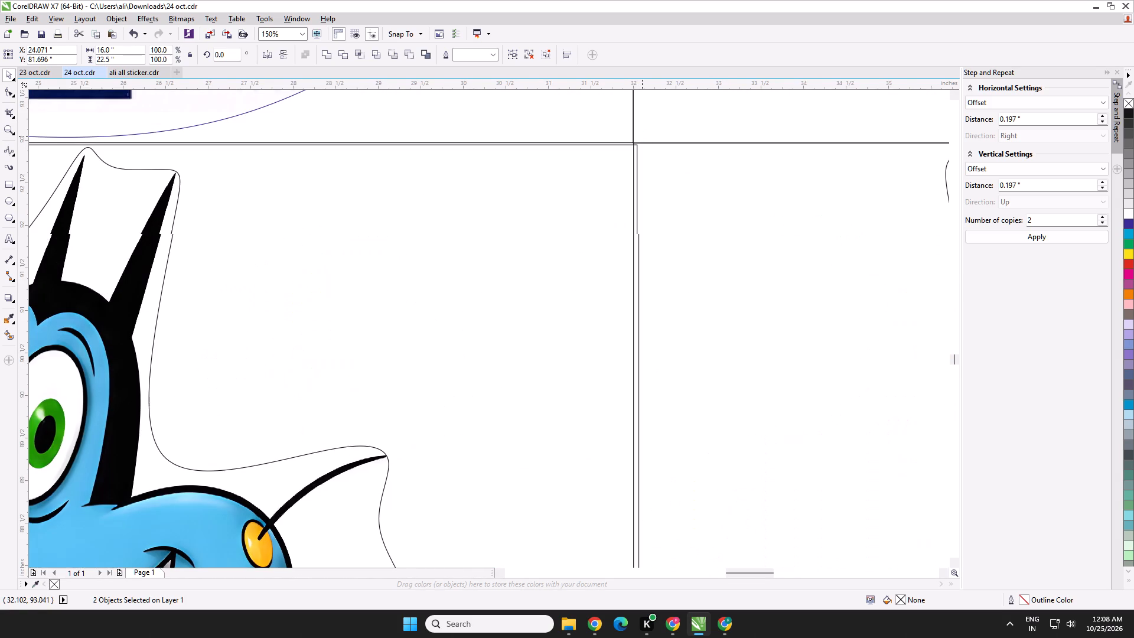
key("Up")
key("Up")
scroll(634, 147, "up", 2)
scroll(630, 169, "down", 1)
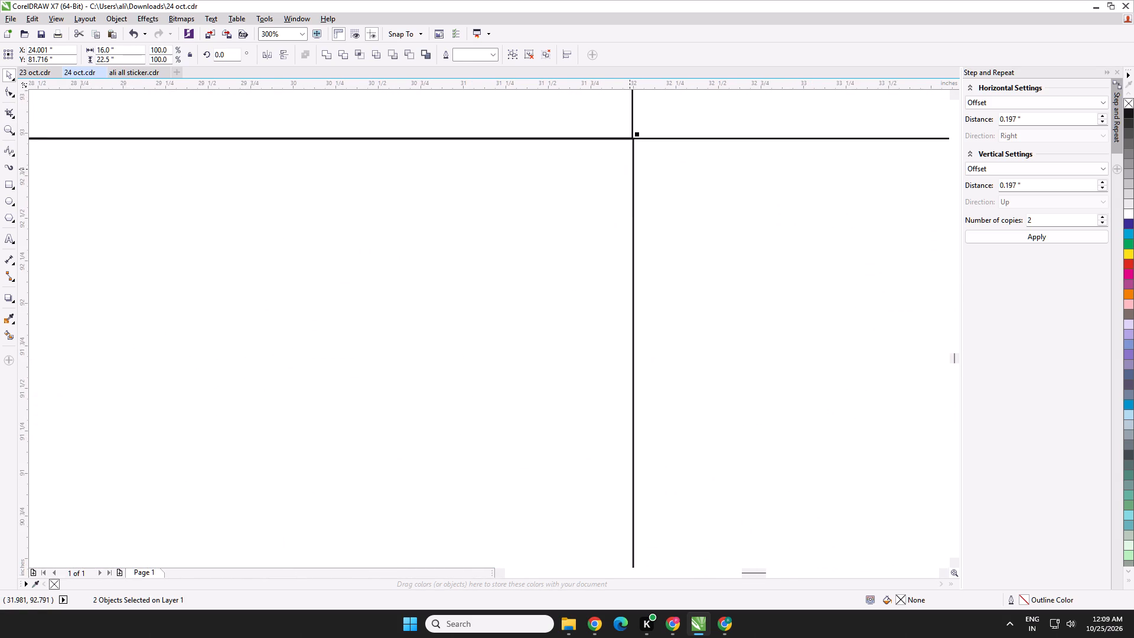
Copy the framed Sukuna sticker from the third column and place the copy in the empty cell below the first-column Roronoa Zoro sticker.
scroll(630, 169, "down", 6)
middle_click_drag(610, 220, 621, 390)
middle_click_drag(650, 158, 649, 261)
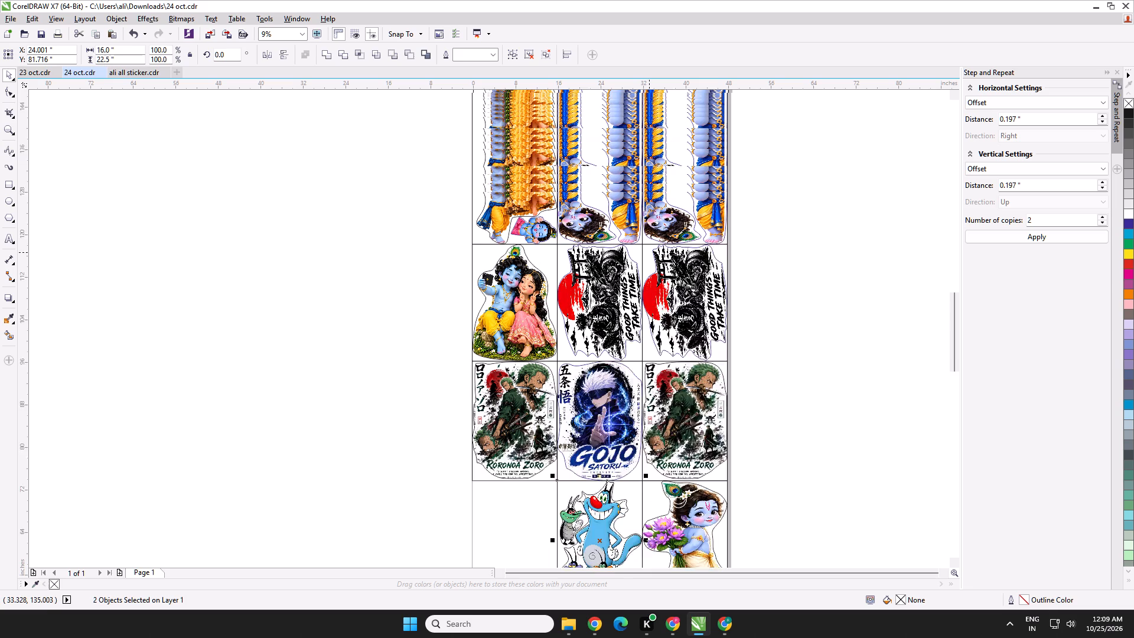
middle_click_drag(649, 261, 649, 301)
middle_click_drag(652, 194, 652, 256)
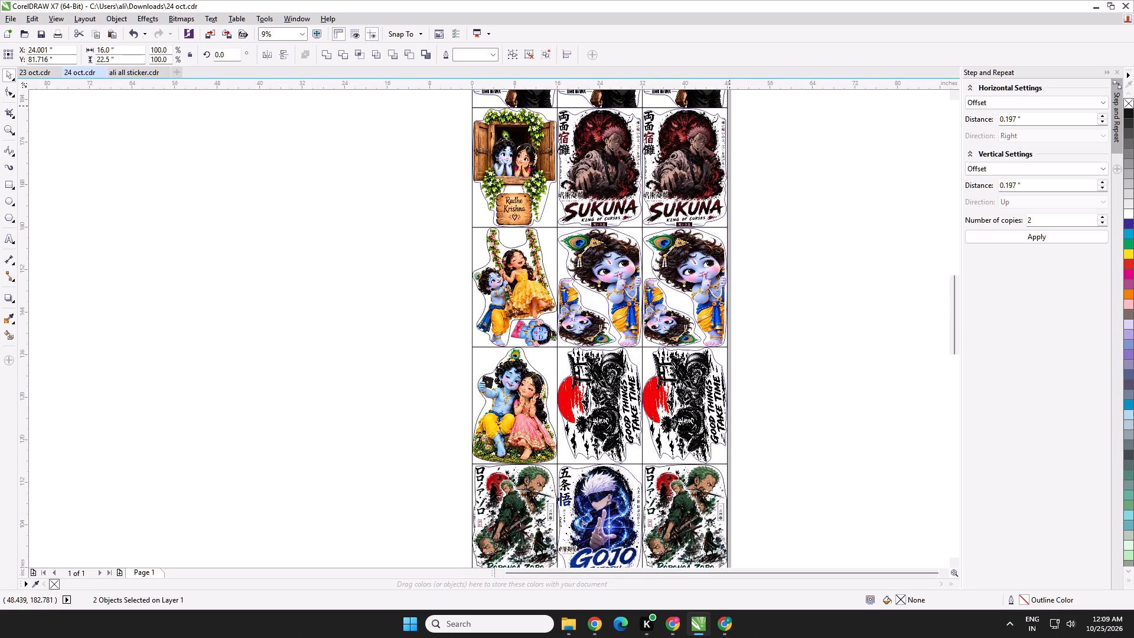
left_click_drag(729, 106, 638, 229)
key("ctrl+c")
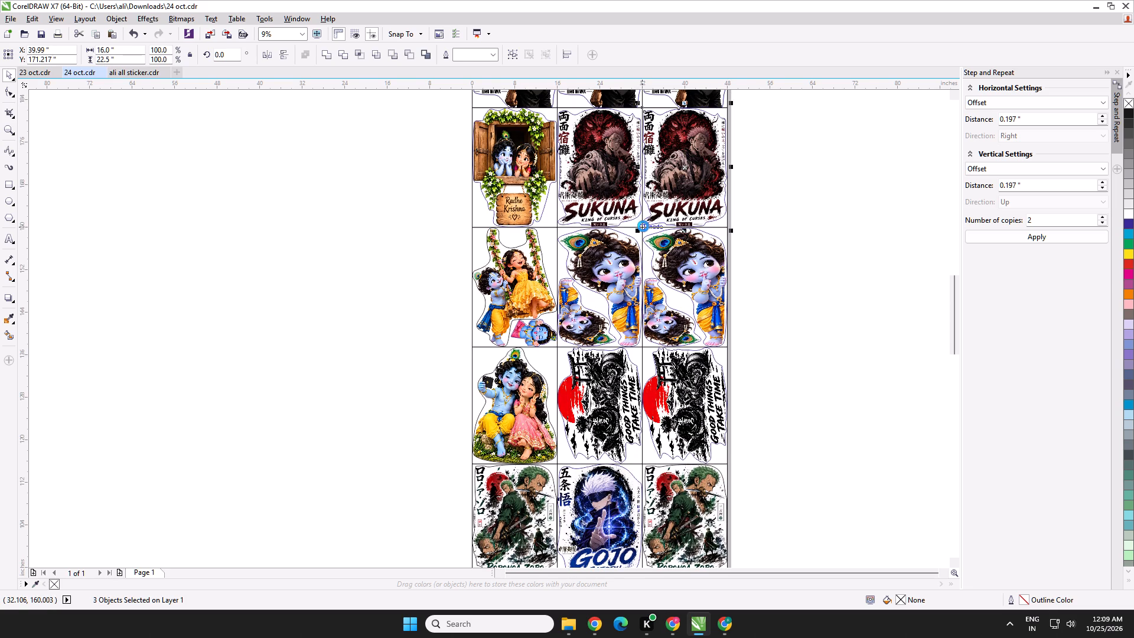
scroll(659, 254, "down", 1)
key("ctrl+v")
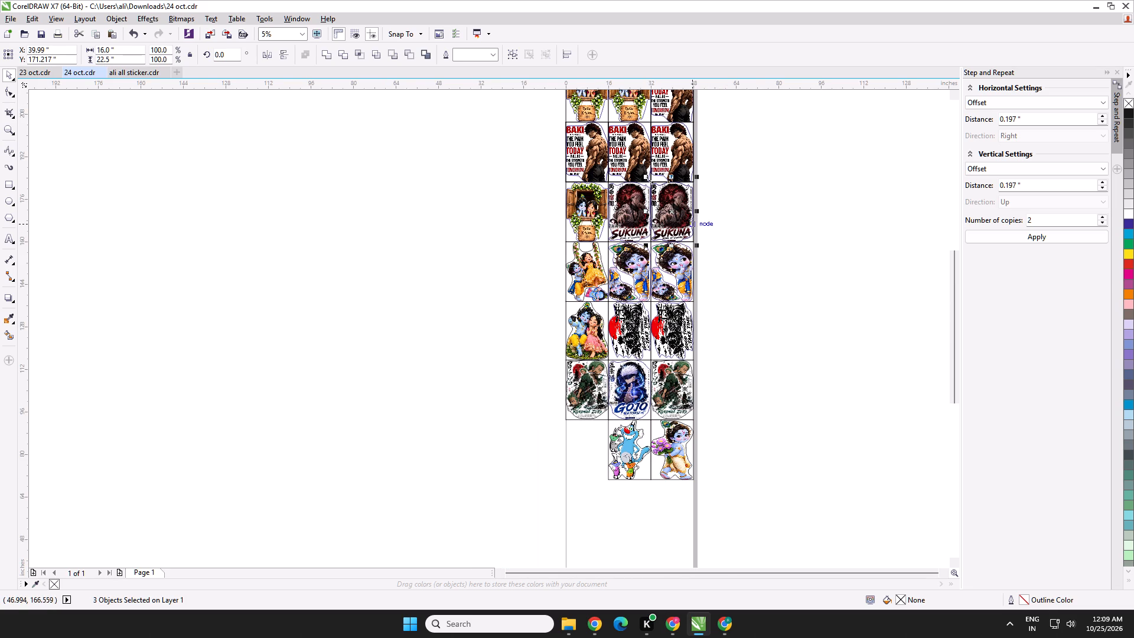
left_click_drag(674, 211, 585, 453)
scroll(591, 424, "up", 3)
left_click_drag(593, 484, 606, 455)
Nudge the Sukuna copy until its frame meets the Zoro and Oggy frames, at X 8.0, Y 81.725 in.
key("Left")
key("Left")
key("Left")
key("Left")
key("Left")
key("Left")
key("Left")
scroll(693, 406, "up", 1)
key("Up")
scroll(709, 424, "up", 1)
key("Up")
key("Up")
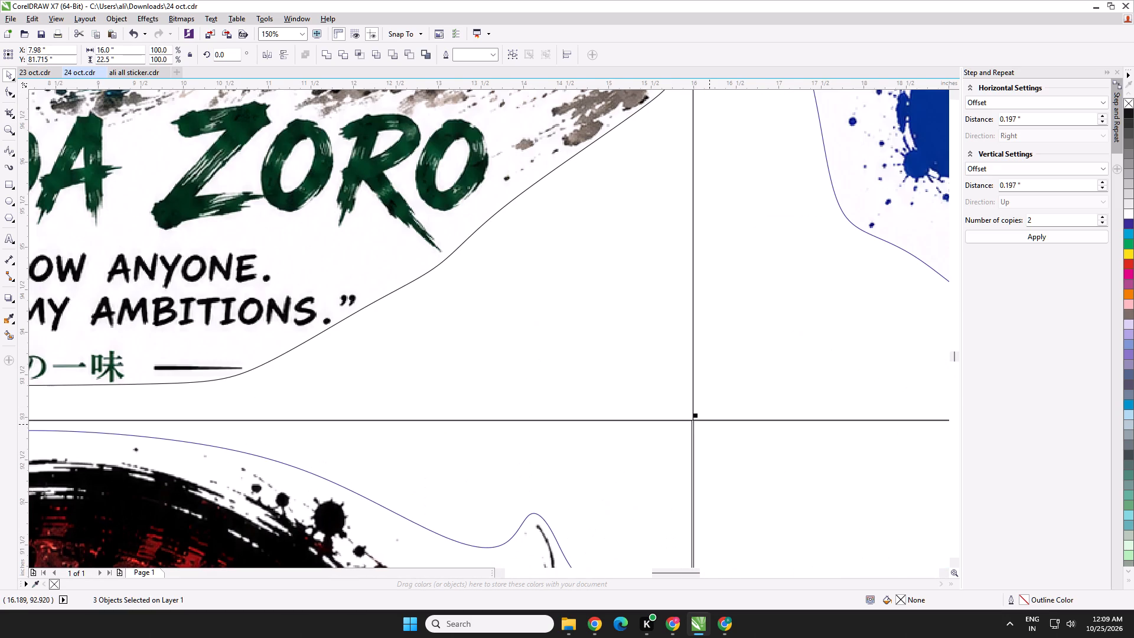
key("Up")
key("Right")
key("Right")
scroll(704, 426, "up", 1)
scroll(704, 426, "down", 4)
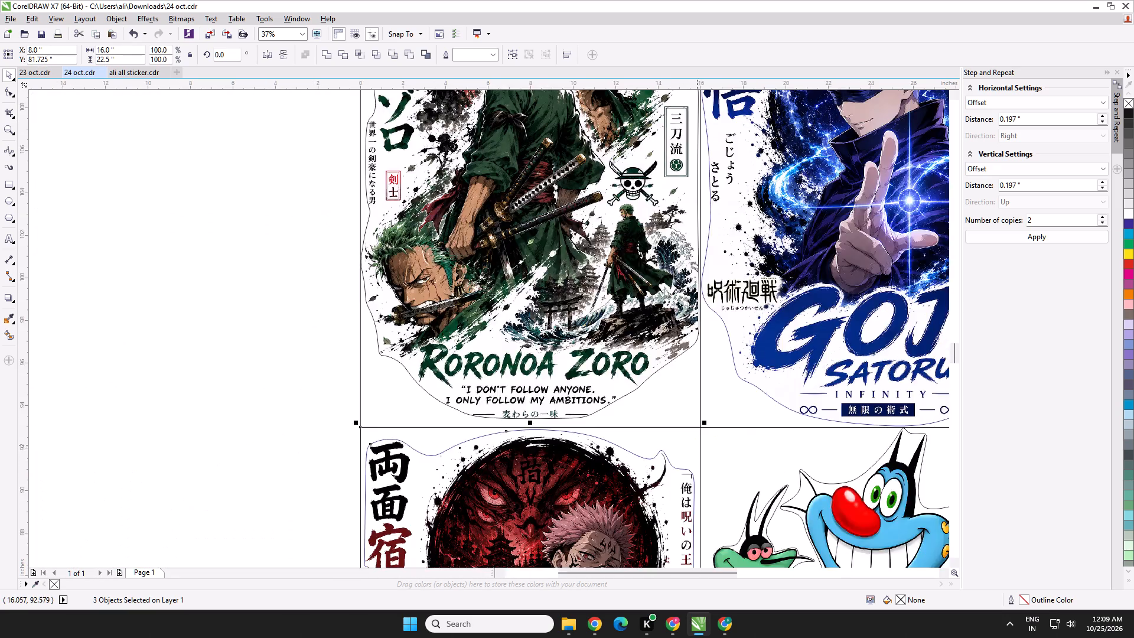
scroll(697, 446, "down", 2)
middle_click_drag(694, 450, 652, 286)
scroll(651, 282, "up", 1)
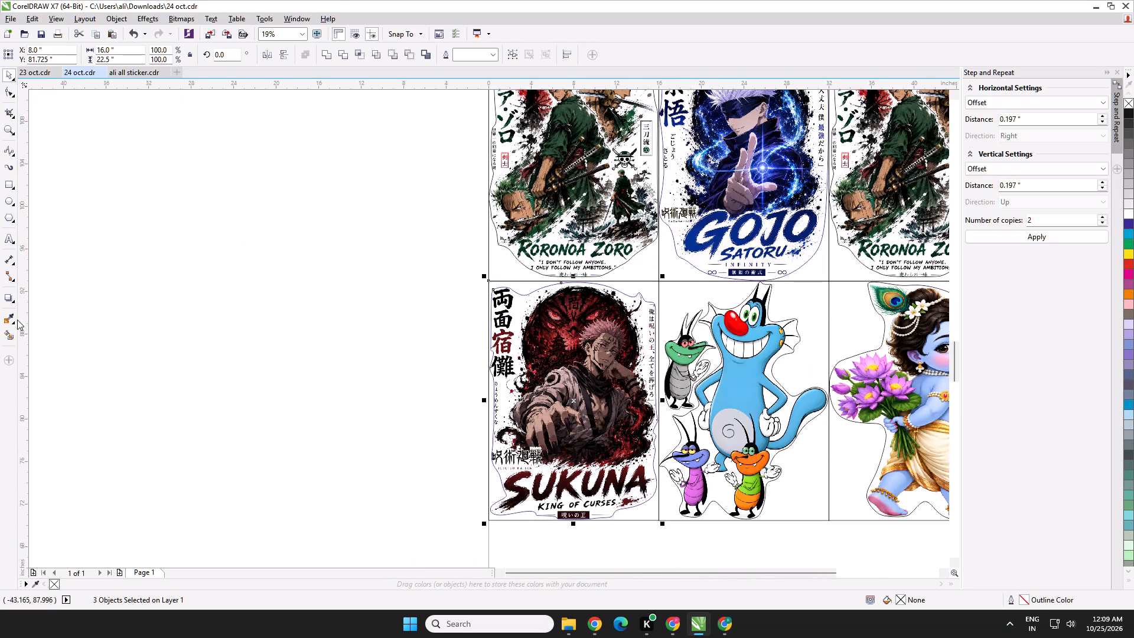
Sample the blue of the Sukuna copy's cut contour and apply it to the Oggy and lotus Krishna sticker contours.
left_click(8, 317)
scroll(707, 452, "up", 2)
scroll(573, 464, "up", 1)
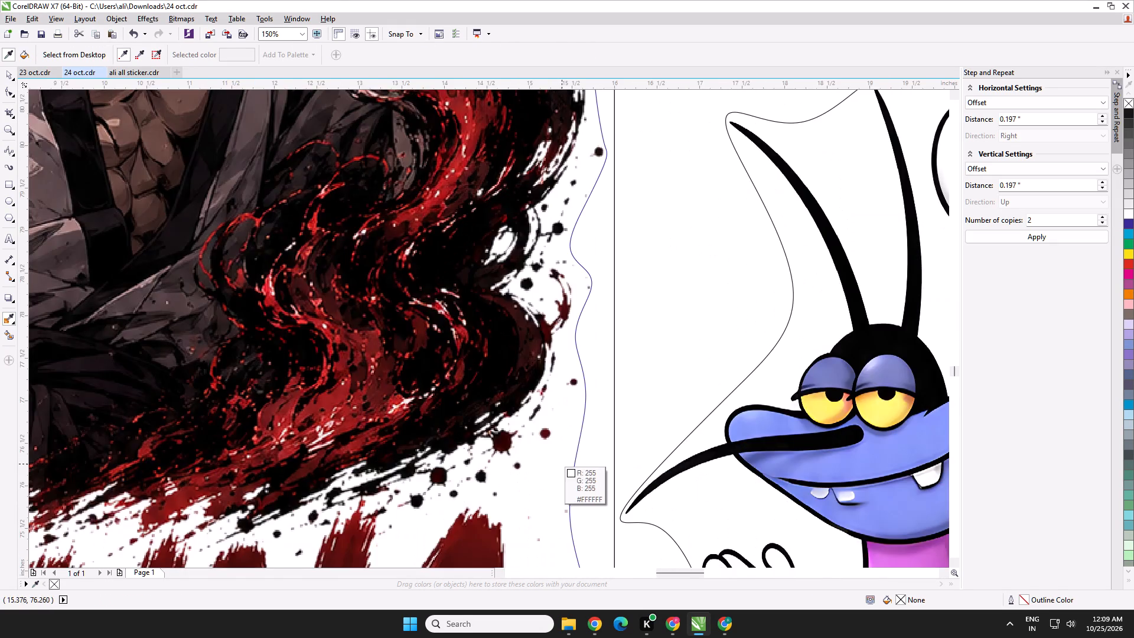
scroll(562, 464, "up", 1)
left_click(588, 453)
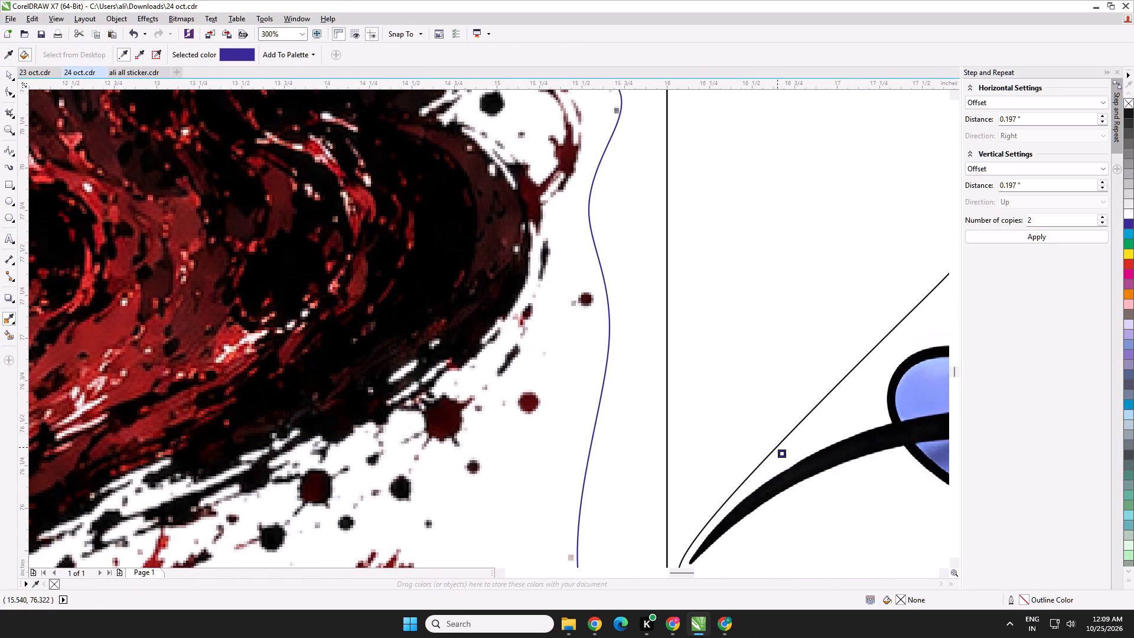
left_click(777, 447)
scroll(819, 416, "down", 4)
middle_click_drag(789, 412, 102, 453)
scroll(827, 300, "up", 3)
left_click(829, 289)
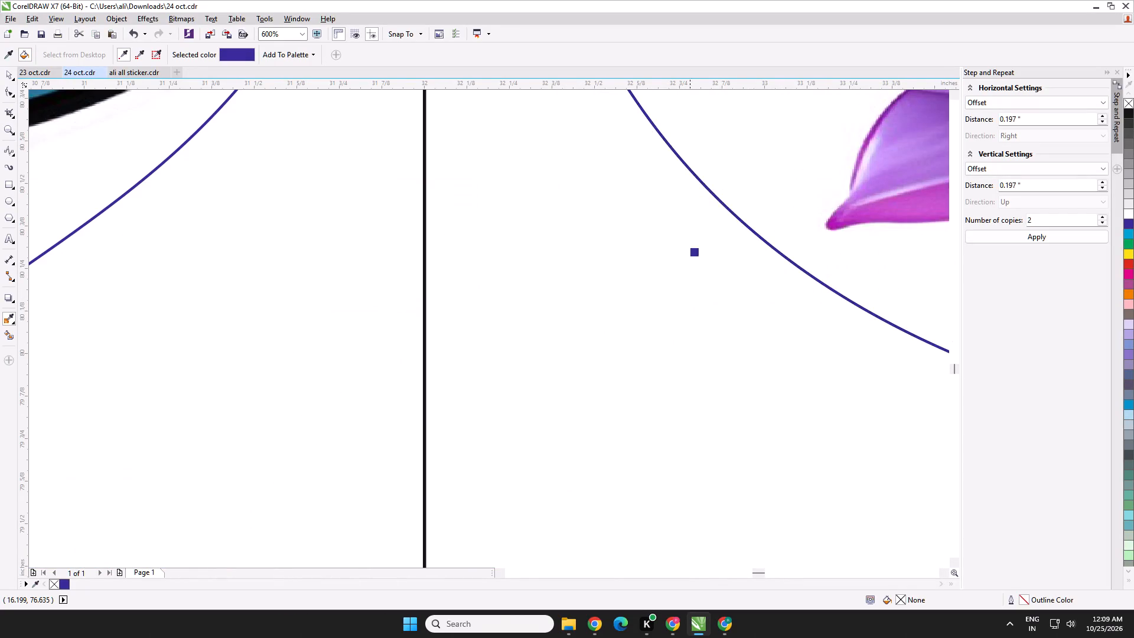
Apply the sampled blue to the cut contours of the Gojo sticker and the first-column Roronoa Zoro sticker.
scroll(683, 242, "down", 3)
middle_click_drag(507, 248, 558, 584)
scroll(558, 535, "down", 1)
scroll(554, 371, "down", 2)
middle_click_drag(545, 362, 551, 422)
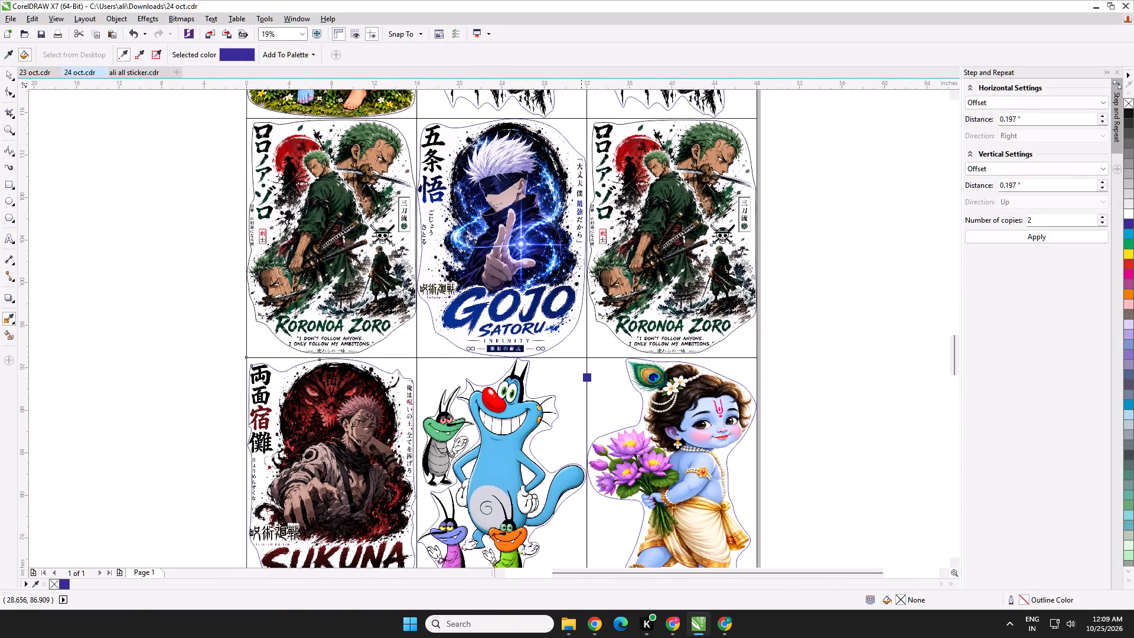
scroll(613, 341, "up", 2)
left_click(630, 324)
scroll(468, 323, "down", 2)
middle_click_drag(432, 321, 432, 321)
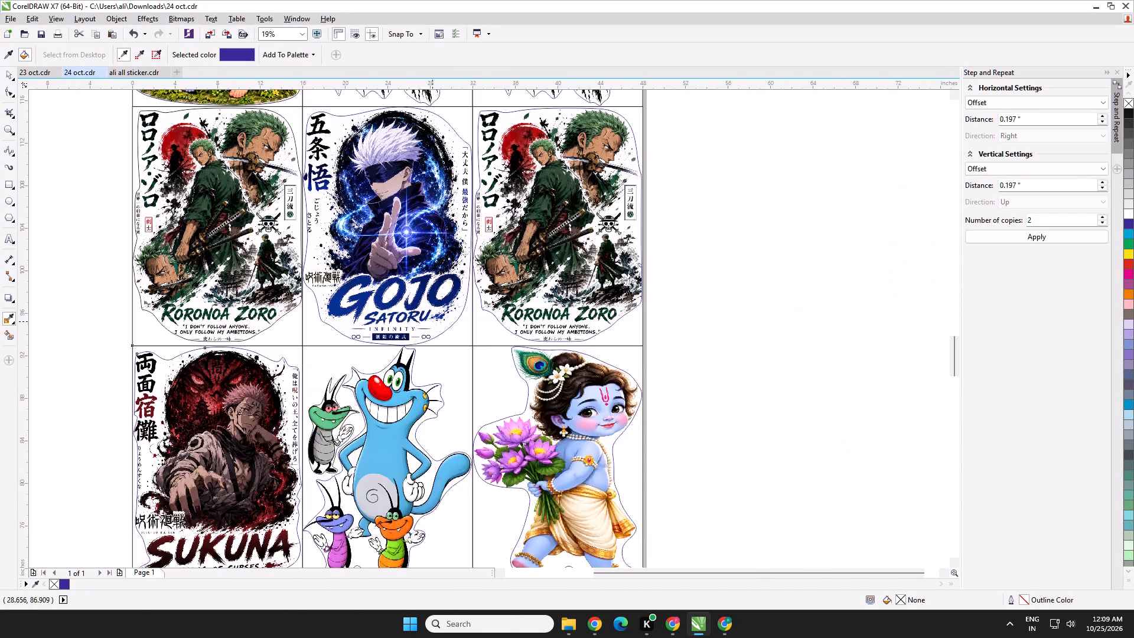
middle_click_drag(432, 321, 516, 320)
scroll(344, 321, "up", 3)
left_click(353, 325)
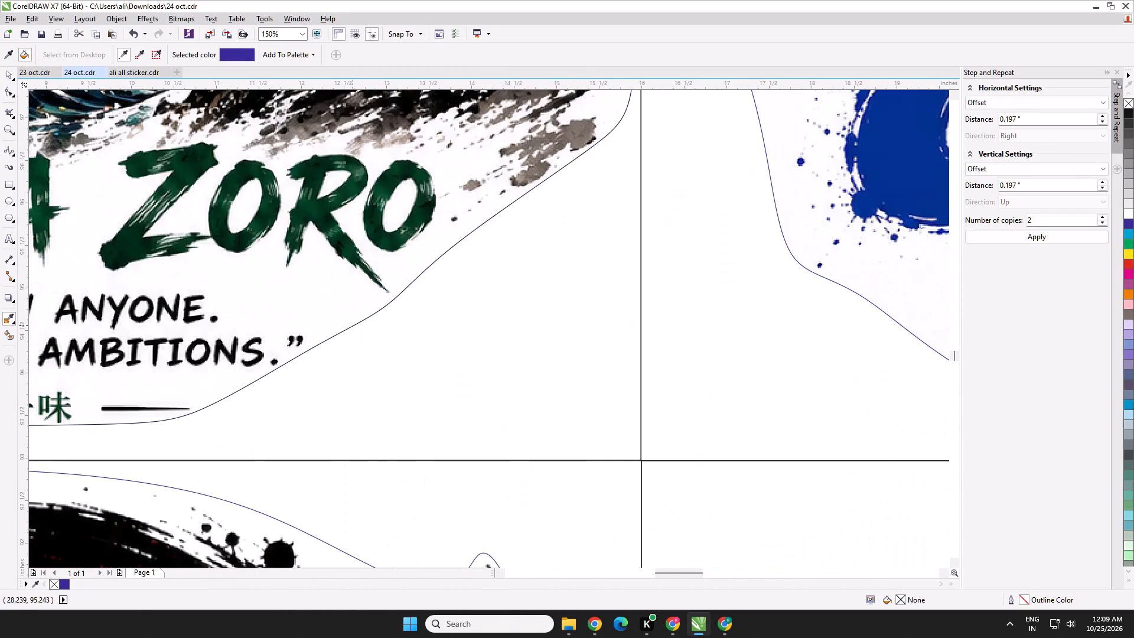
Apply the sampled blue to the cut contour of the Radha Krishna selfie sticker above the first-column Zoro.
scroll(353, 317, "down", 3)
middle_click_drag(376, 454, 395, 570)
scroll(376, 191, "up", 1)
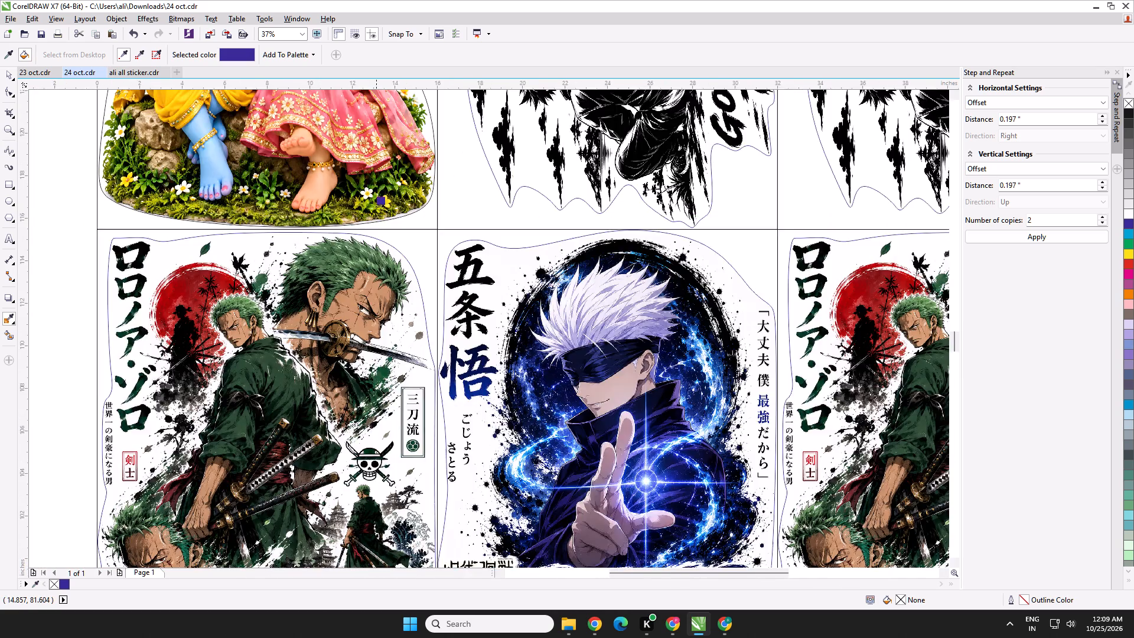
scroll(381, 213, "up", 3)
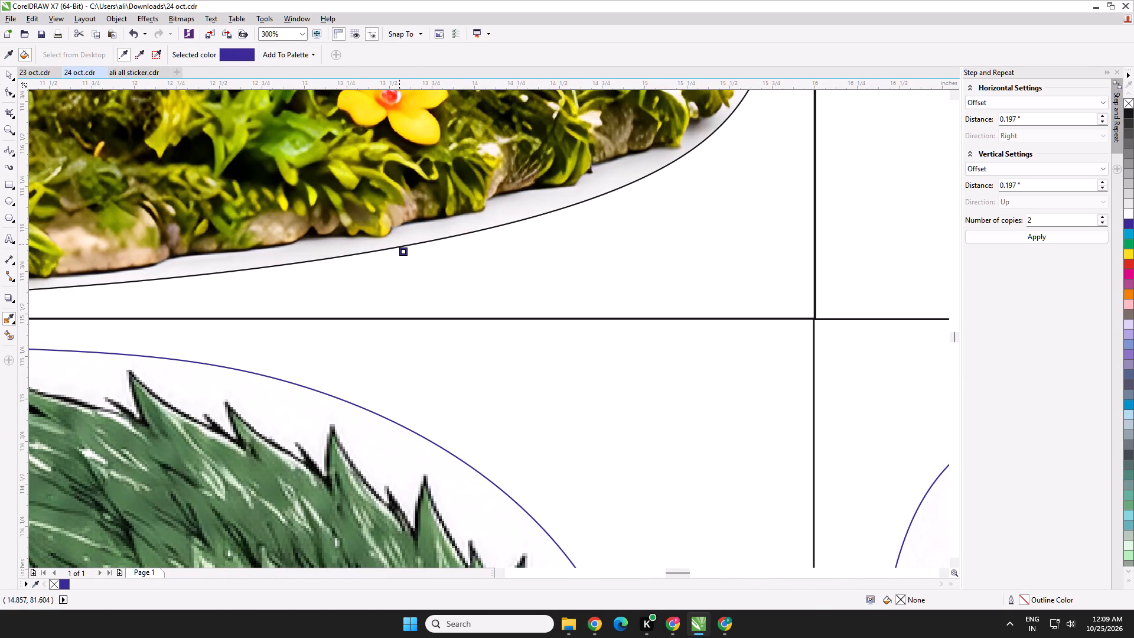
left_click(399, 246)
Examine the cut contours of the remaining sticker rows up to the top of the layout.
scroll(408, 234, "down", 3)
middle_click_drag(397, 194, 413, 543)
scroll(453, 324, "down", 1)
middle_click_drag(453, 324, 454, 538)
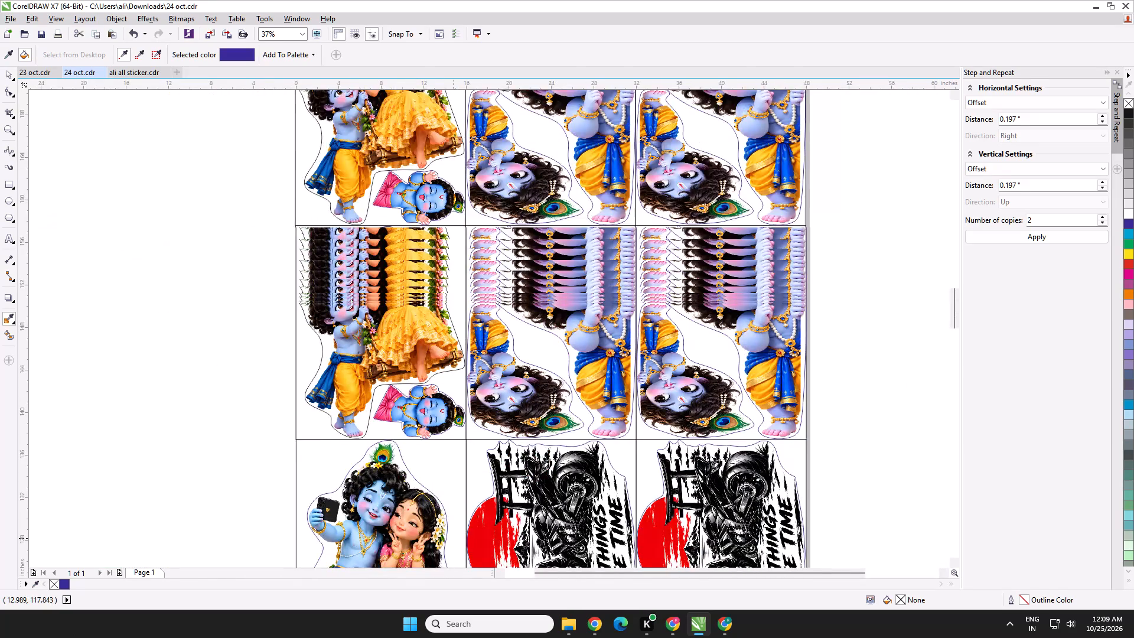
middle_click_drag(468, 240, 480, 504)
middle_click_drag(468, 364, 474, 493)
scroll(481, 310, "down", 1)
middle_click_drag(484, 344, 490, 381)
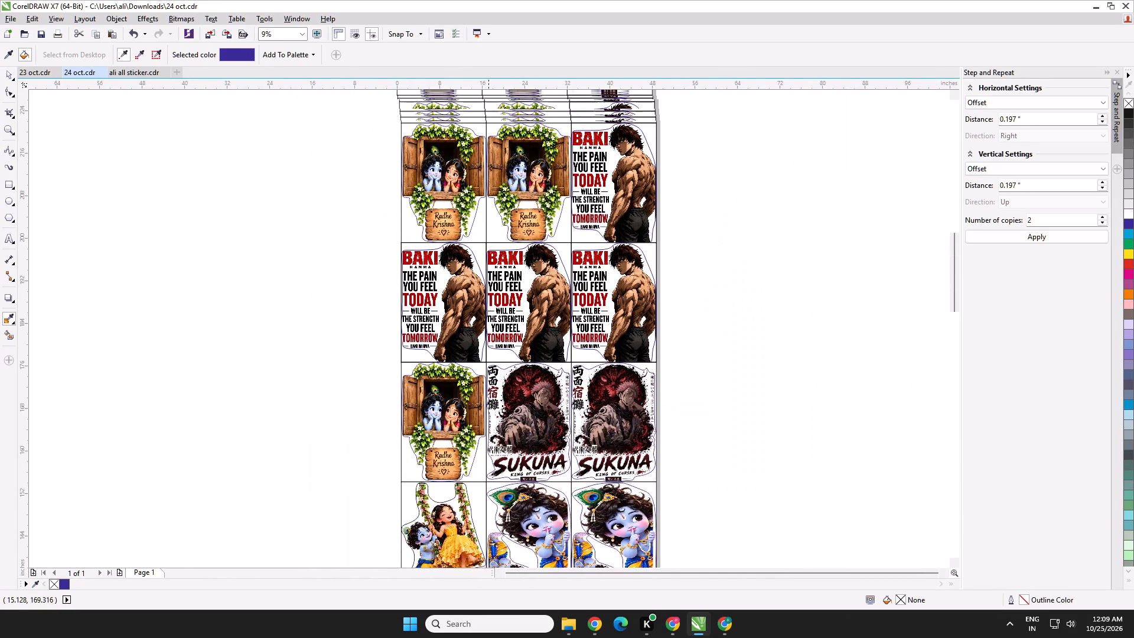
middle_click_drag(490, 381, 501, 468)
middle_click_drag(505, 298, 514, 460)
middle_click_drag(526, 316, 526, 331)
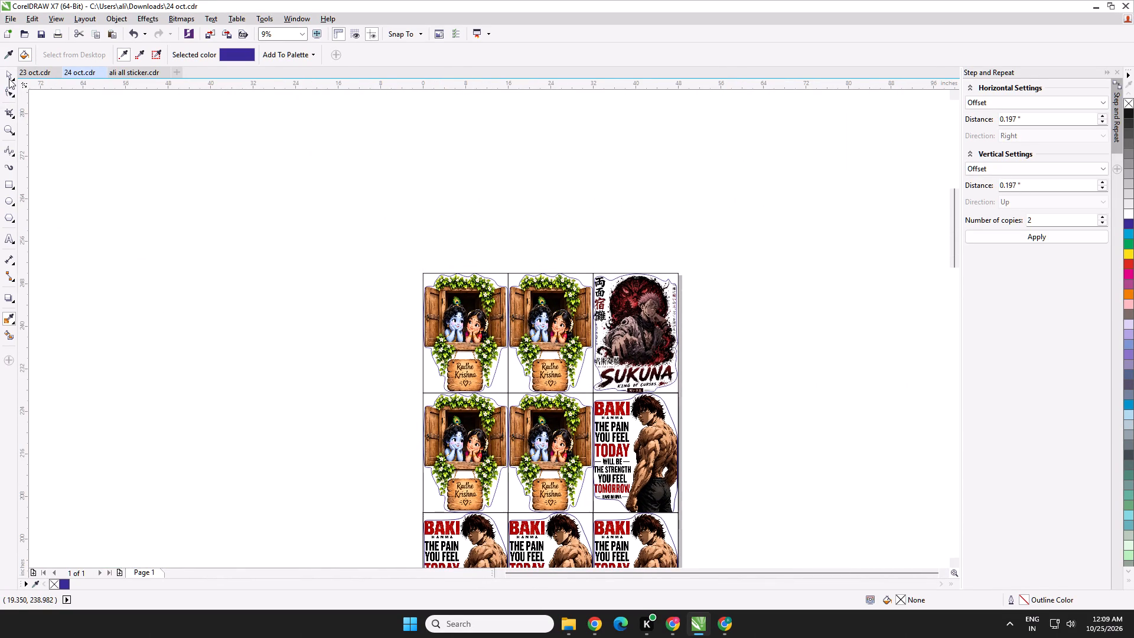
left_click(9, 76)
Copy the framed Radha Krishna selfie sticker from the 24 oct layout and paste it into ali all sticker.cdr.
scroll(333, 210, "down", 1)
left_click_drag(330, 208, 451, 249)
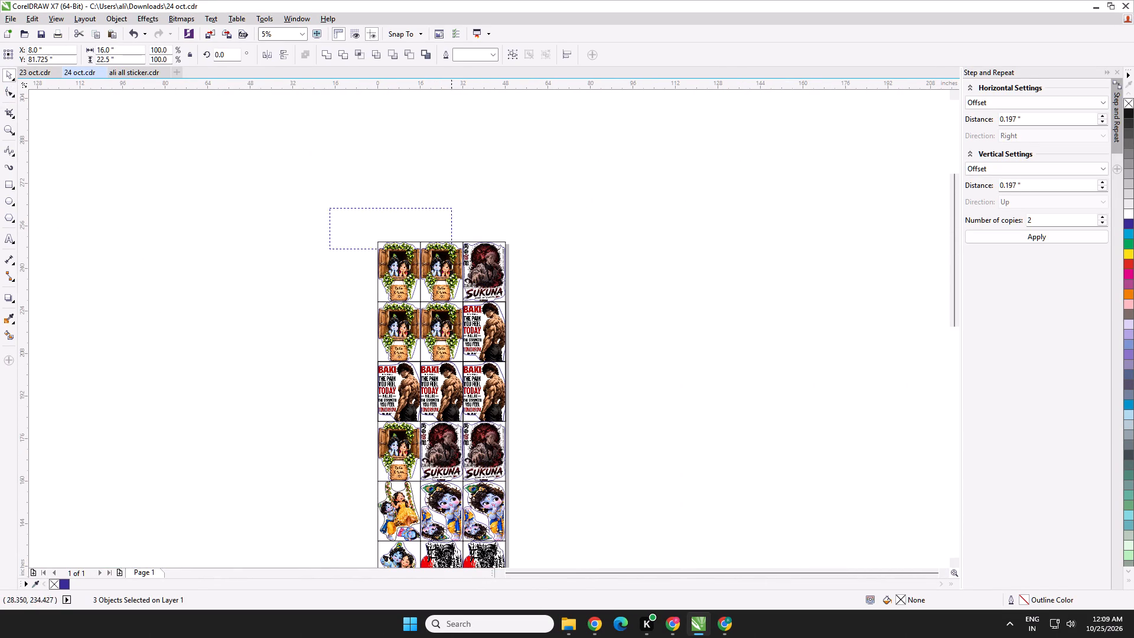
left_click_drag(451, 249, 446, 122)
middle_click_drag(451, 171, 446, 123)
left_click_drag(356, 353, 408, 438)
middle_click_drag(270, 387, 260, 204)
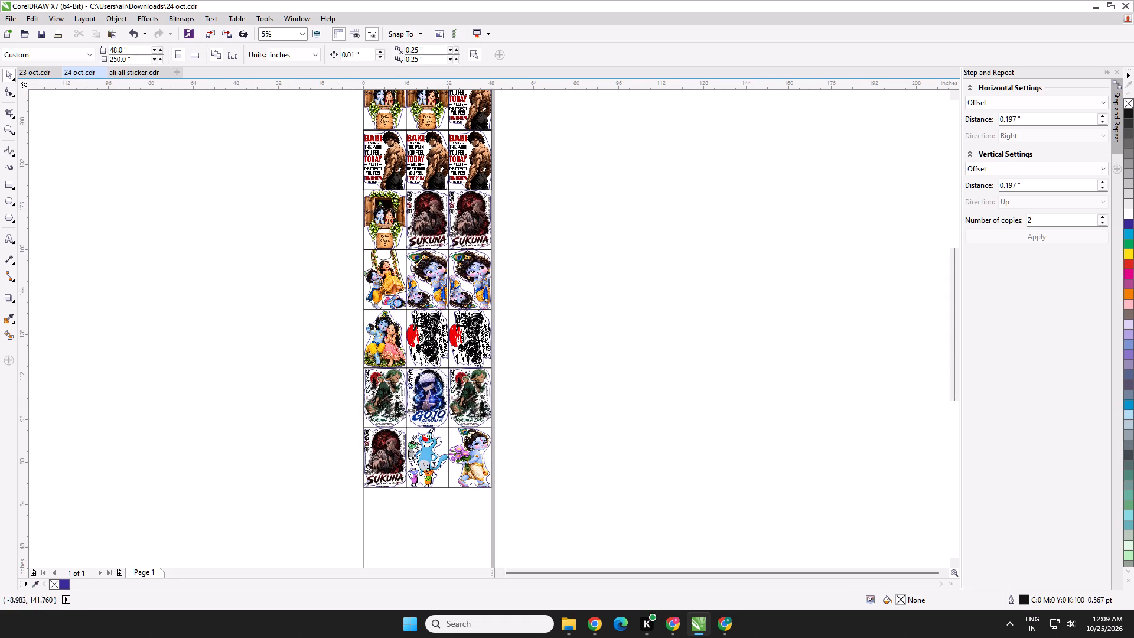
left_click_drag(344, 295, 422, 383)
left_click(322, 331)
left_click_drag(356, 305, 409, 375)
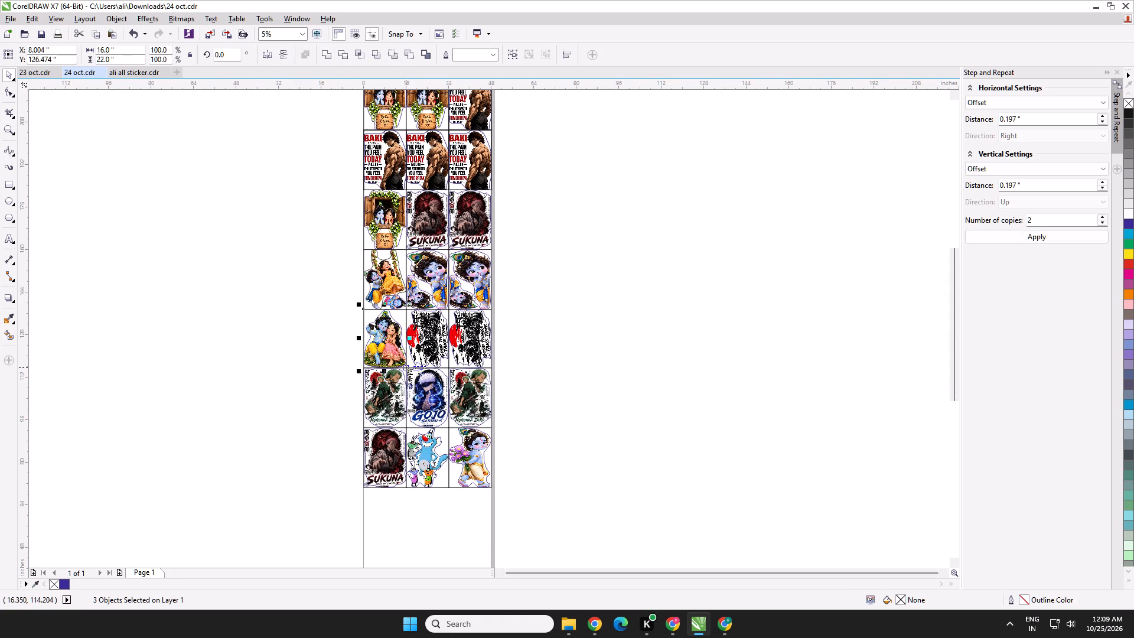
key("ctrl+c")
left_click(112, 73)
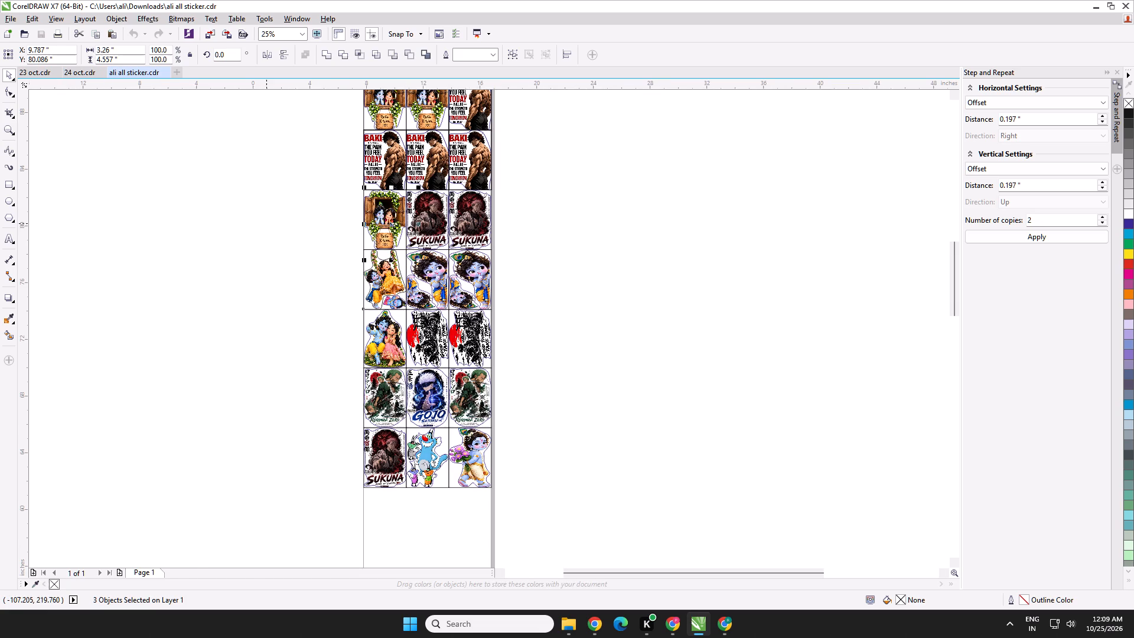
key("ctrl+v")
Move the pasted selfie sticker into the free space below the waving baby Krishna sticker and scale it down proportionally.
scroll(357, 356, "down", 1)
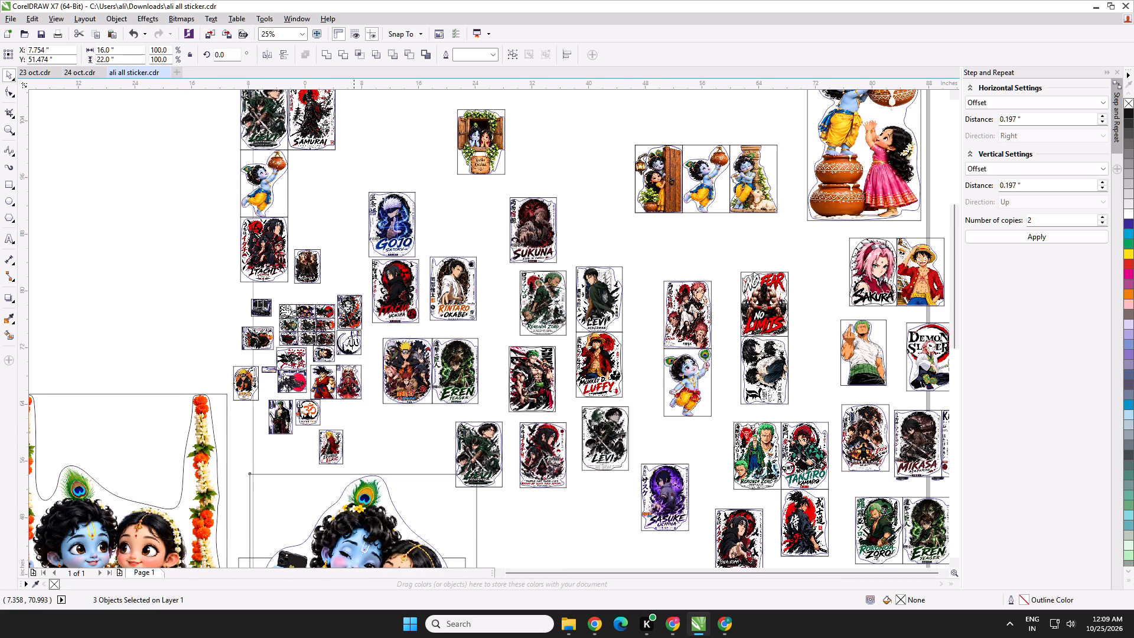
middle_click_drag(354, 387, 374, 161)
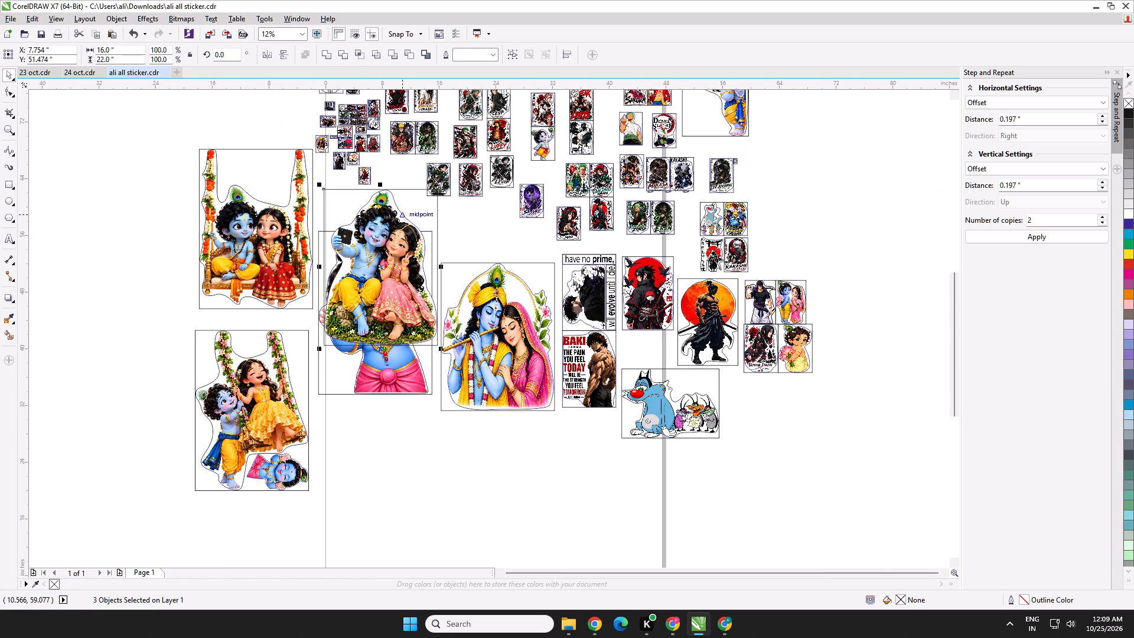
left_click_drag(390, 248, 405, 476)
middle_click_drag(403, 475, 382, 310)
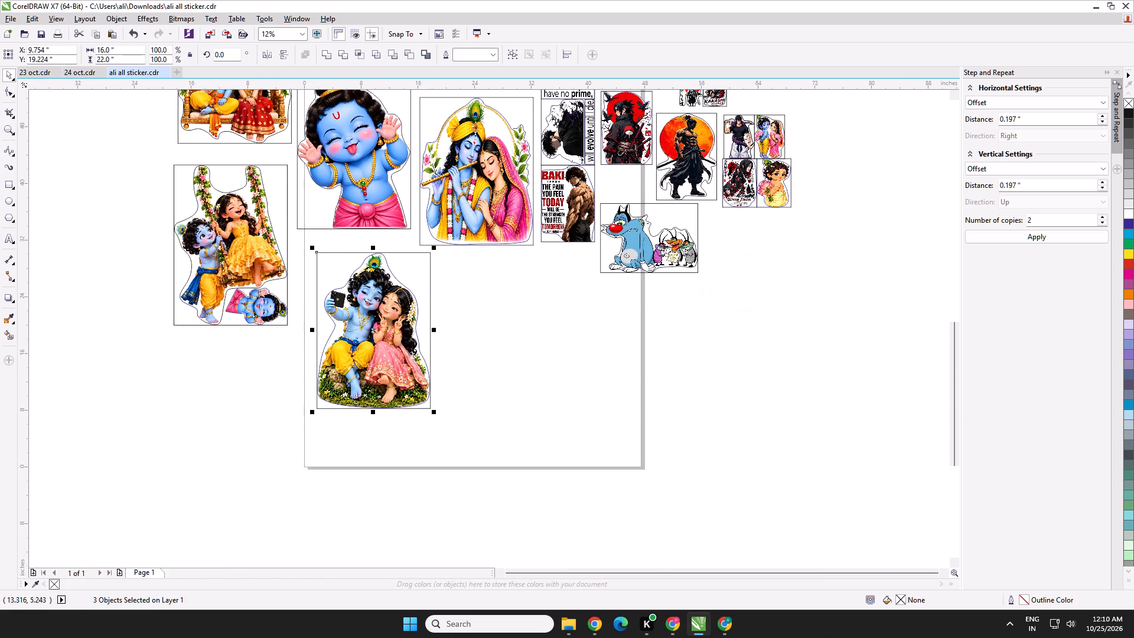
left_click(437, 411)
left_click_drag(435, 412, 393, 383)
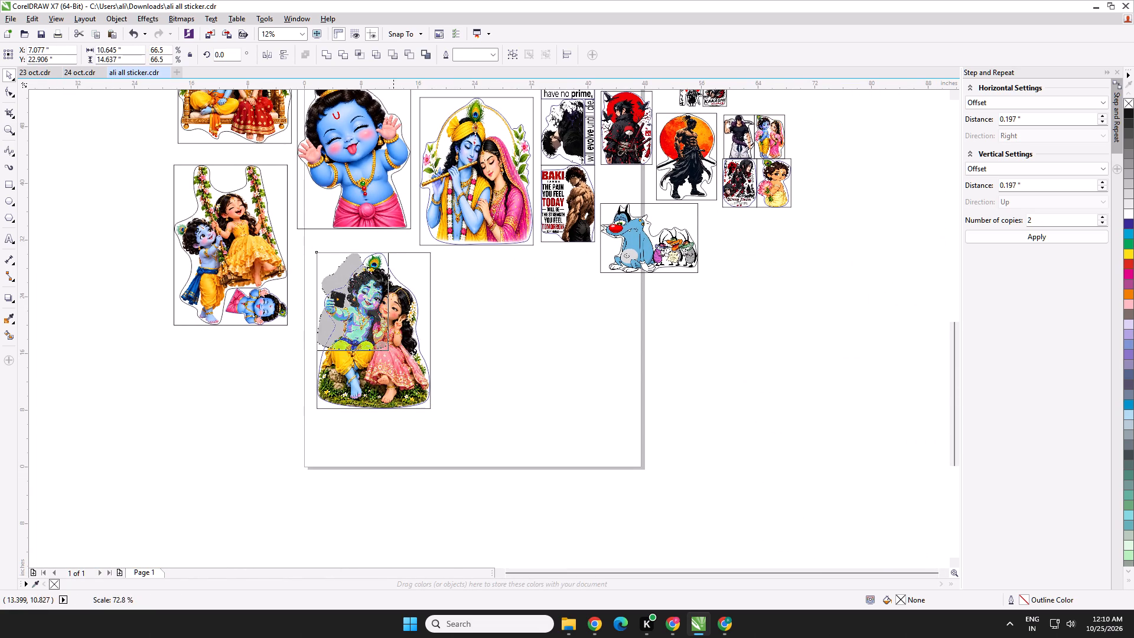
left_click_drag(393, 383, 389, 376)
Copy the framed Oggy and lotus Krishna stickers from the 24 oct layout and paste them into ali all sticker.cdr.
left_click(70, 74)
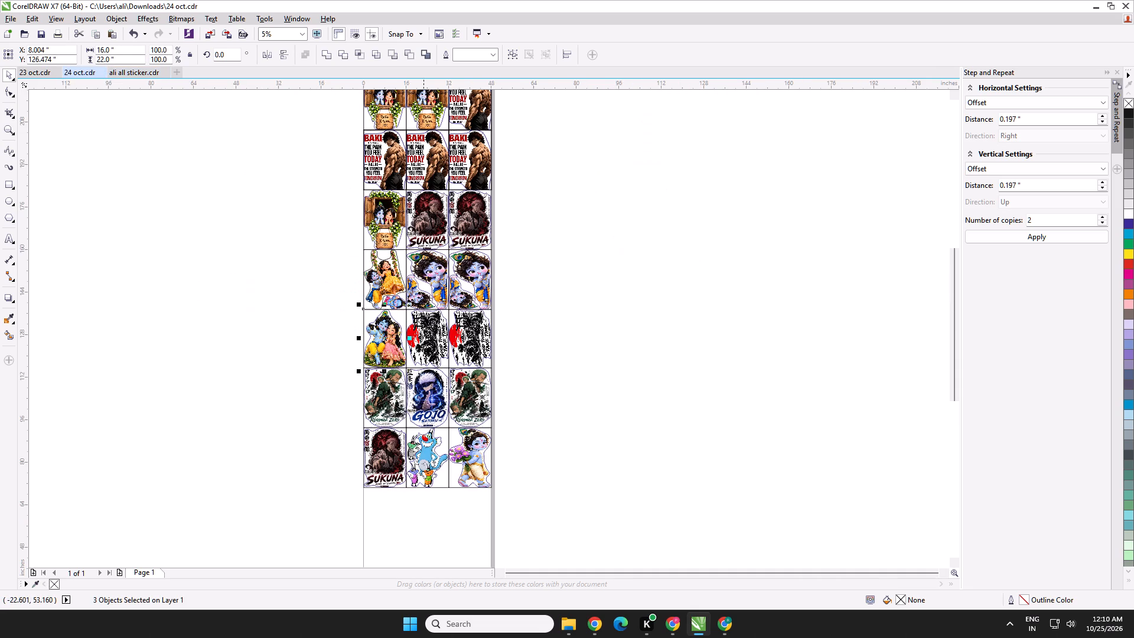
left_click_drag(500, 516, 402, 425)
key("ctrl+c")
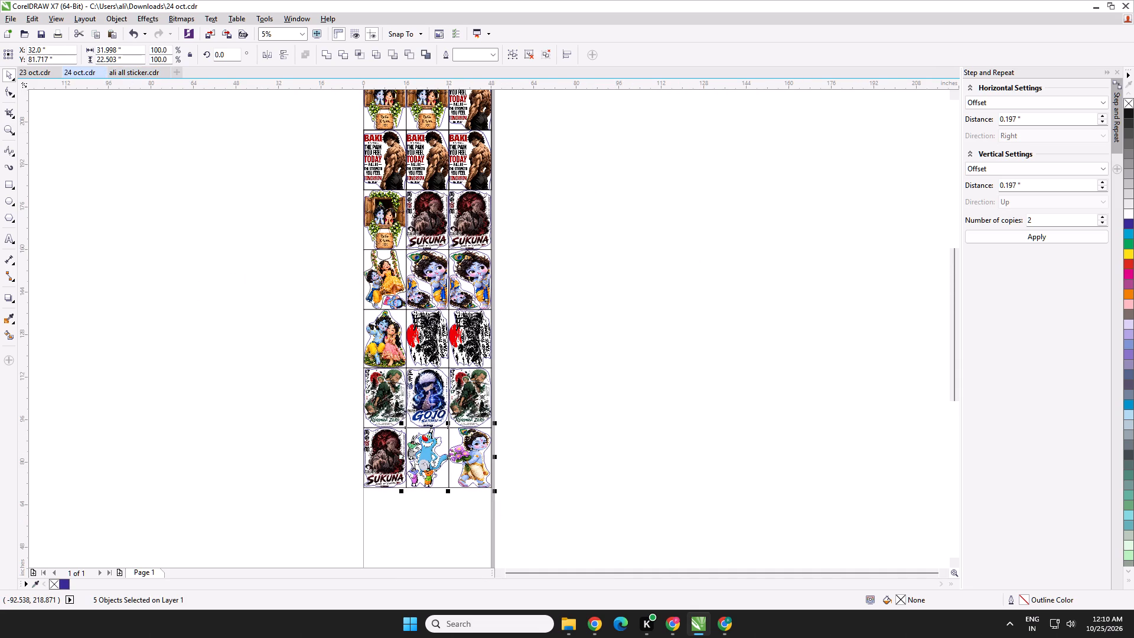
left_click(125, 69)
key("ctrl+v")
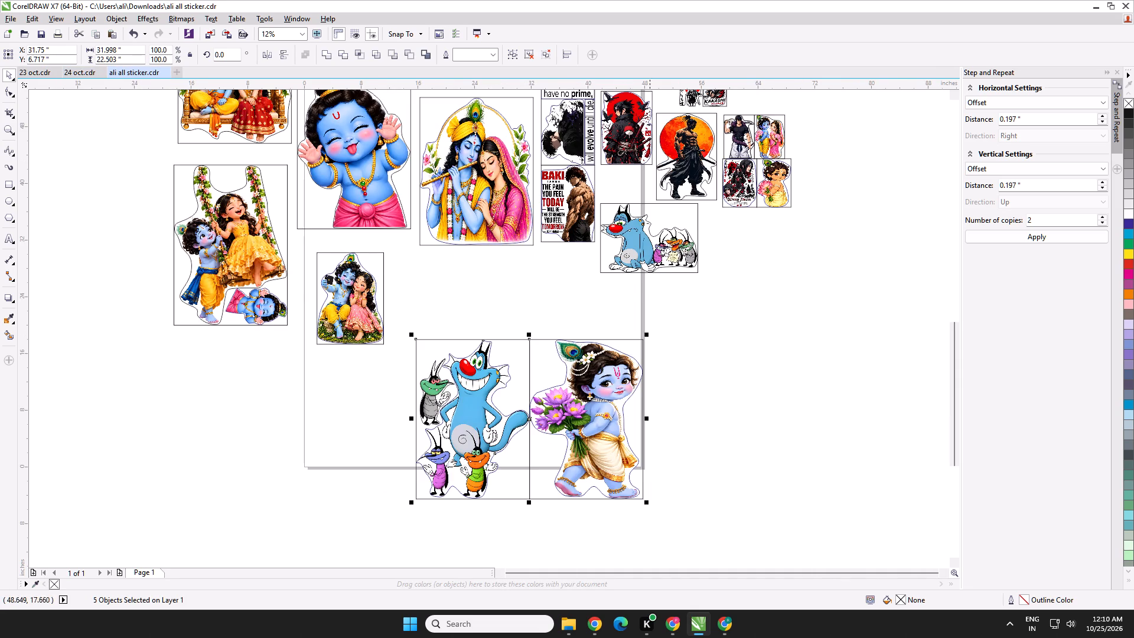
Scale the pasted Oggy and Krishna pair down proportionally and move it up, beside the reduced selfie sticker.
left_click_drag(648, 335, 603, 375)
left_click_drag(512, 430, 510, 352)
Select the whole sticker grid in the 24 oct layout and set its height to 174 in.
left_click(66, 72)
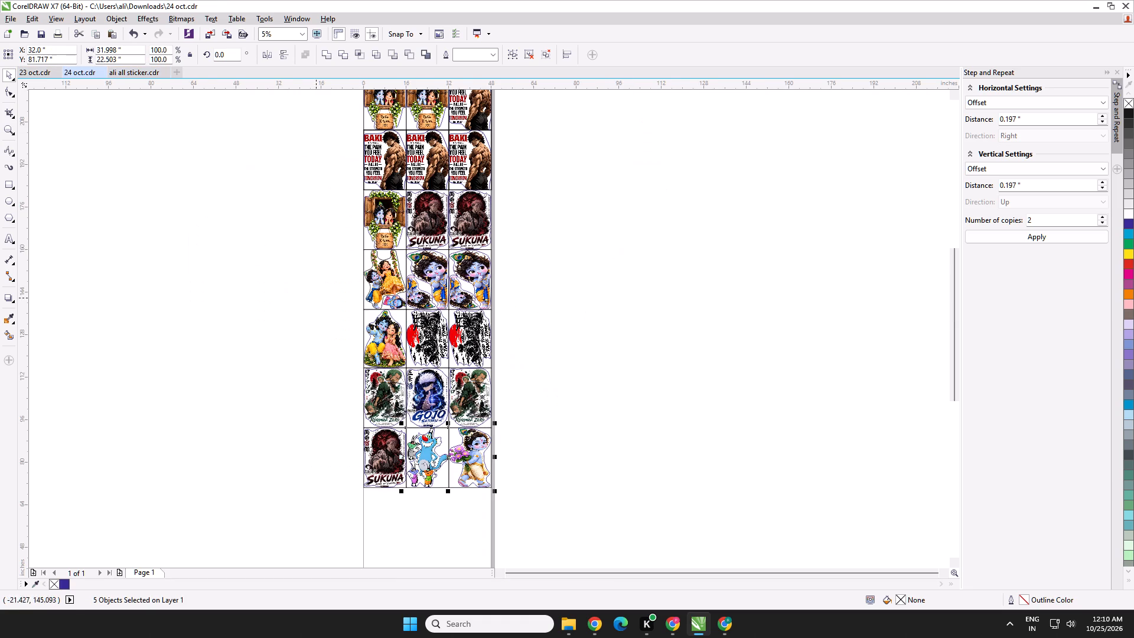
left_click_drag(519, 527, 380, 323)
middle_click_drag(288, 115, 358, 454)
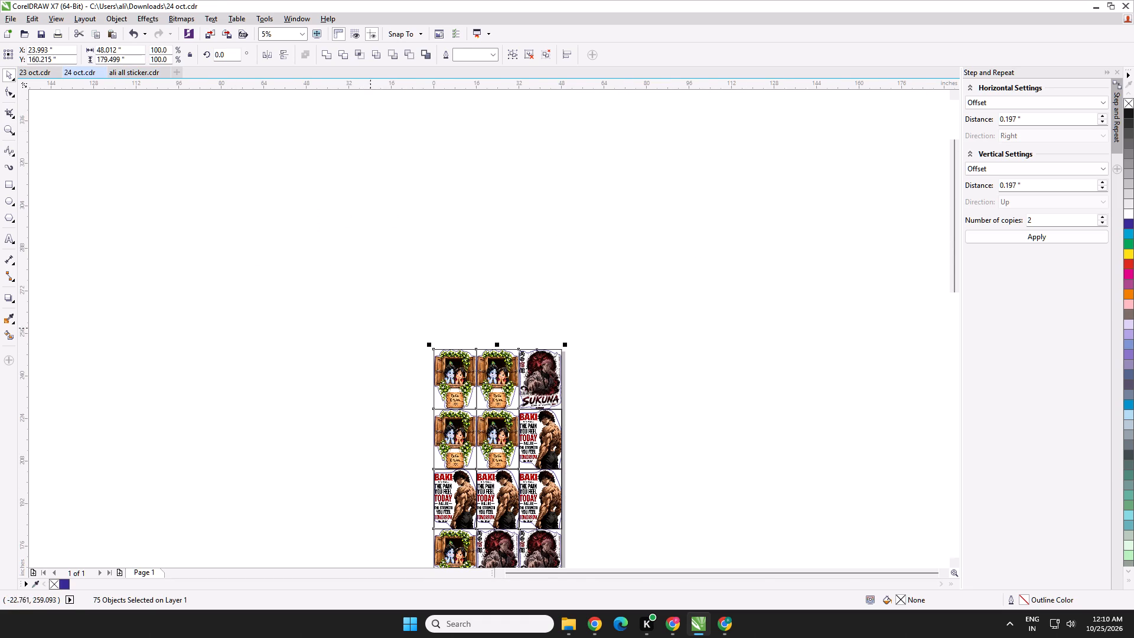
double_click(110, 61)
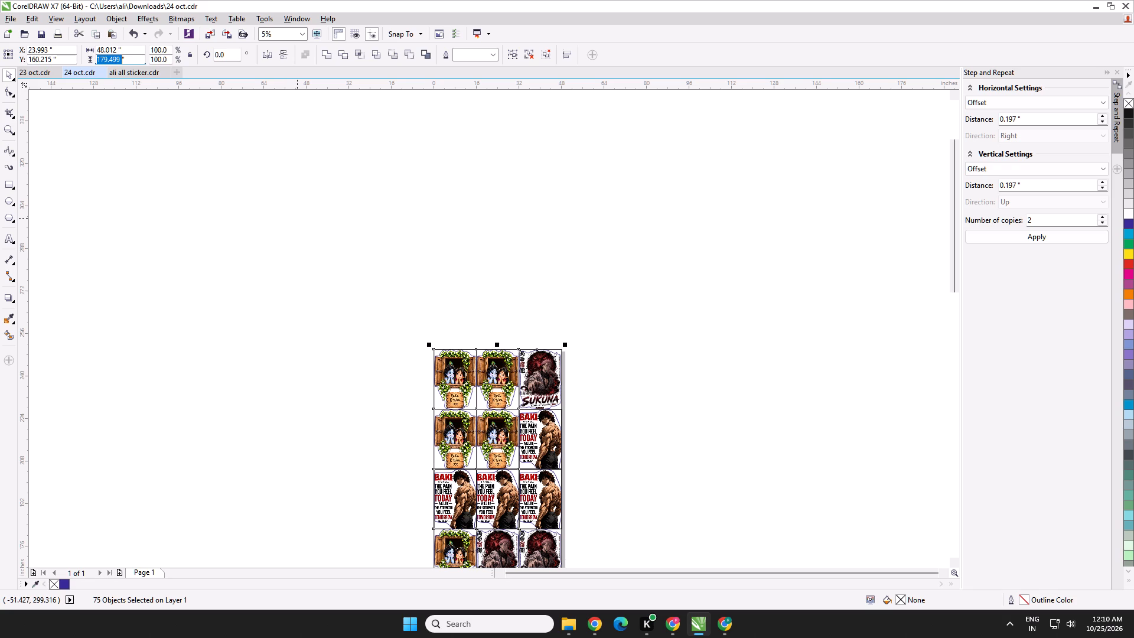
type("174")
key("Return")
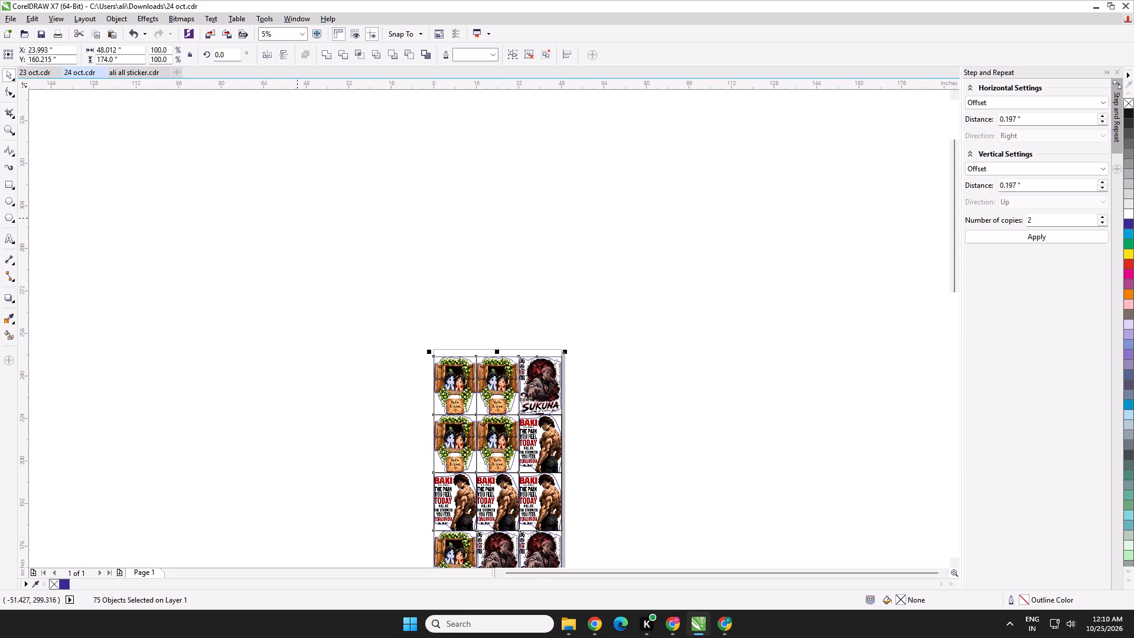
Nudge the whole sticker grid up to about Y 160.465 in.
scroll(508, 359, "up", 1)
key("Up")
key("Up")
key("Up")
key("Up")
key("Up")
key("Up")
key("Up")
key("Up")
key("Up")
key("Up")
key("Up")
key("Up")
key("Up")
key("Up")
key("Up")
key("Up")
key("Up")
key("Up")
key("Up")
key("Up")
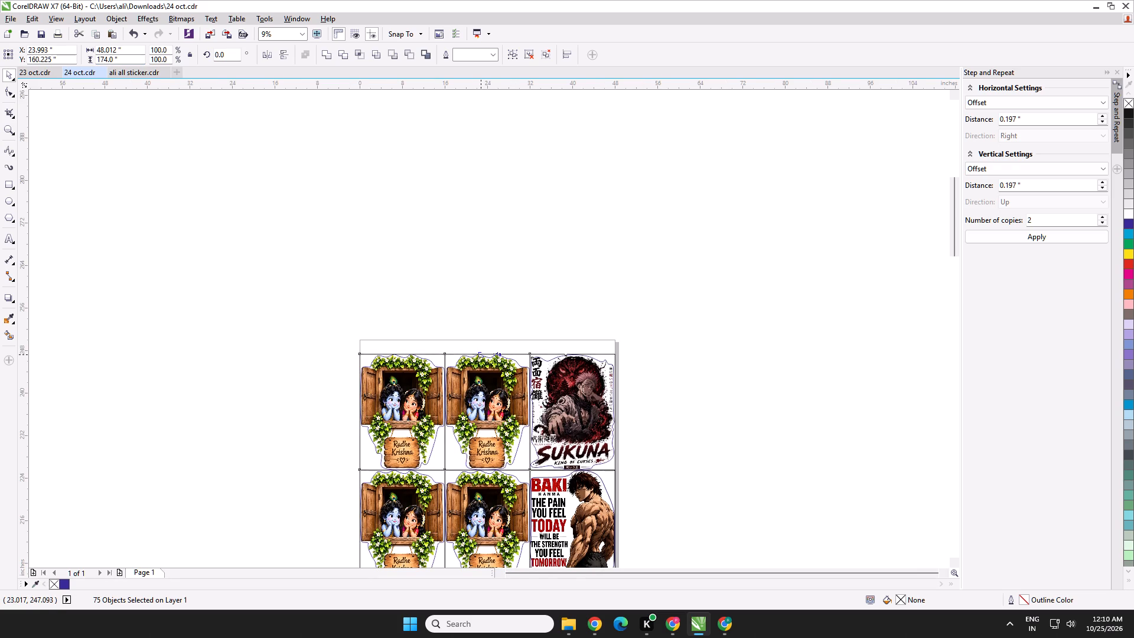
Check the sizes of the top-row Sukuna sticker and the third-column samurai sticker with the red sun.
left_click_drag(637, 314, 517, 497)
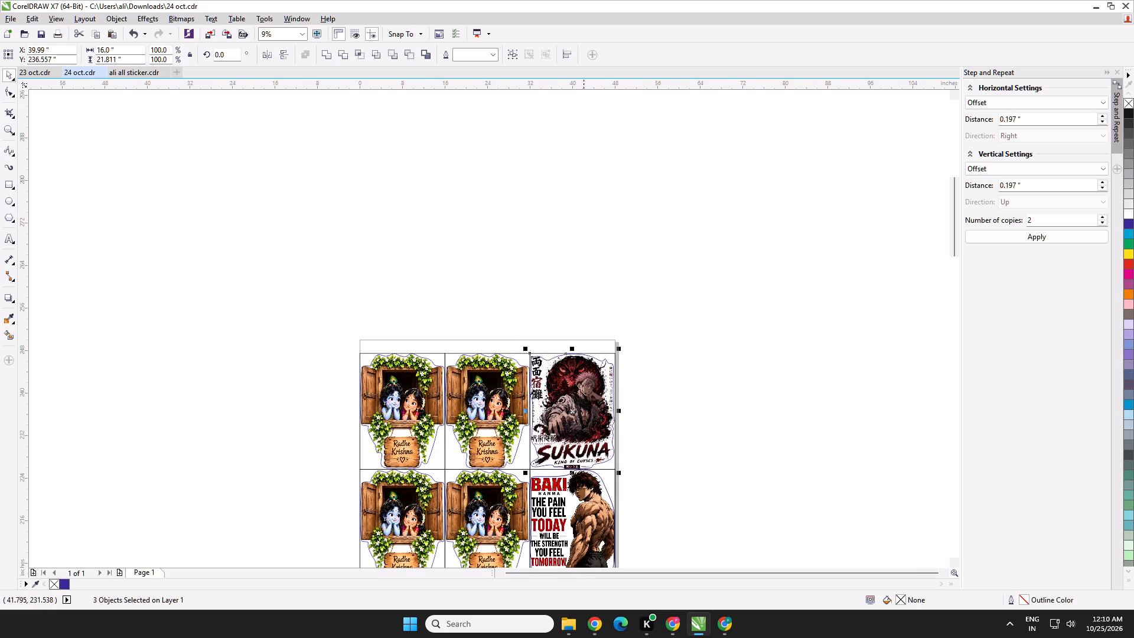
scroll(601, 531, "down", 1)
middle_click_drag(590, 530, 570, 0)
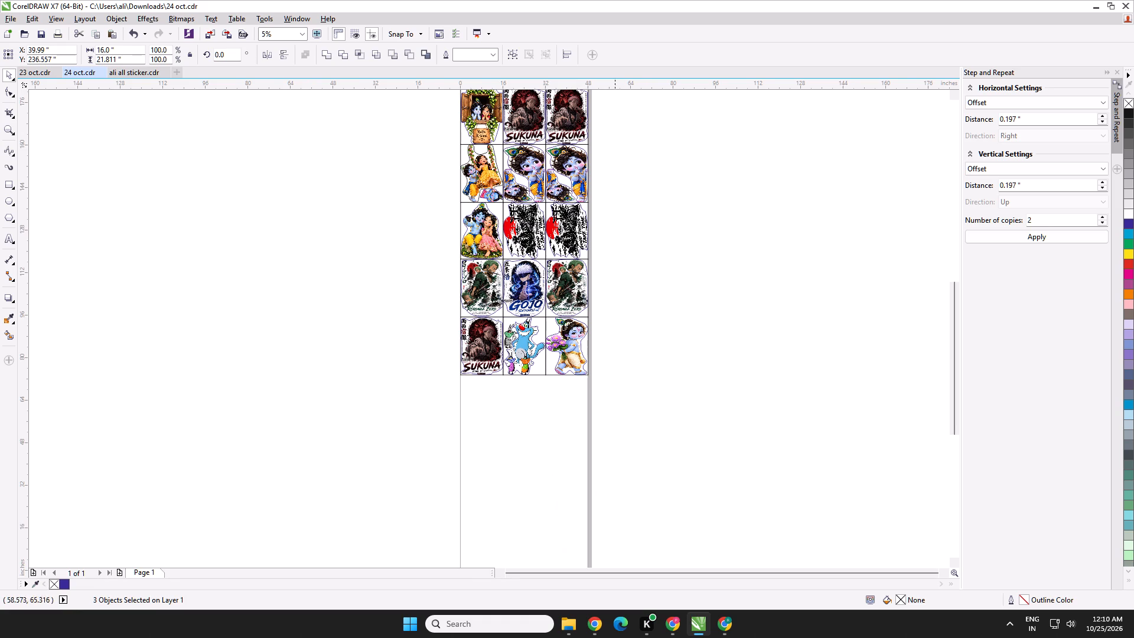
left_click_drag(609, 410, 526, 307)
left_click_drag(601, 198, 536, 260)
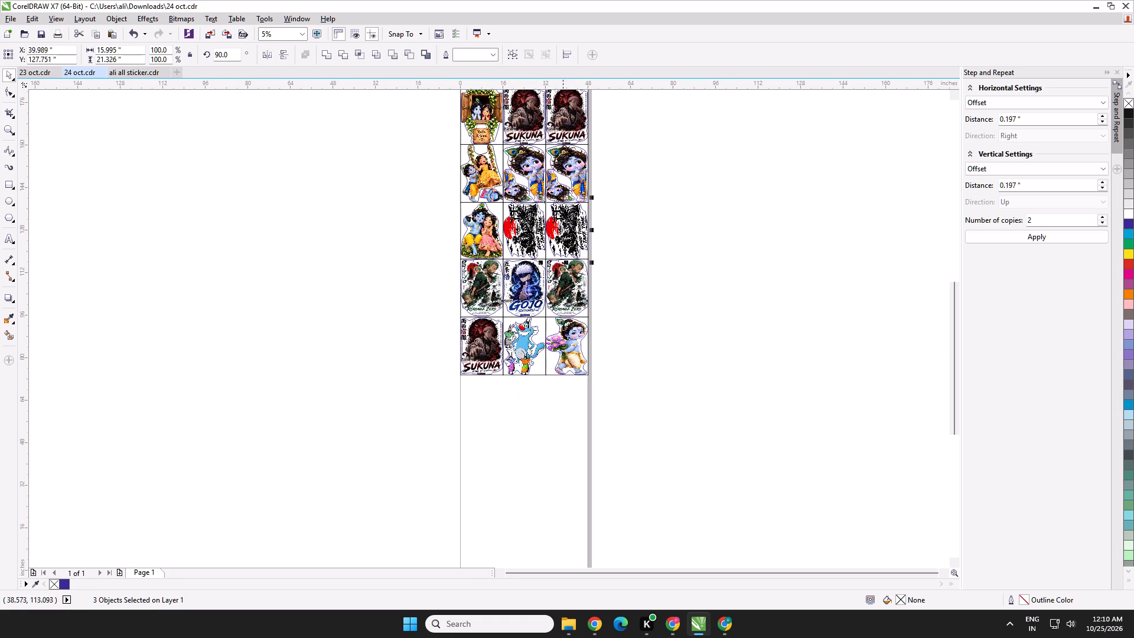
Select the whole sticker grid again, set its height to 175.25 in and deselect it.
scroll(574, 310, "down", 1)
left_click_drag(615, 379, 481, 143)
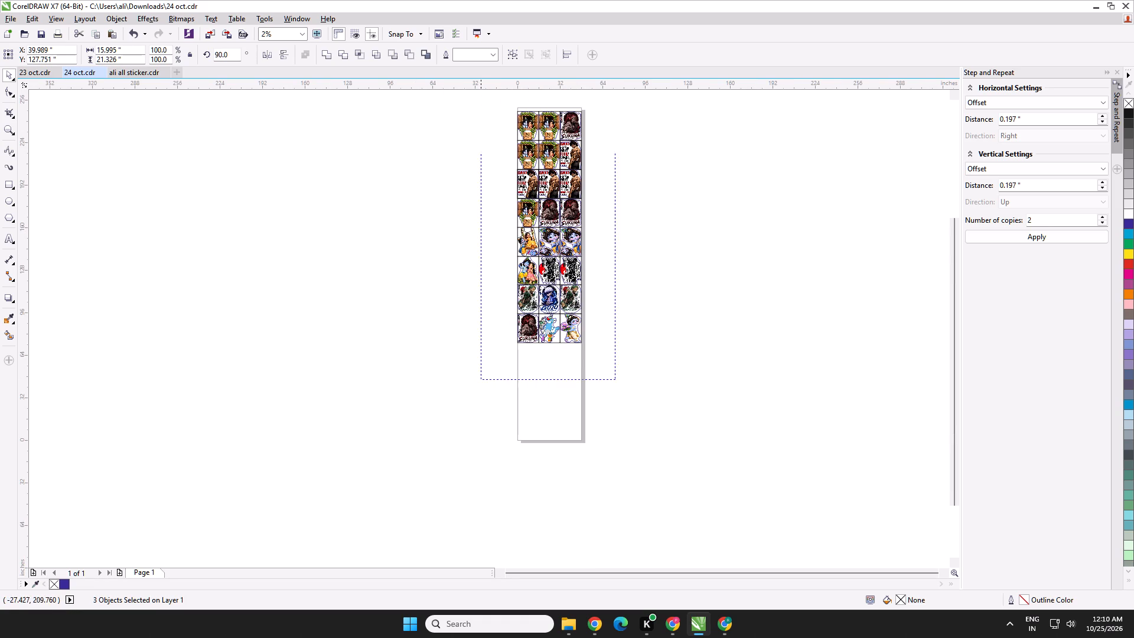
left_click_drag(481, 143, 483, 129)
double_click(100, 61)
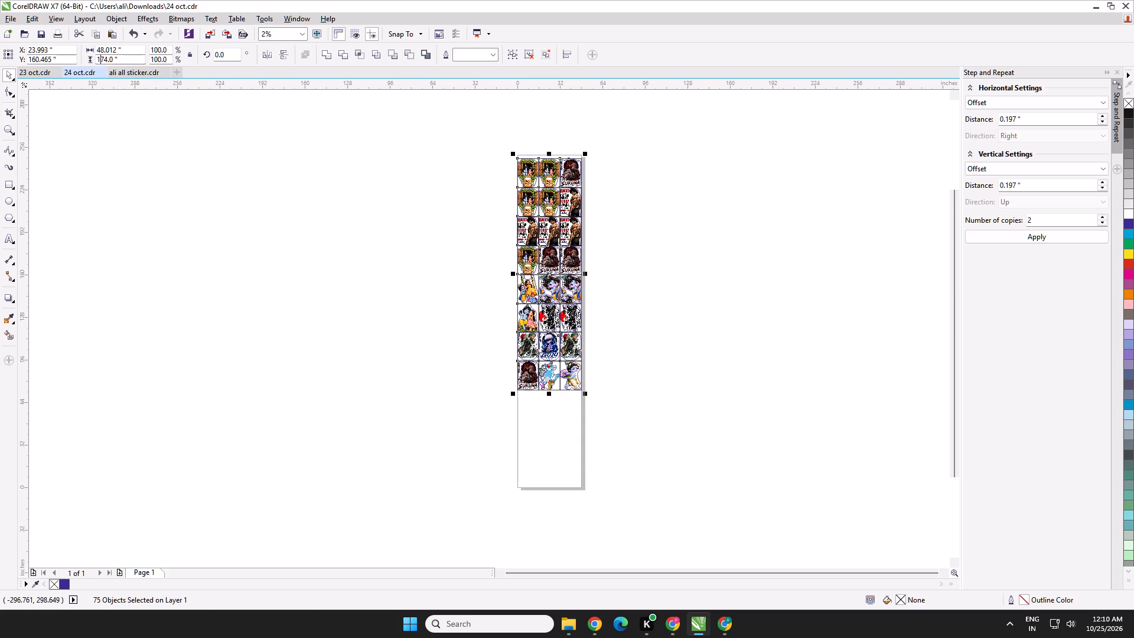
type("175.32")
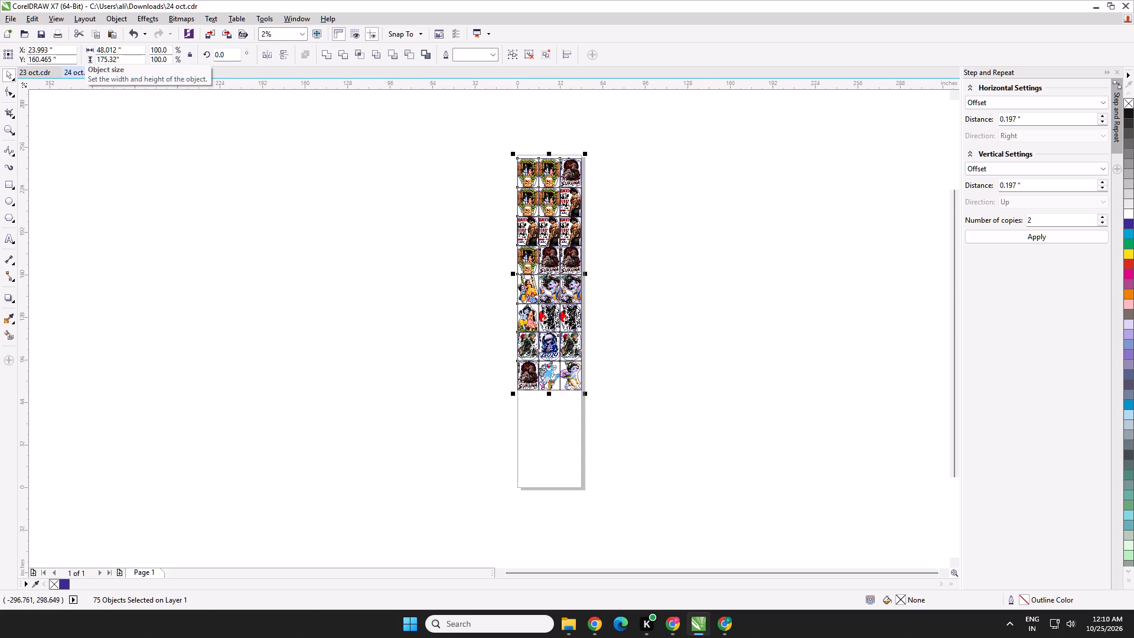
key("BackSpace")
key("BackSpace")
type("25")
key("Return")
left_click(663, 184)
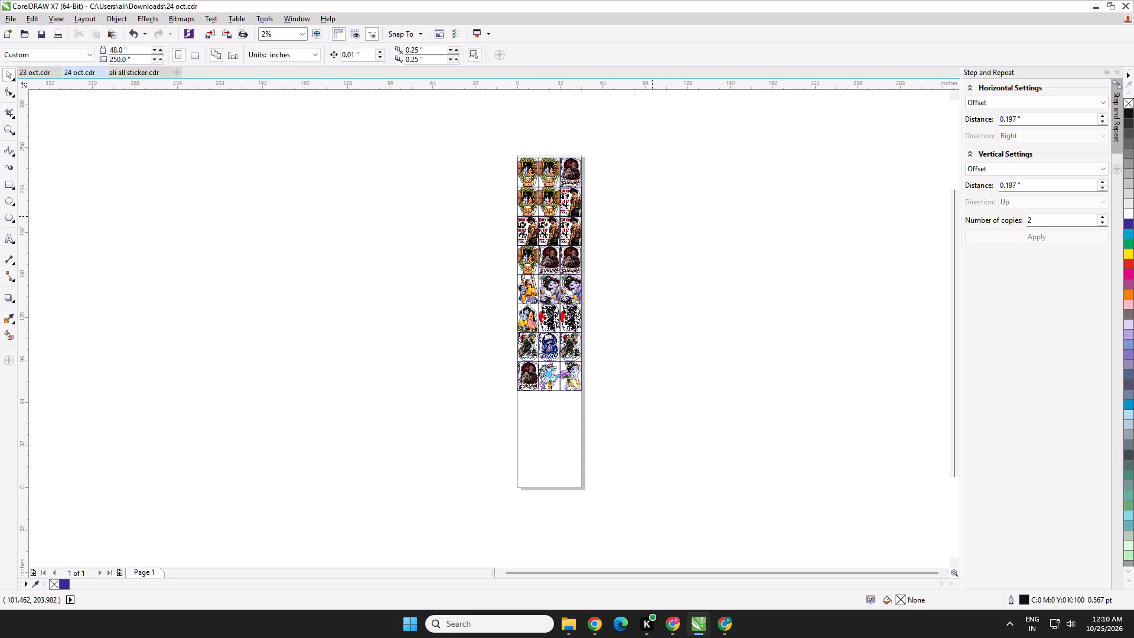
Save the 24 oct layout as a new CorelDRAW file named 25 oct.cdr in Downloads.
key("ctrl+shift+s")
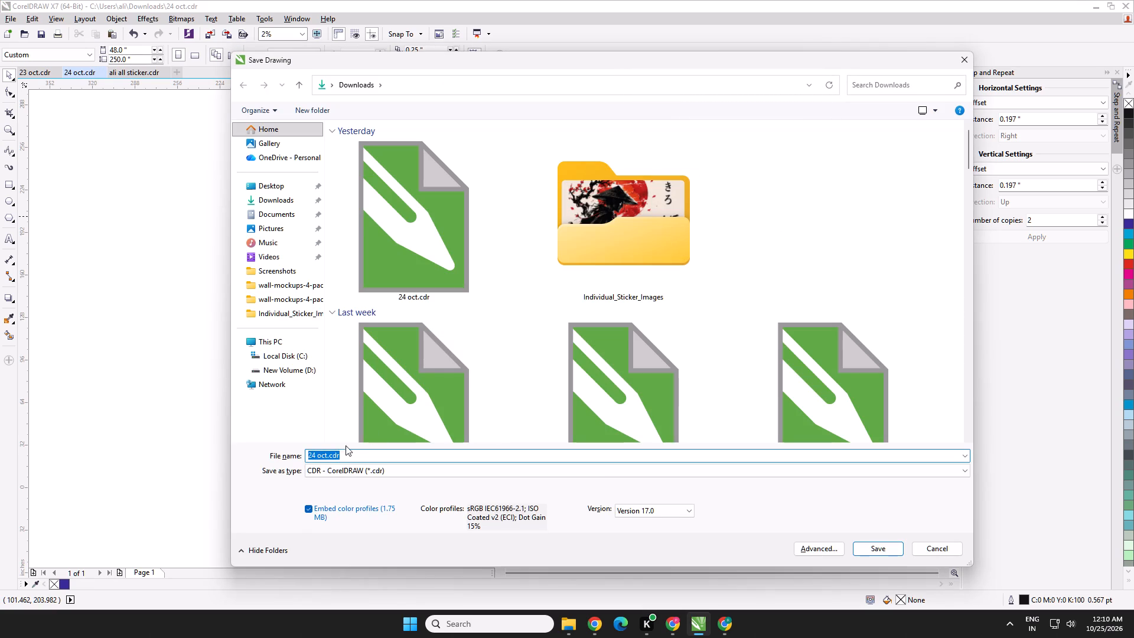
left_click(308, 457)
type("00")
key("BackSpace")
key("BackSpace")
key("Right")
key("Right")
key("BackSpace")
key("5")
key("Return")
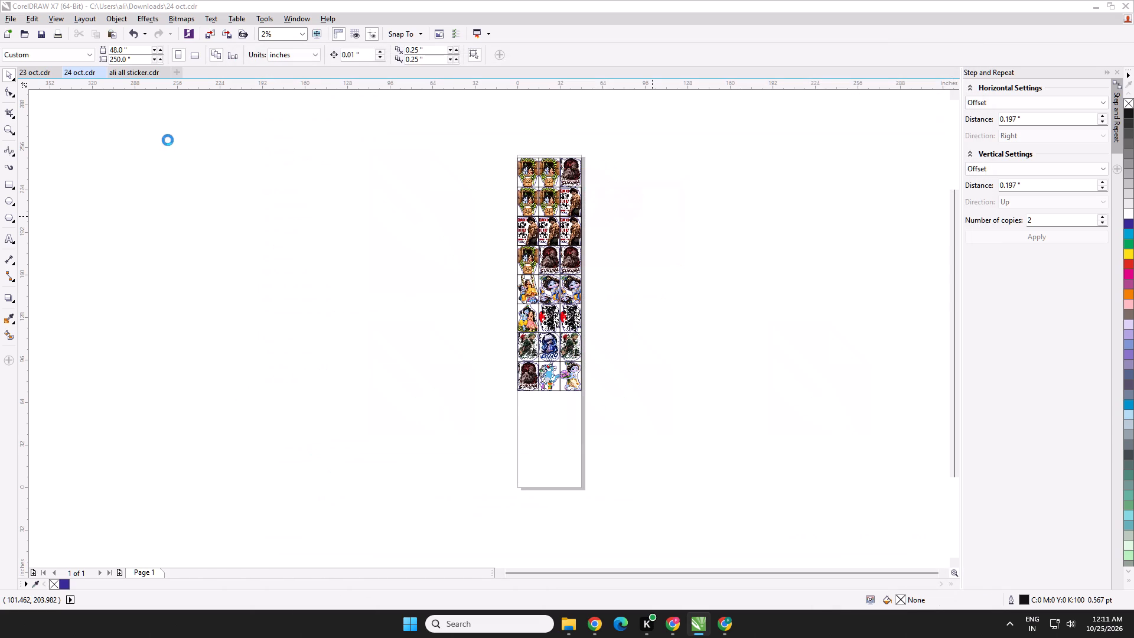
Switch to Chrome, dismiss the order acceptance notice and open WALLSTICK's Ready to Ship orders in the Meesho Supplier Panel.
left_click(591, 630)
left_click(573, 627)
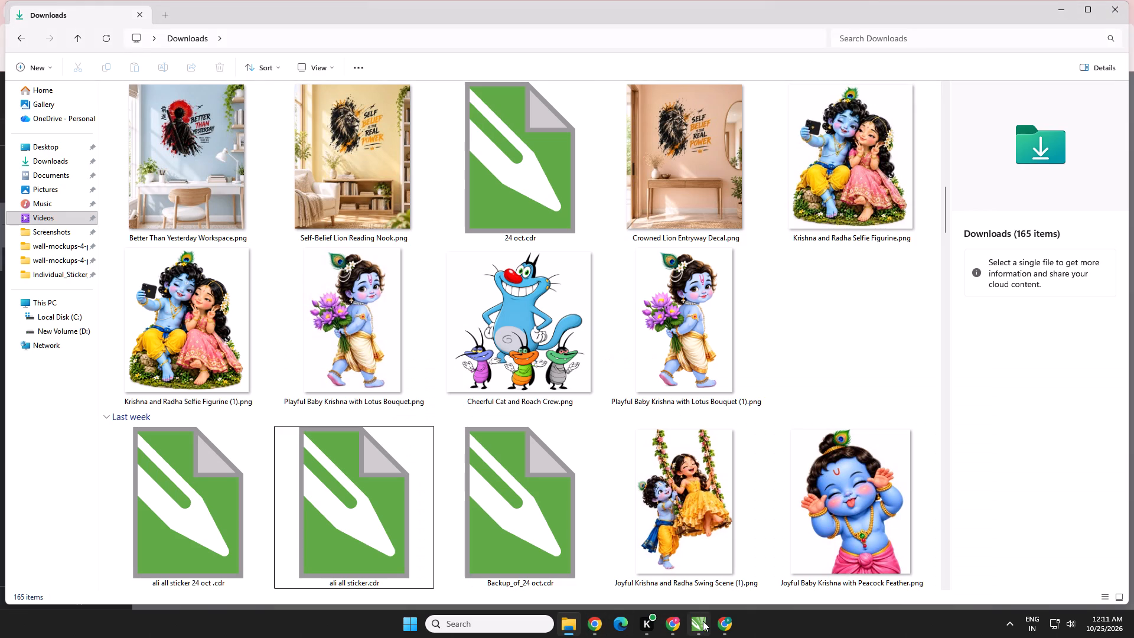
left_click(593, 624)
left_click(491, 372)
left_click(491, 388)
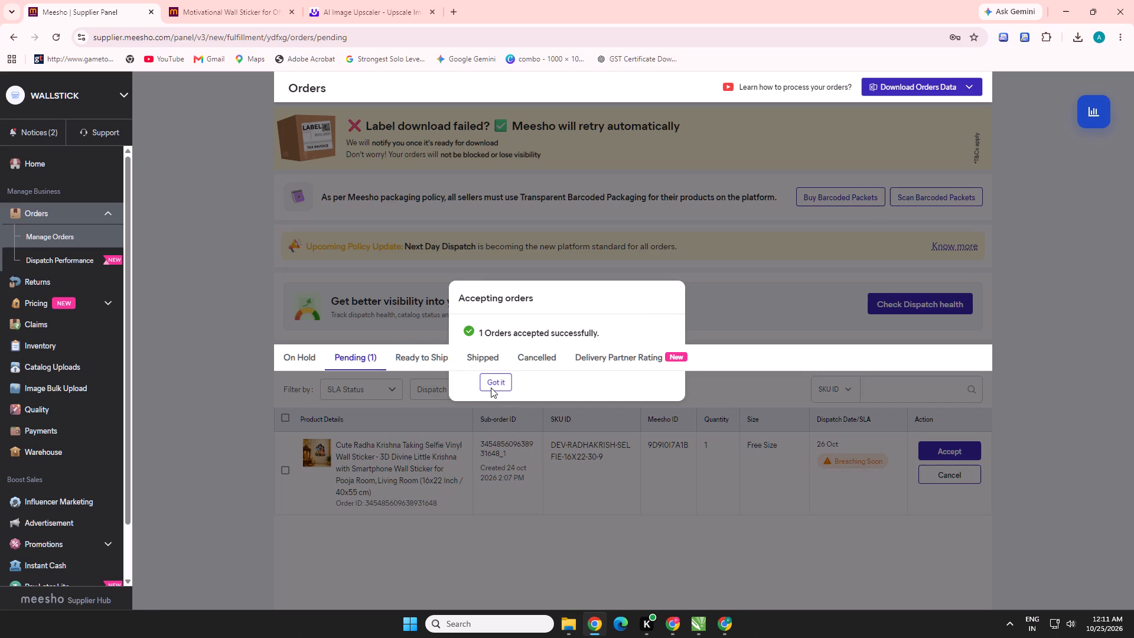
left_click(21, 157)
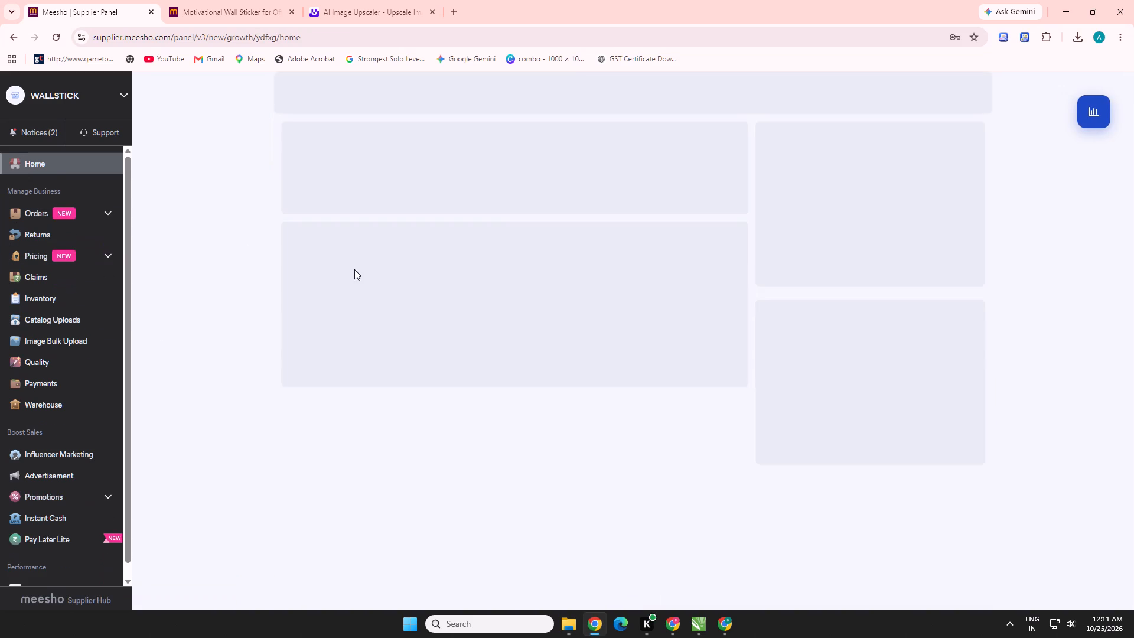
left_click(448, 226)
scroll(457, 404, "down", 1)
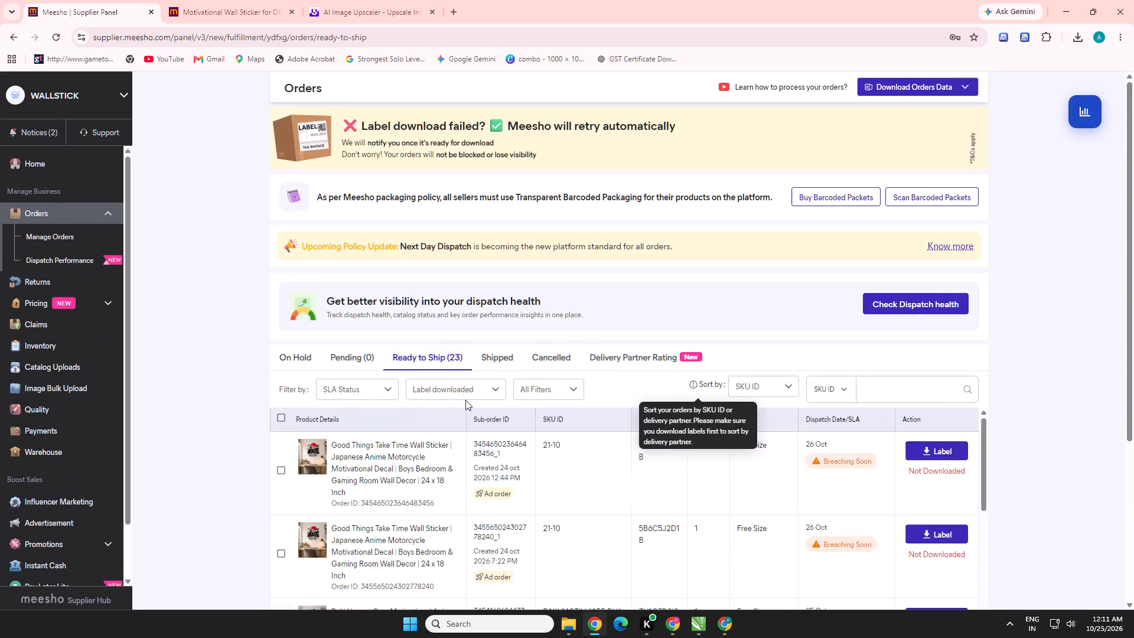
Review the Ready to Ship orders, then switch to CorelDRAW to check the sticker grid in 25 oct.cdr.
scroll(441, 366, "down", 2)
scroll(715, 521, "down", 4)
left_click(698, 629)
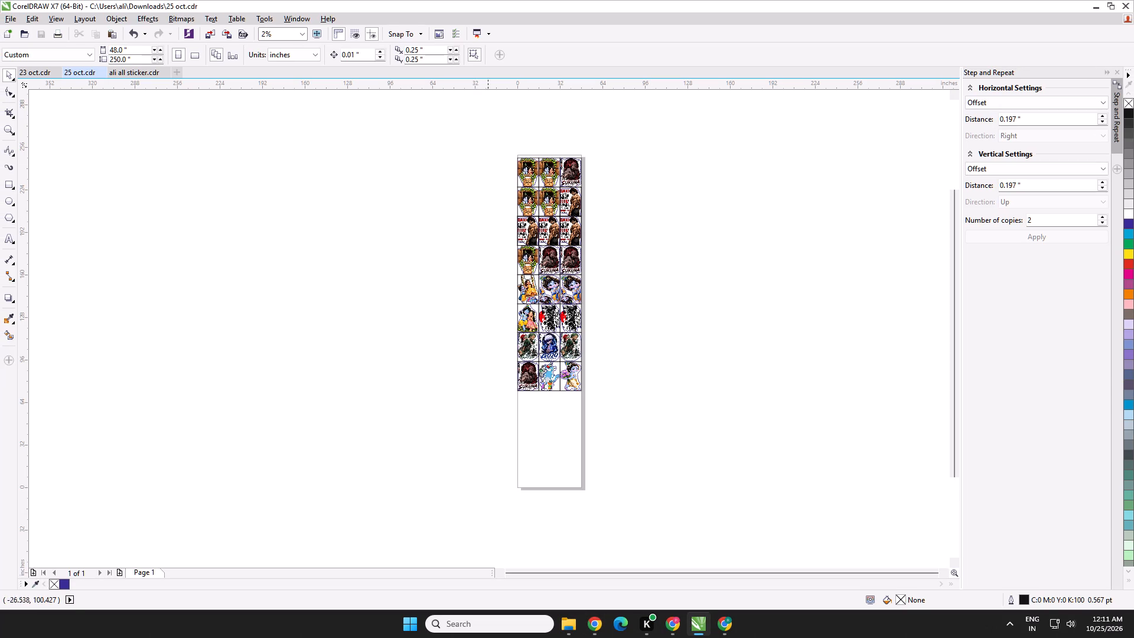
Switch back to Chrome and open a new tab, ready to enter an address or search.
left_click(598, 626)
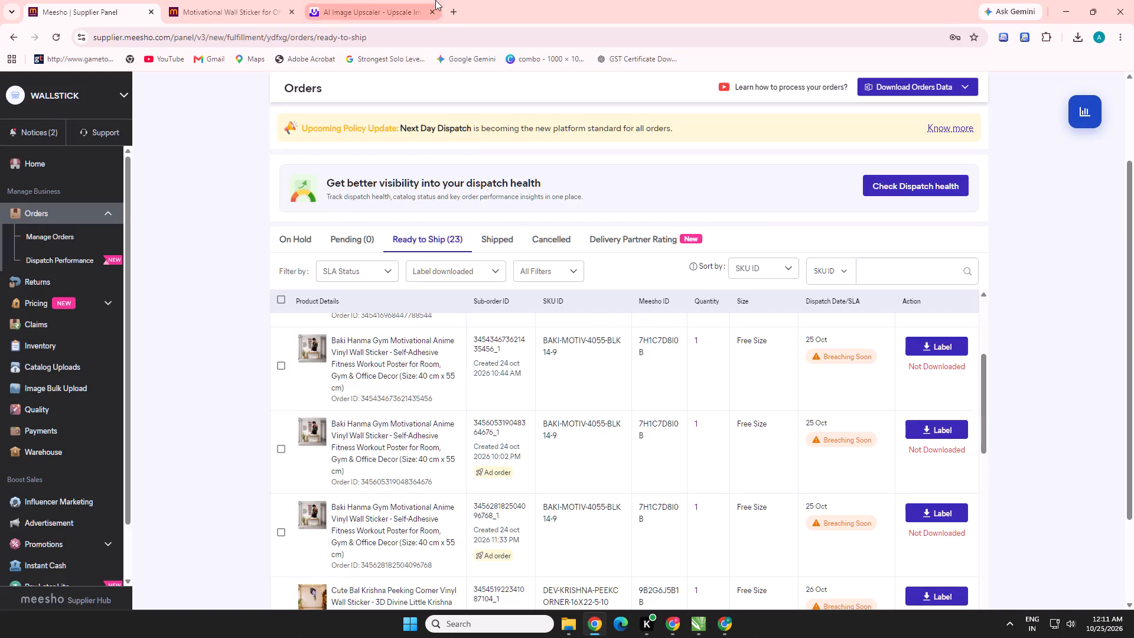
left_click(452, 10)
left_click(351, 37)
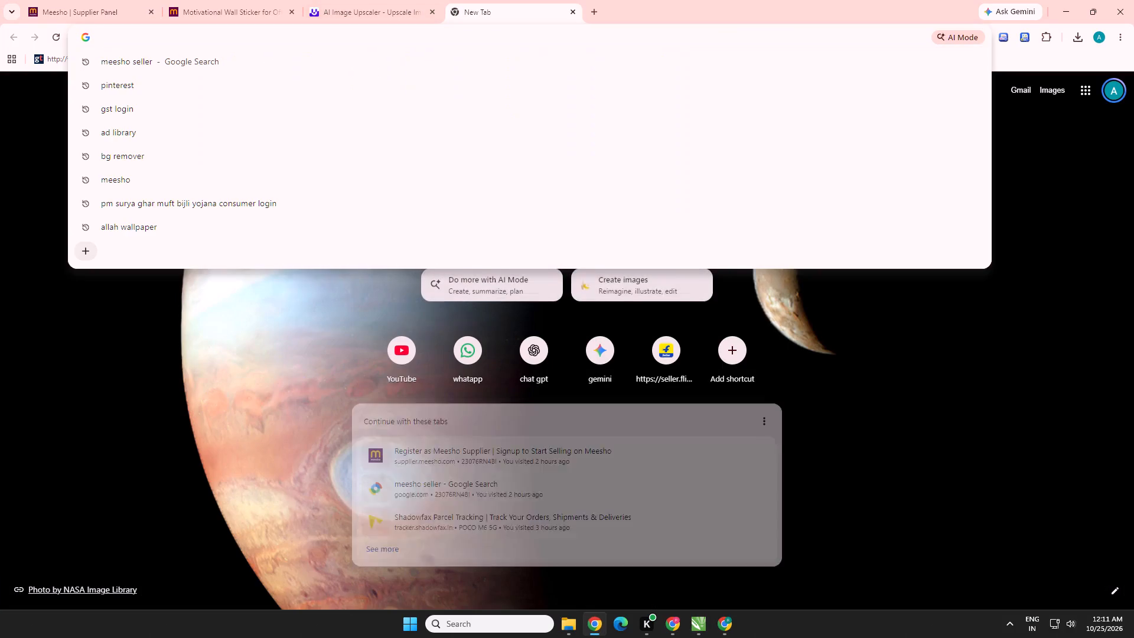
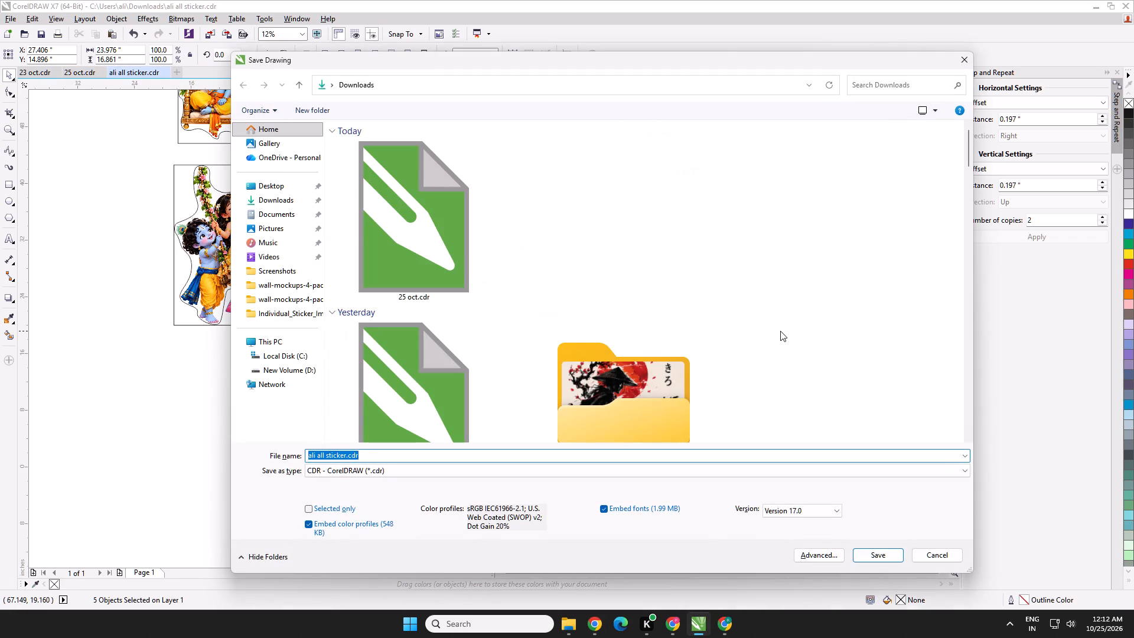
Save the sticker collection drawing in Downloads as ali all sticker.cdr, overwriting the existing file of that name.
key("Return")
left_click(598, 315)
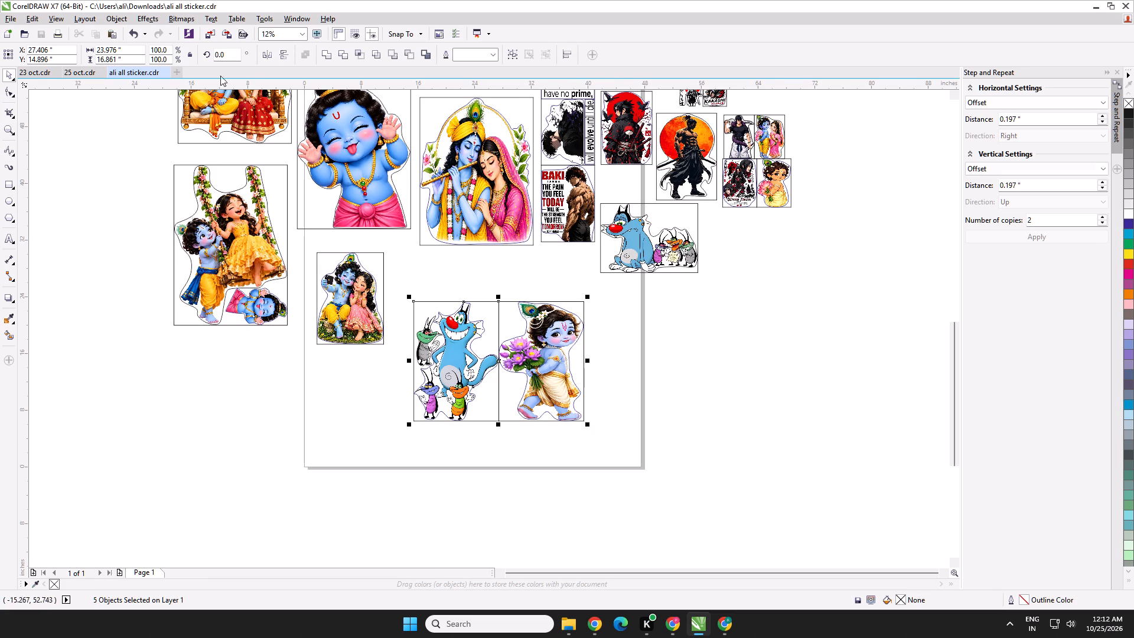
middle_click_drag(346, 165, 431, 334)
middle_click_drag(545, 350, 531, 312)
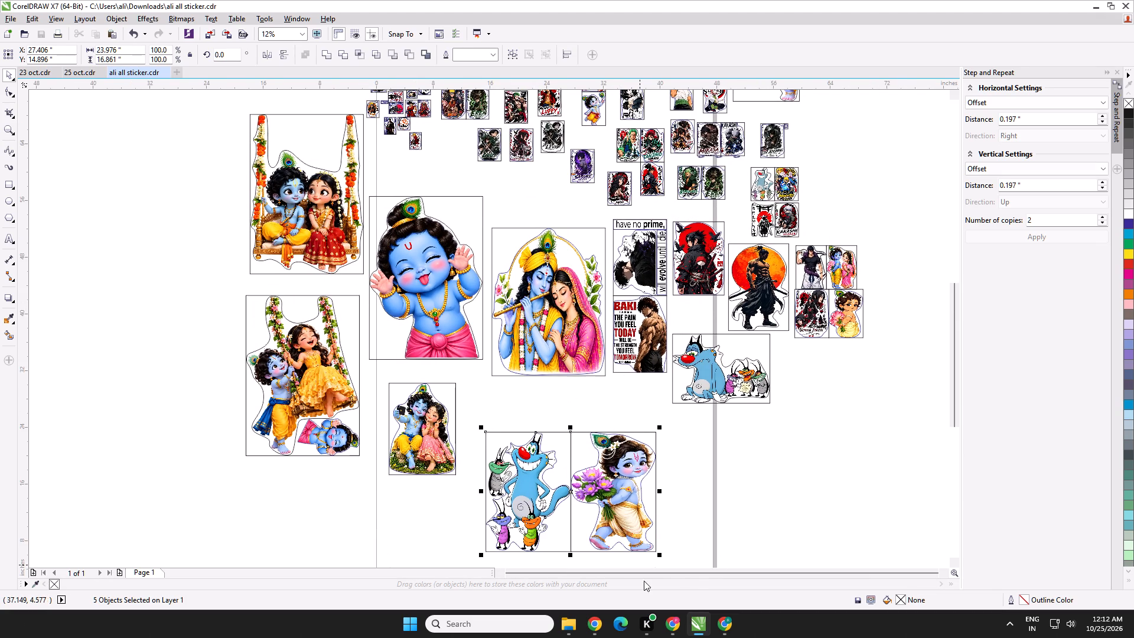
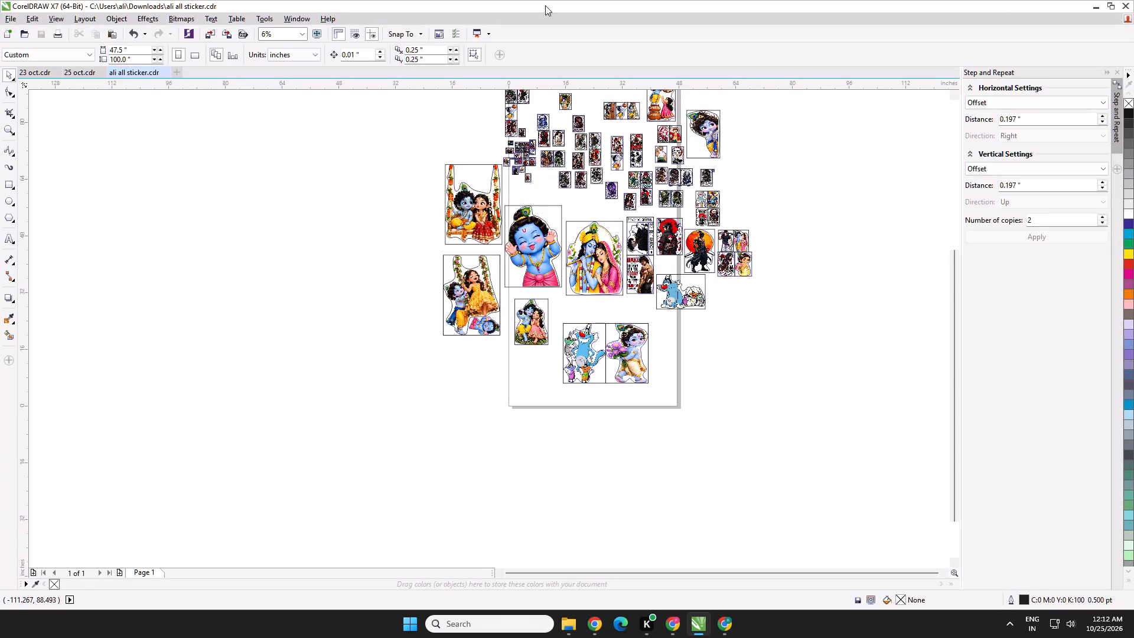
Close the CorelDRAW application after saving the sticker collection drawing.
left_click(1123, 2)
left_click(1124, 11)
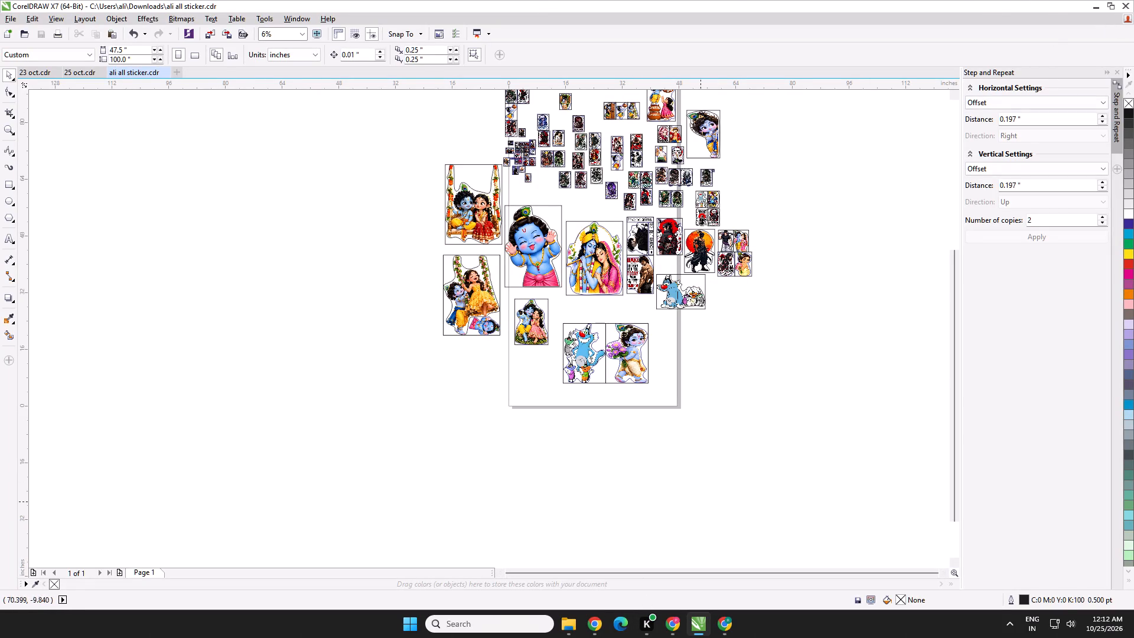
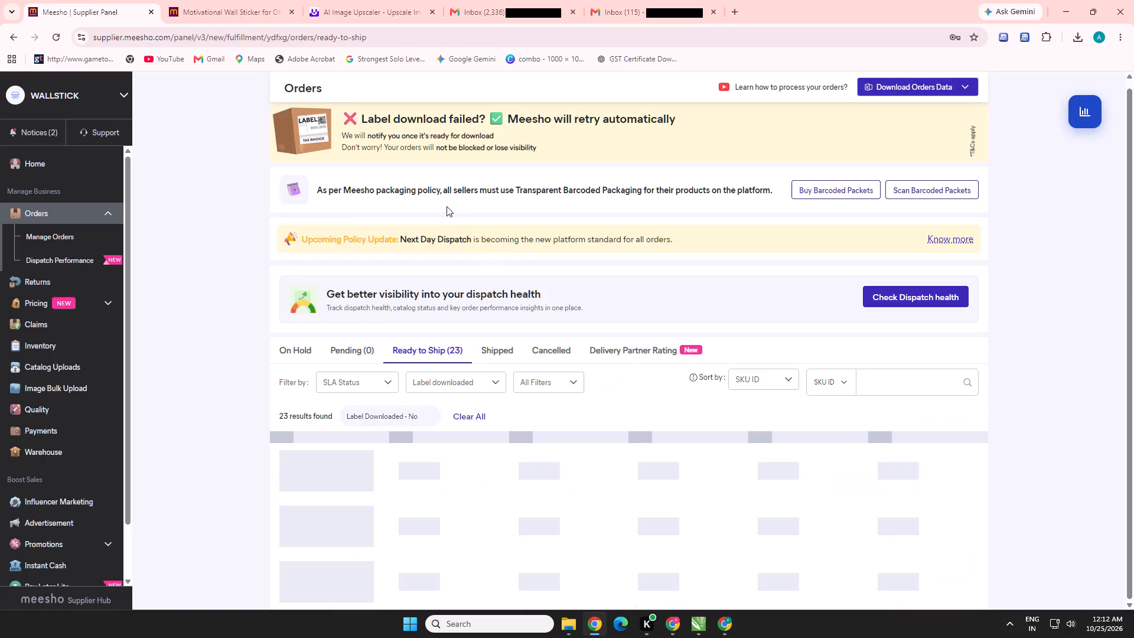
Look through the Ready to Ship orders with undownloaded labels, checking their sticker designs, SKU IDs, quantities and sizes.
scroll(504, 393, "down", 1)
scroll(384, 320, "down", 8)
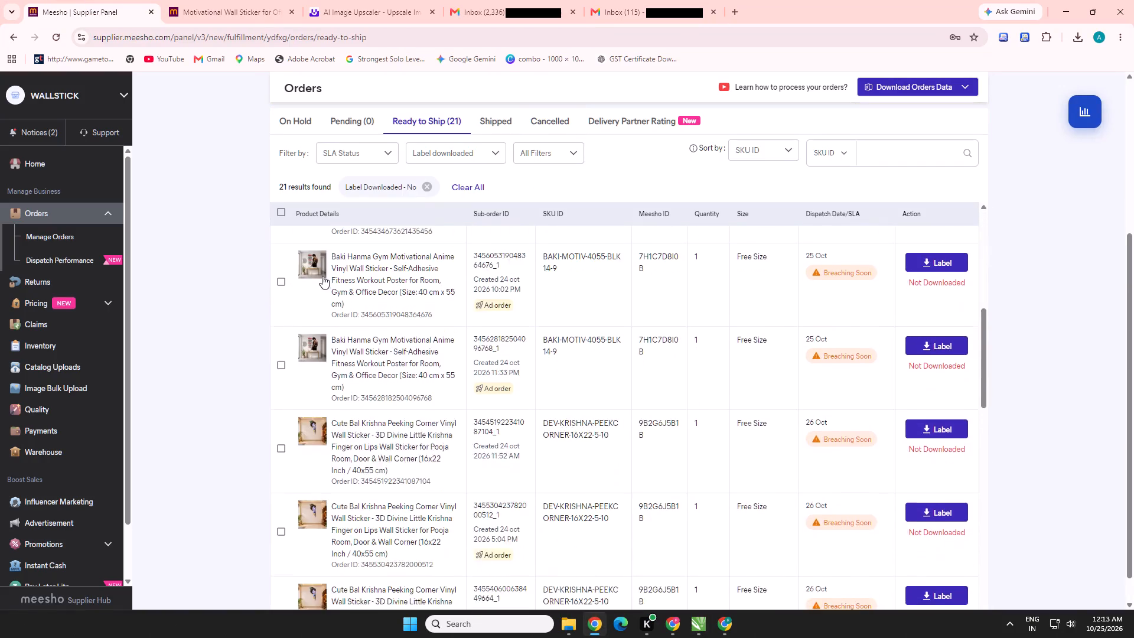
scroll(322, 276, "down", 19)
scroll(561, 388, "up", 2)
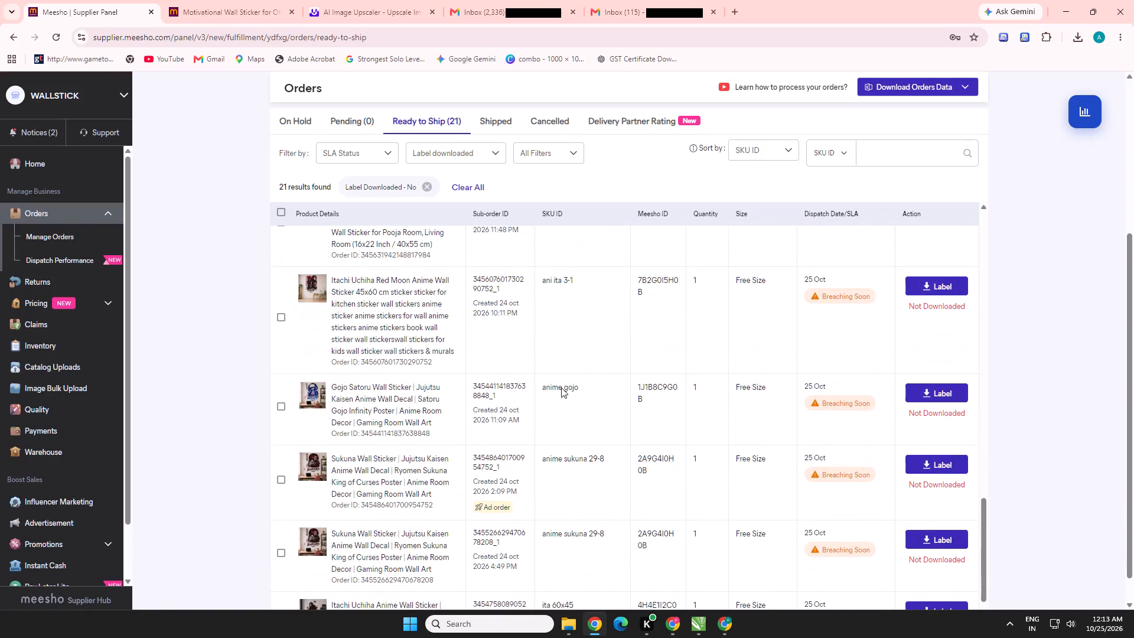
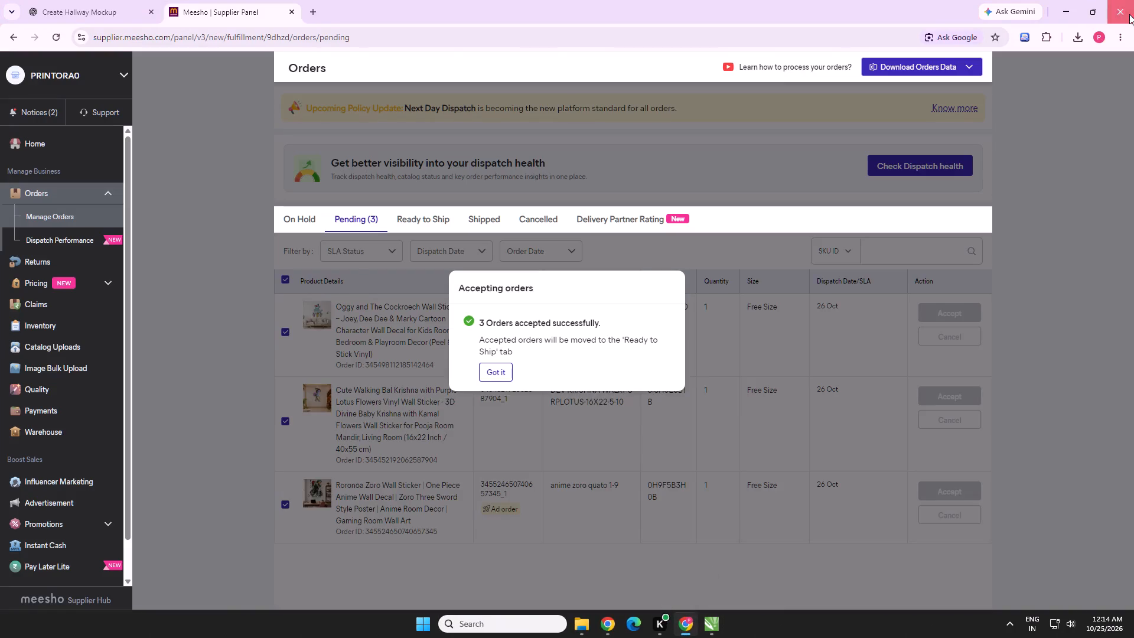
Close the Chrome window showing the accepted Meesho orders and switch to CorelDRAW.
left_click(1129, 14)
left_click(705, 626)
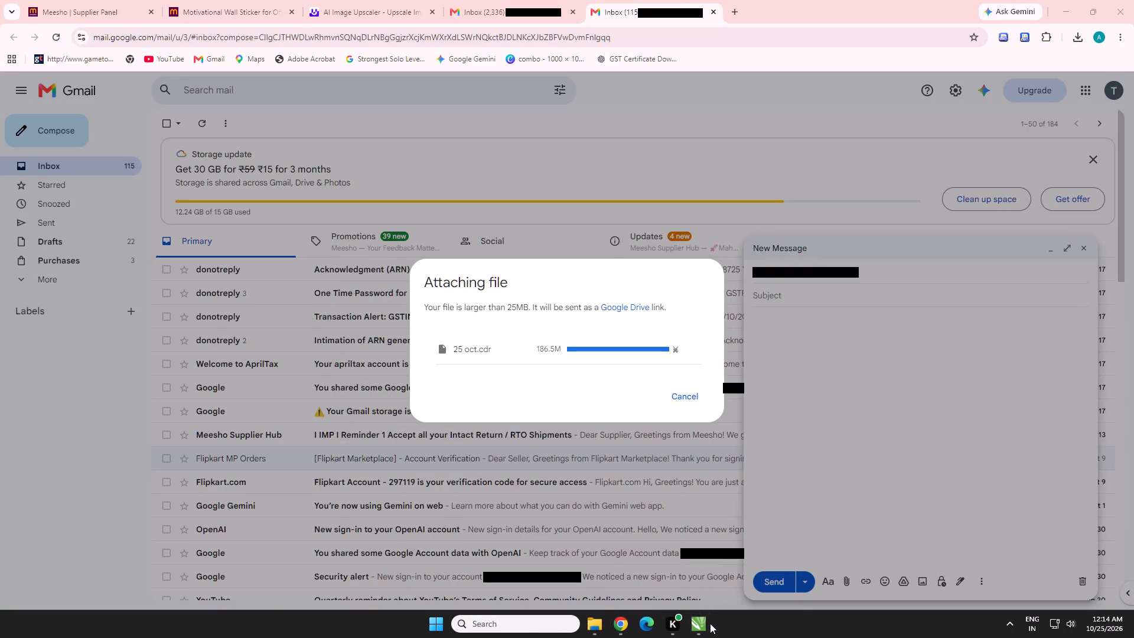
left_click(694, 624)
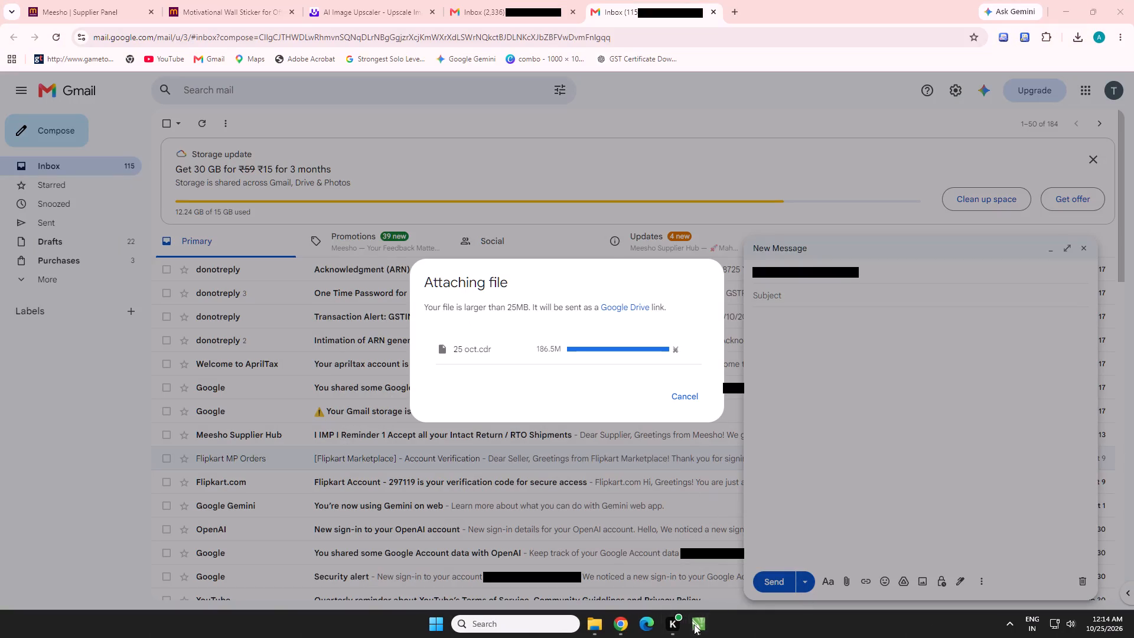
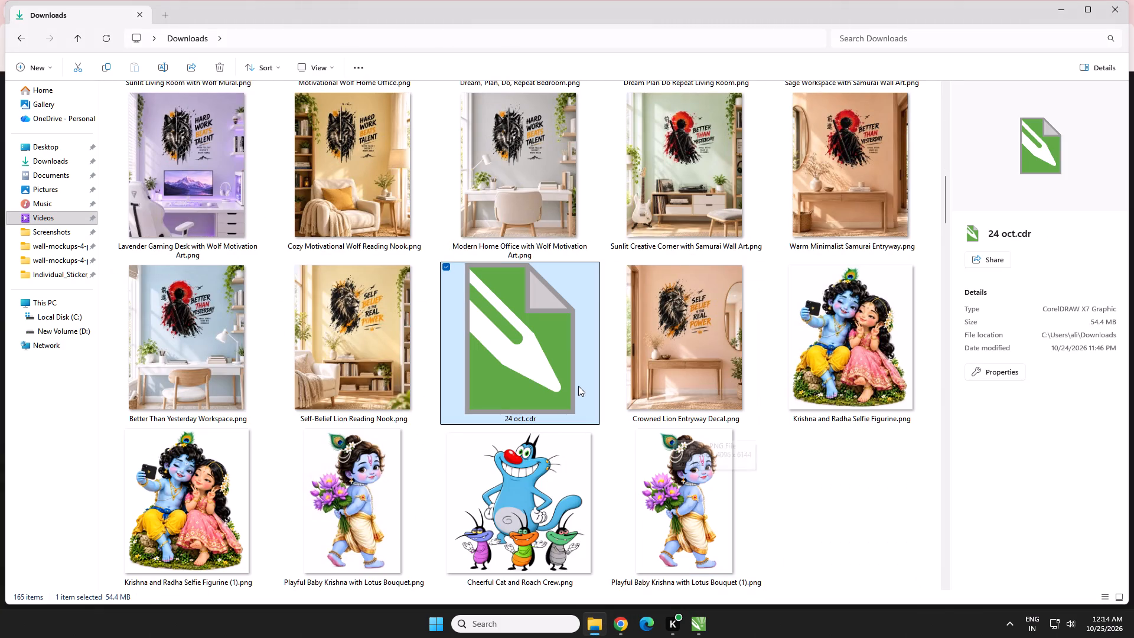
Delete the selected 24 oct.cdr file from the Downloads folder.
key("Delete")
Switch to Chrome and request the download of 24 oct.cdr from its Google Drive page.
left_click(617, 629)
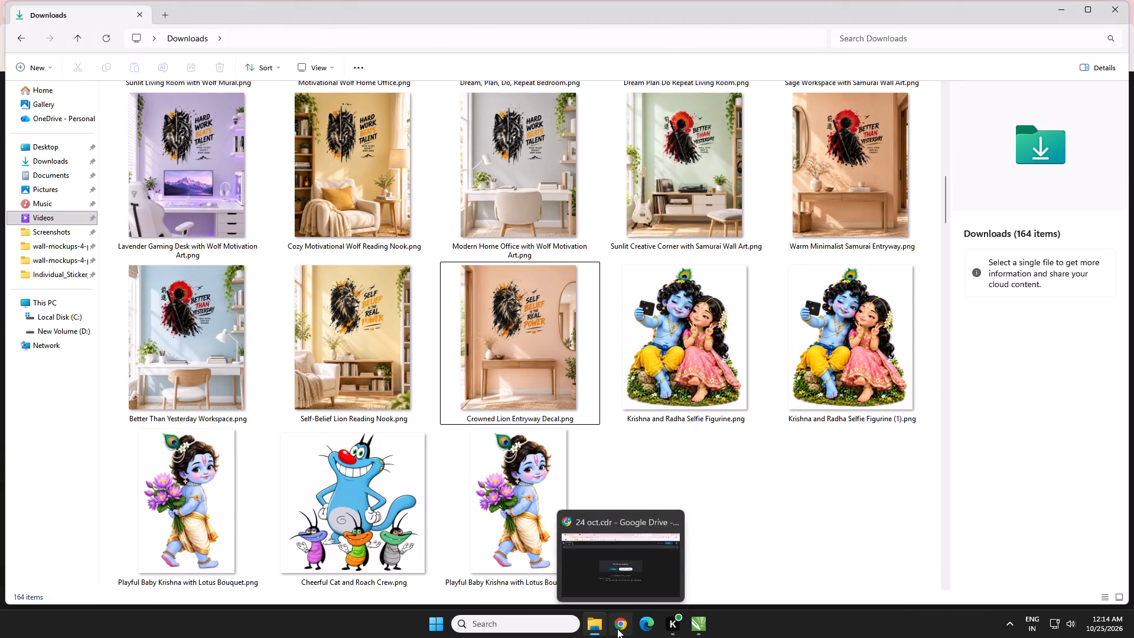
left_click(484, 343)
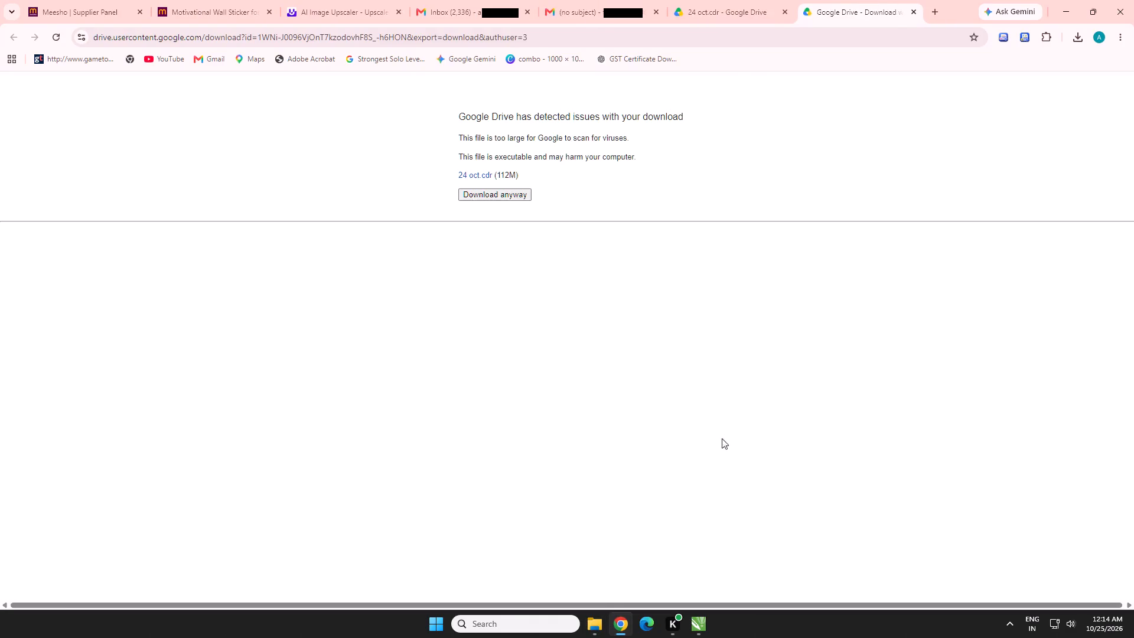
Download 24 oct.cdr from Google Drive despite the virus-scan notice.
left_click(506, 196)
Switch from the browser to the open CorelDRAW window, minimizing the browser to get it out of the way.
left_click(751, 522)
left_click(717, 567)
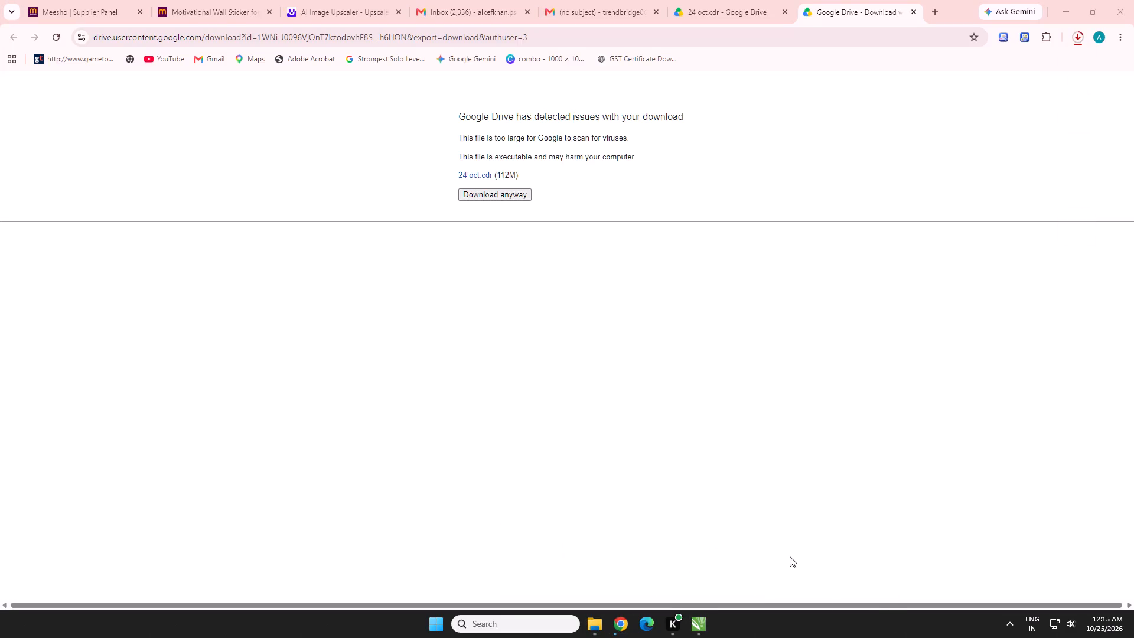
left_click(695, 621)
left_click(695, 627)
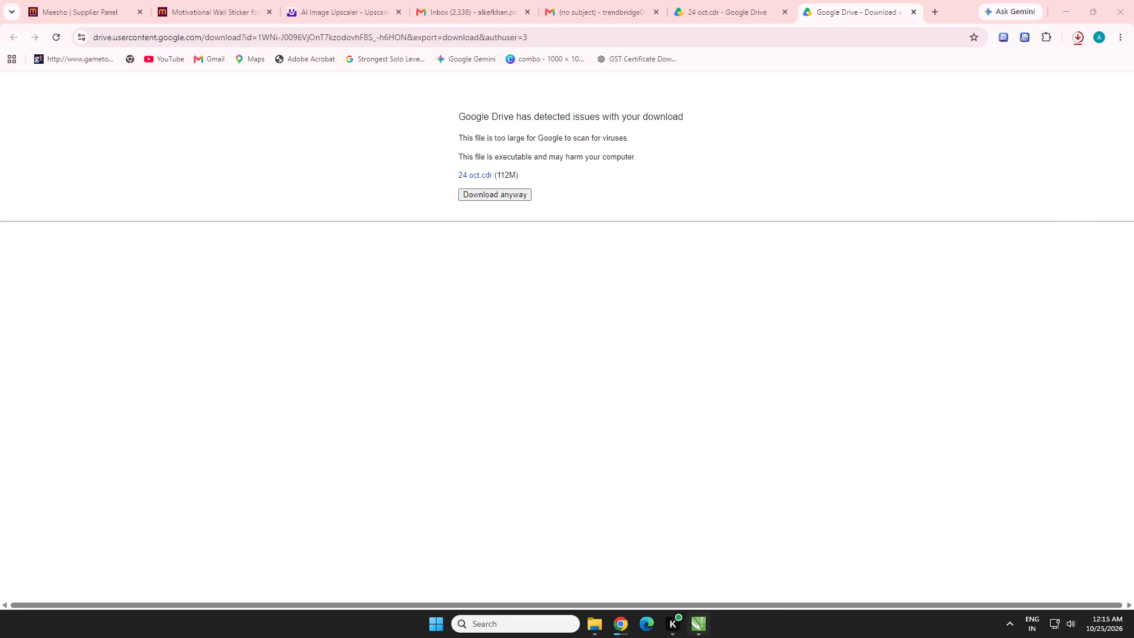
left_click(692, 626)
right_click(692, 626)
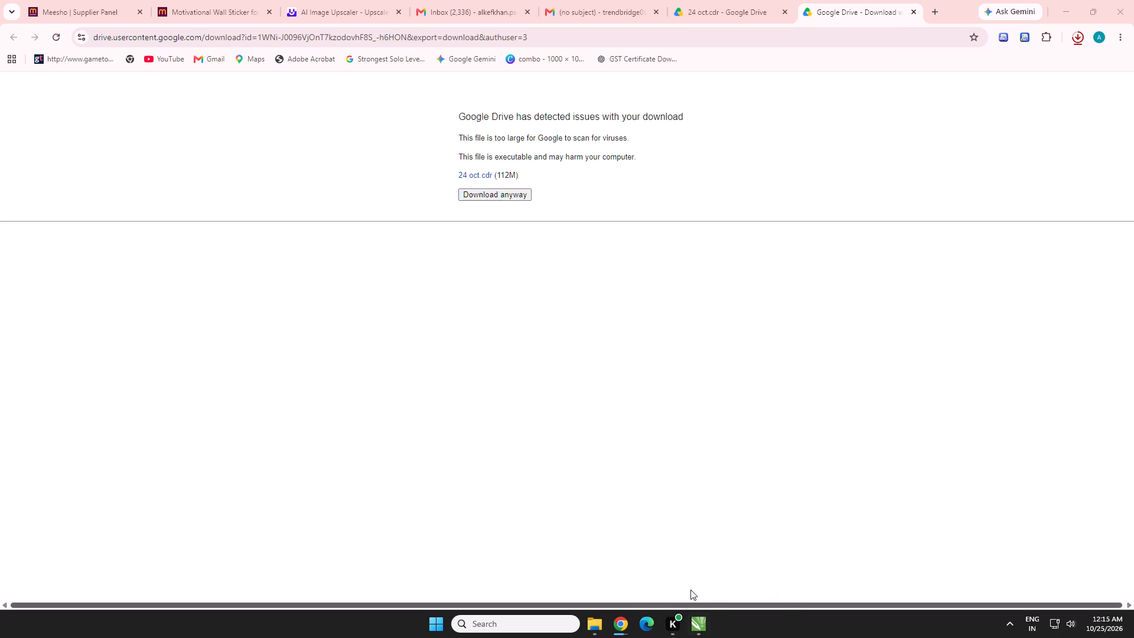
left_click(690, 593)
left_click(692, 623)
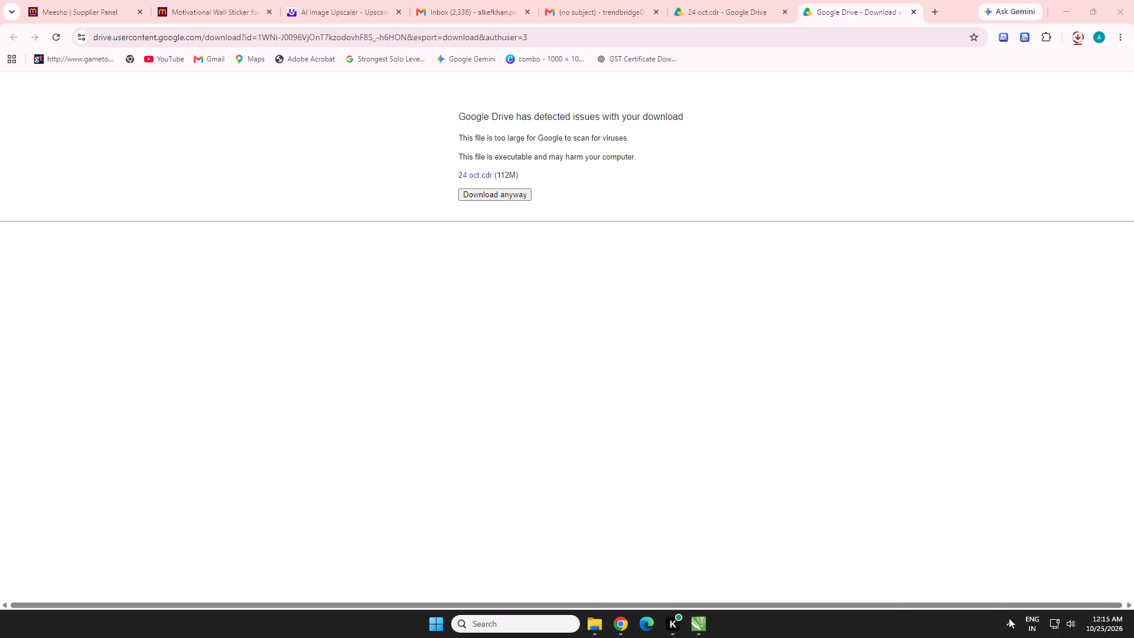
left_click(1133, 636)
left_click(693, 626)
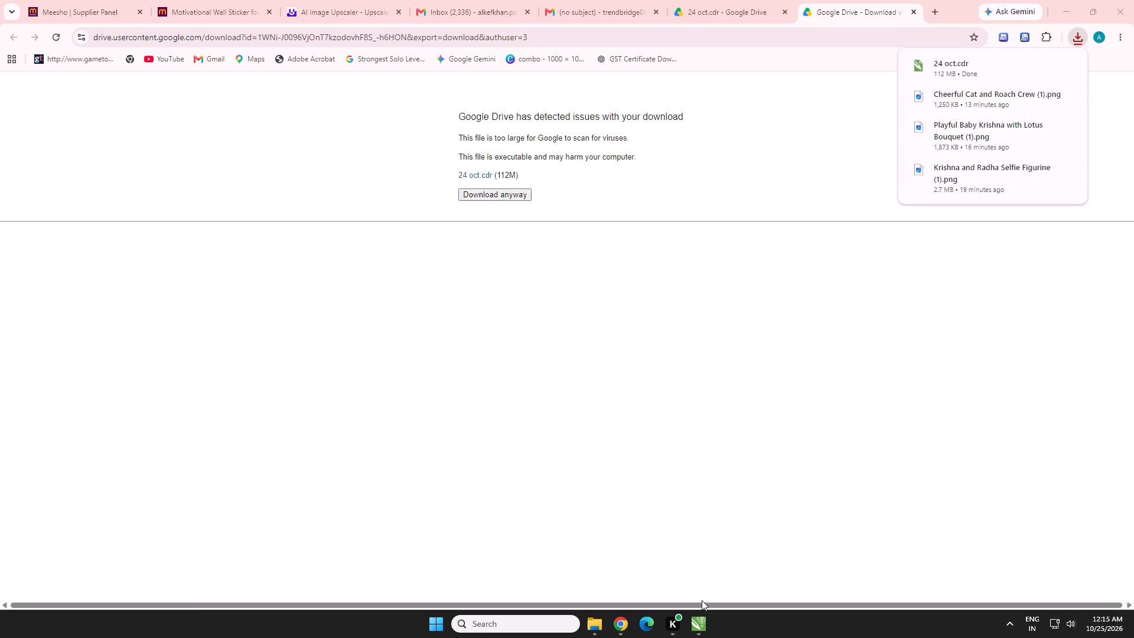
left_click(1067, 8)
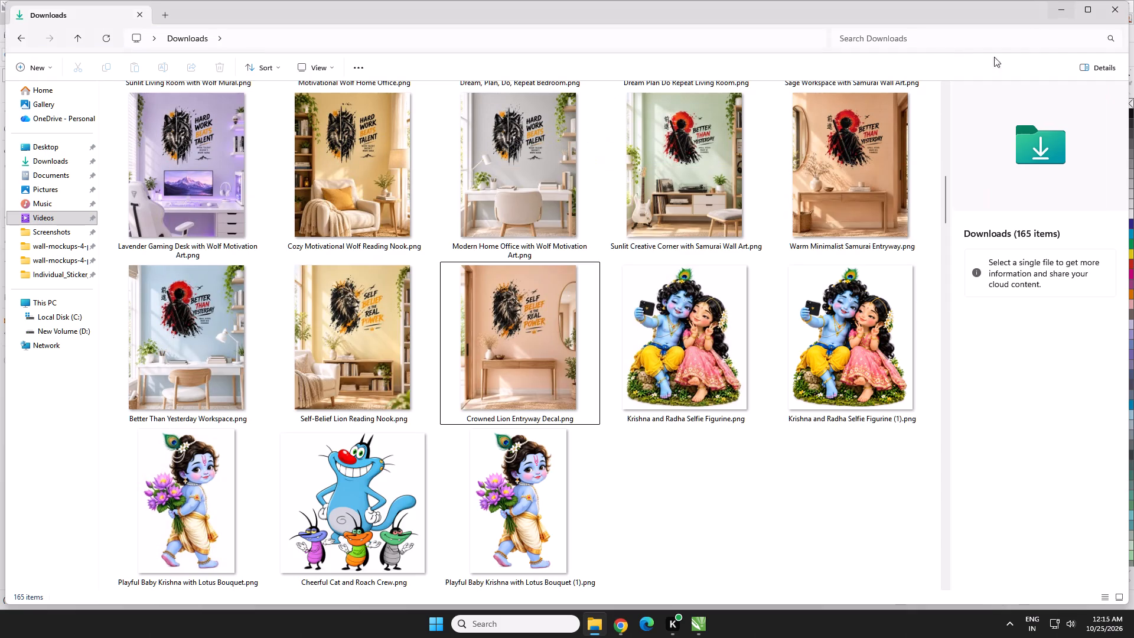
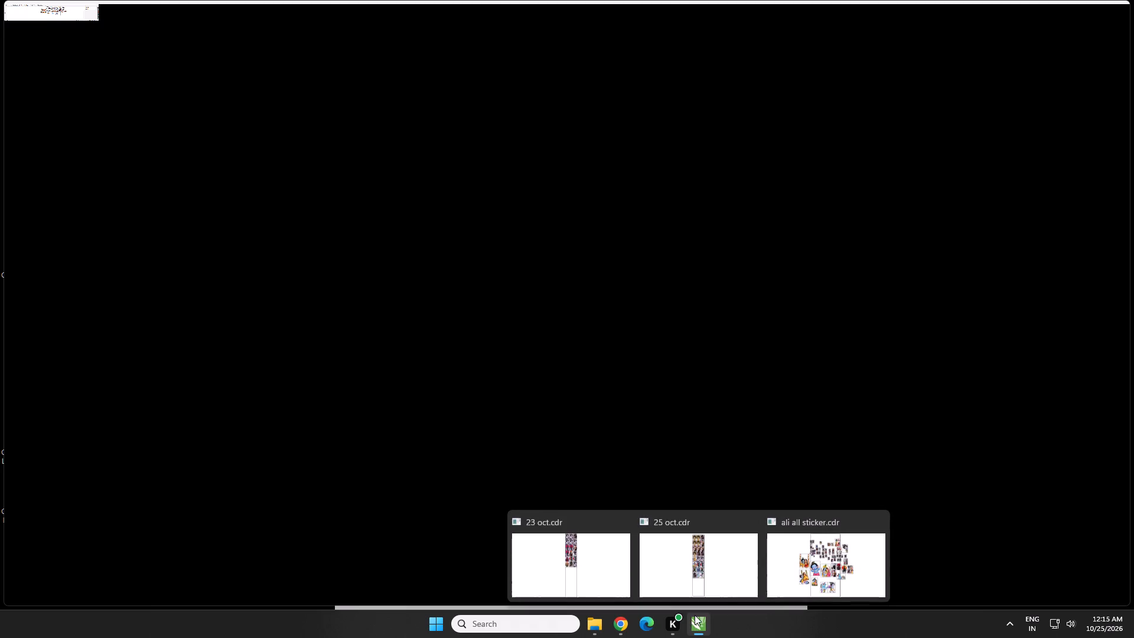
Close the open CorelDRAW windows for 25 oct.cdr, ali all sticker.cdr and 23 oct.cdr.
left_click(696, 581)
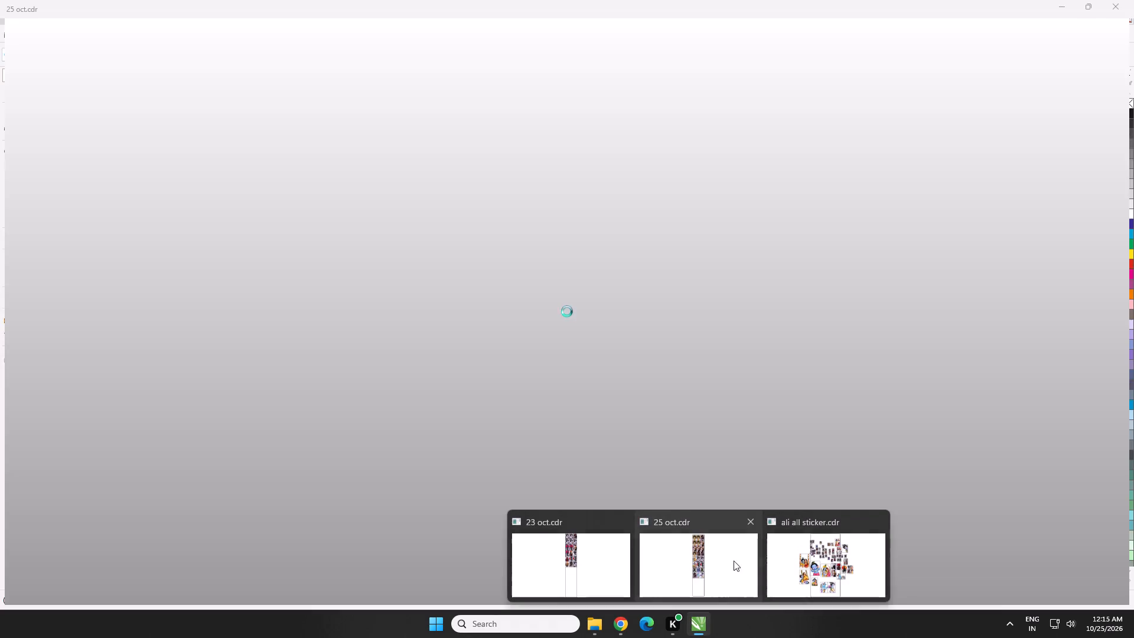
left_click(747, 527)
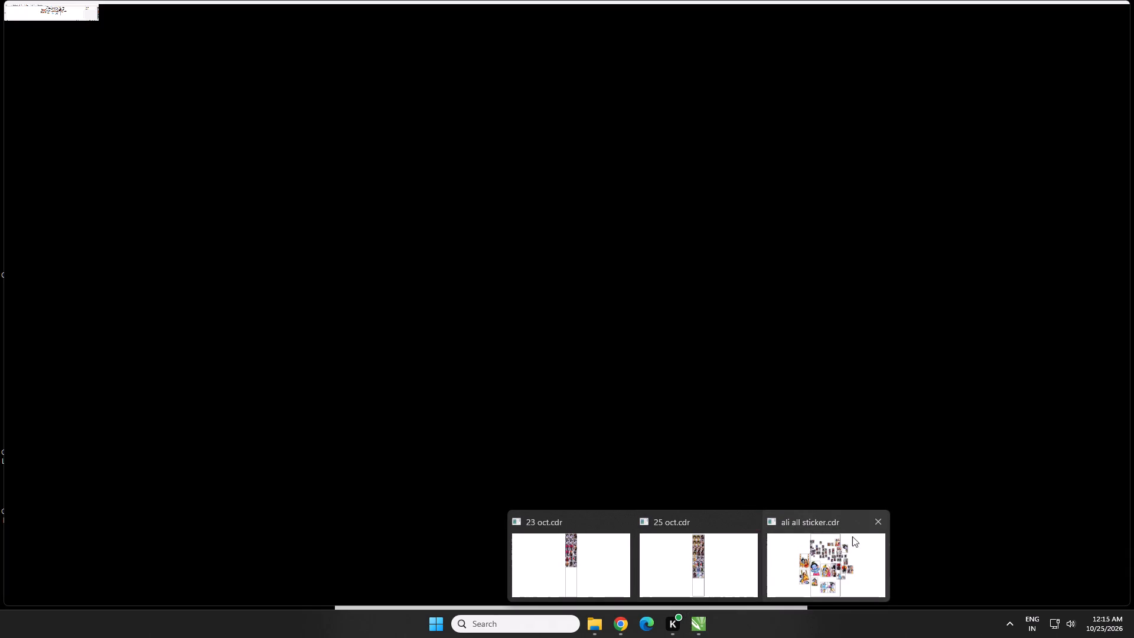
left_click(878, 520)
left_click(627, 524)
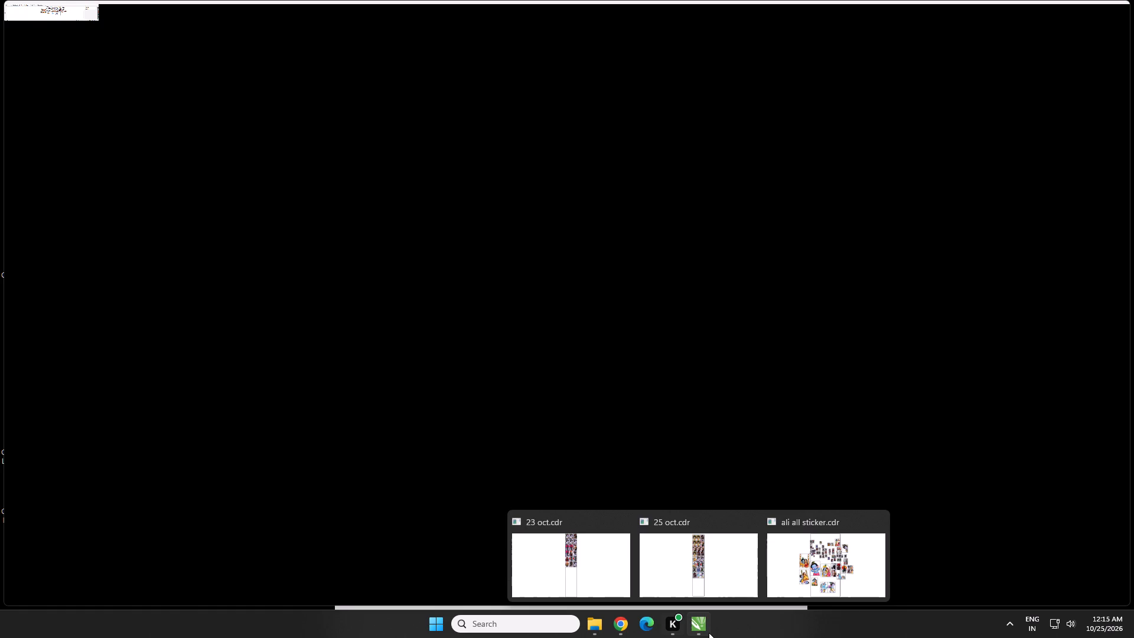
right_click(706, 626)
left_click(697, 594)
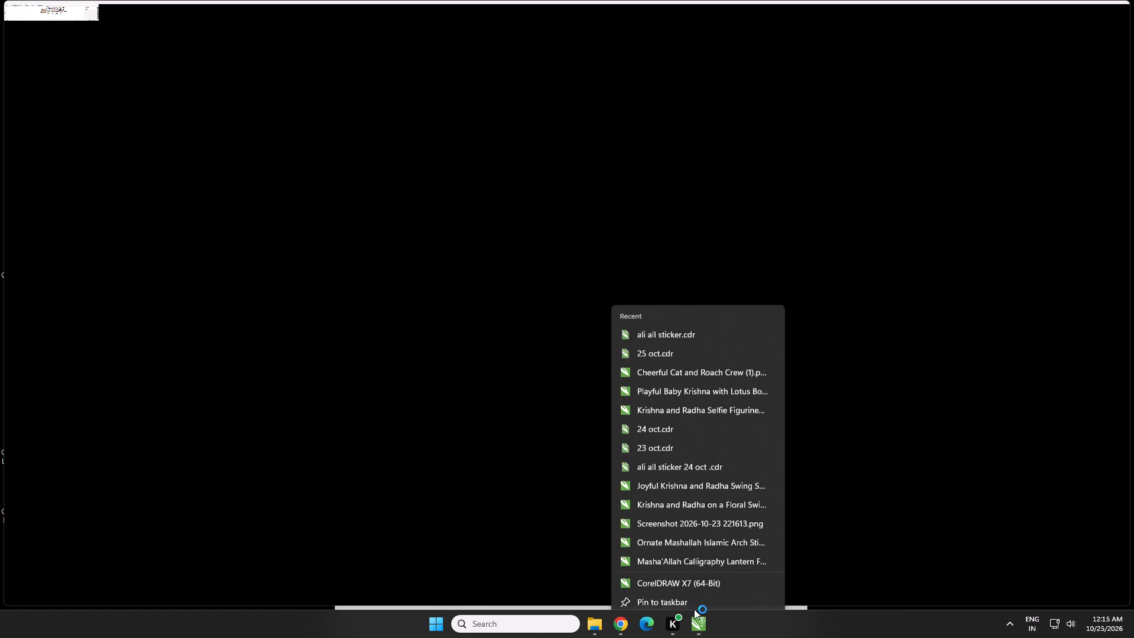
Check the browser's recent downloads for 24 oct.cdr and look through the files in the Downloads folder.
left_click(623, 630)
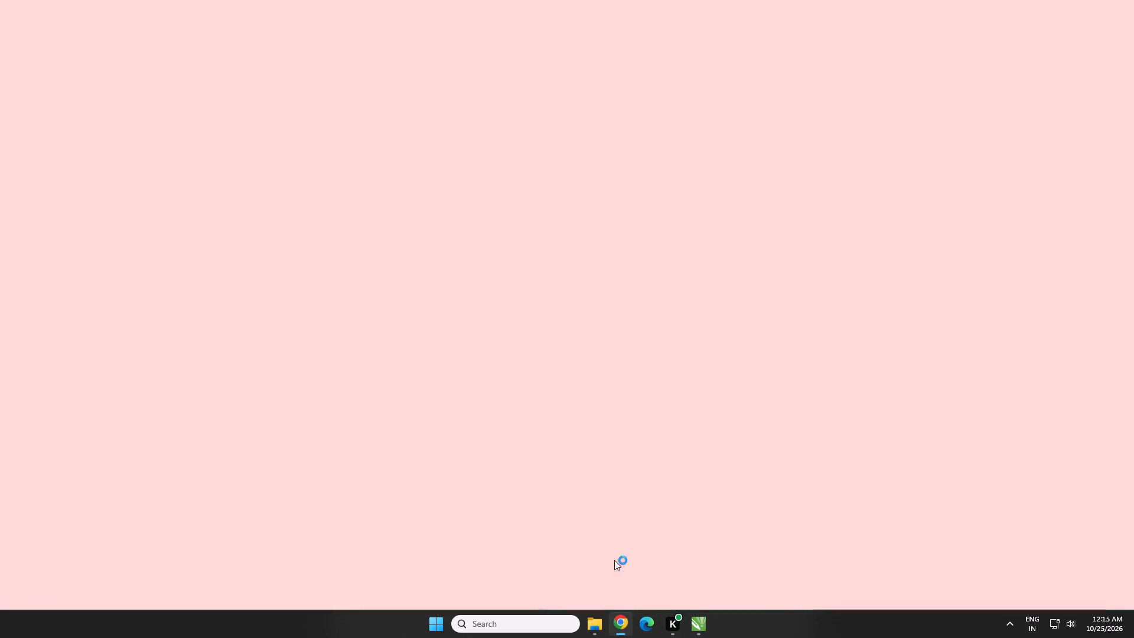
left_click(1078, 42)
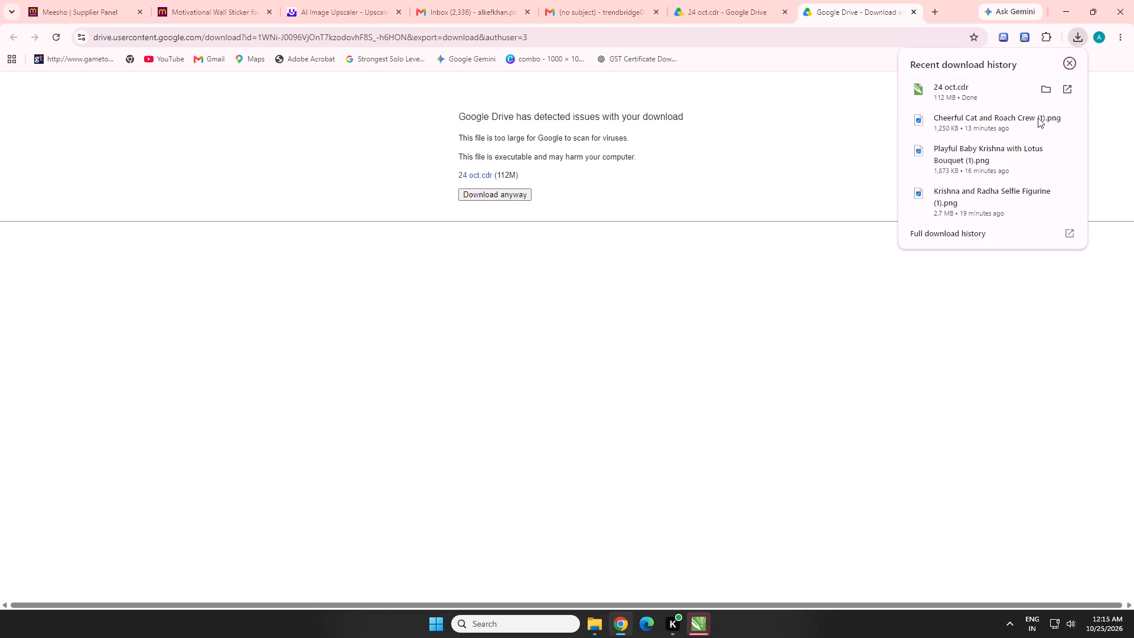
left_click(599, 617)
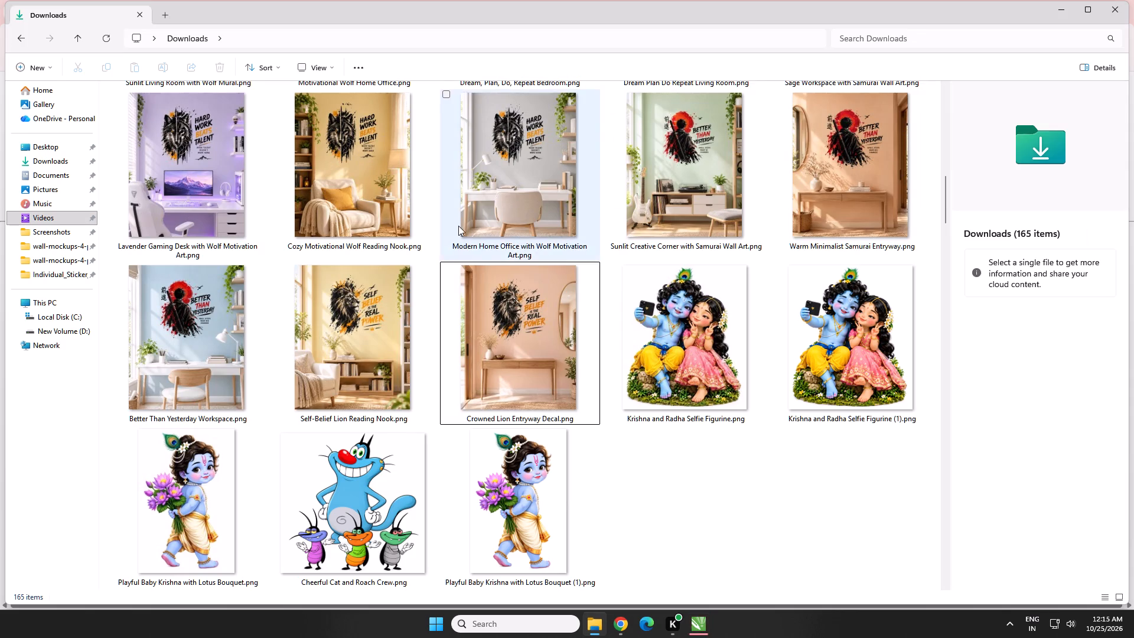
scroll(458, 226, "up", 7)
scroll(458, 226, "down", 8)
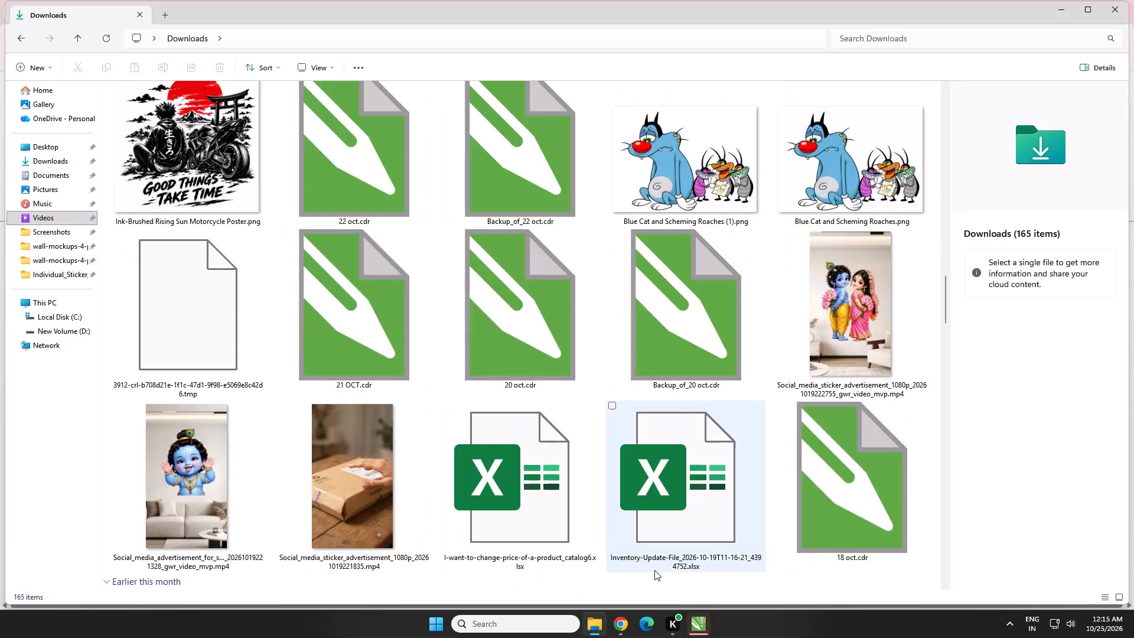
scroll(654, 570, "up", 8)
scroll(656, 503, "up", 2)
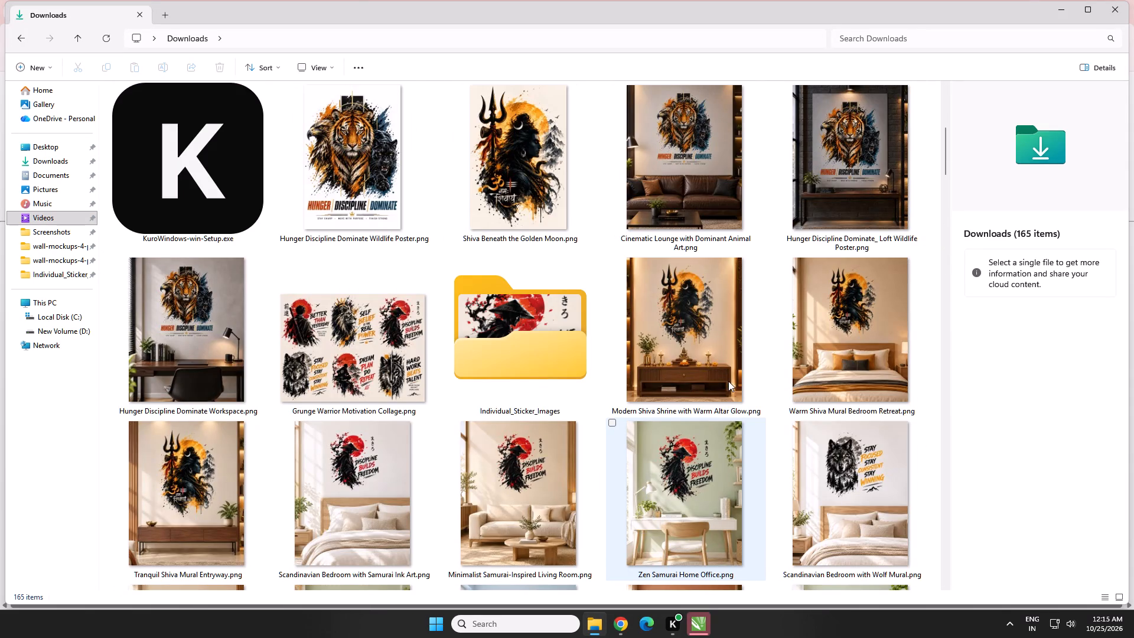
scroll(728, 381, "up", 1)
scroll(692, 379, "down", 1)
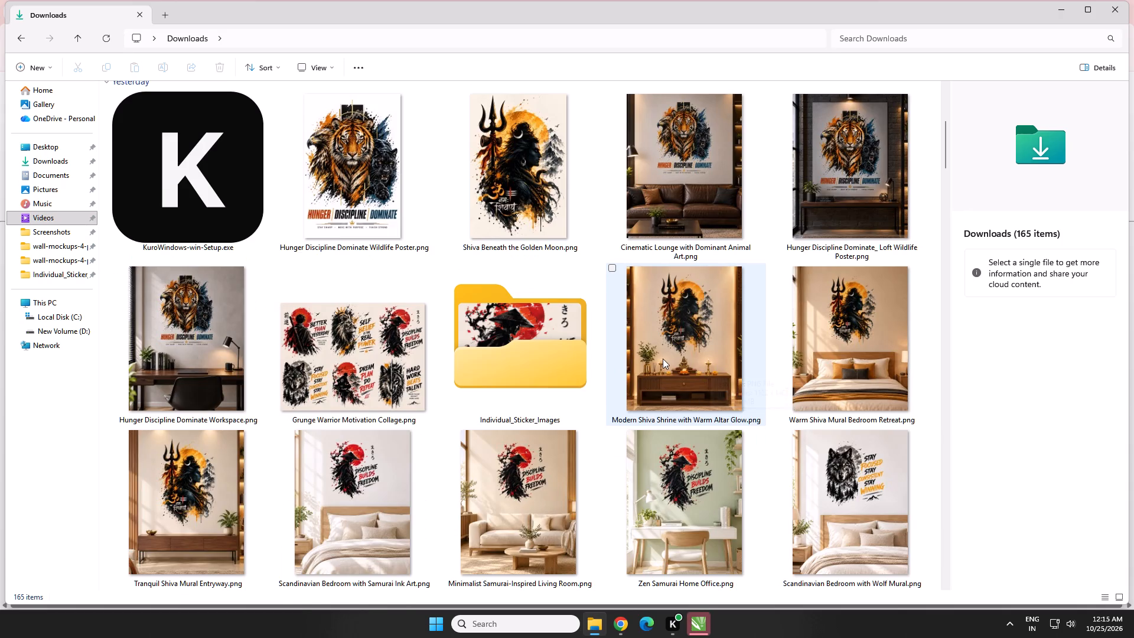
scroll(660, 360, "up", 2)
scroll(690, 427, "down", 1)
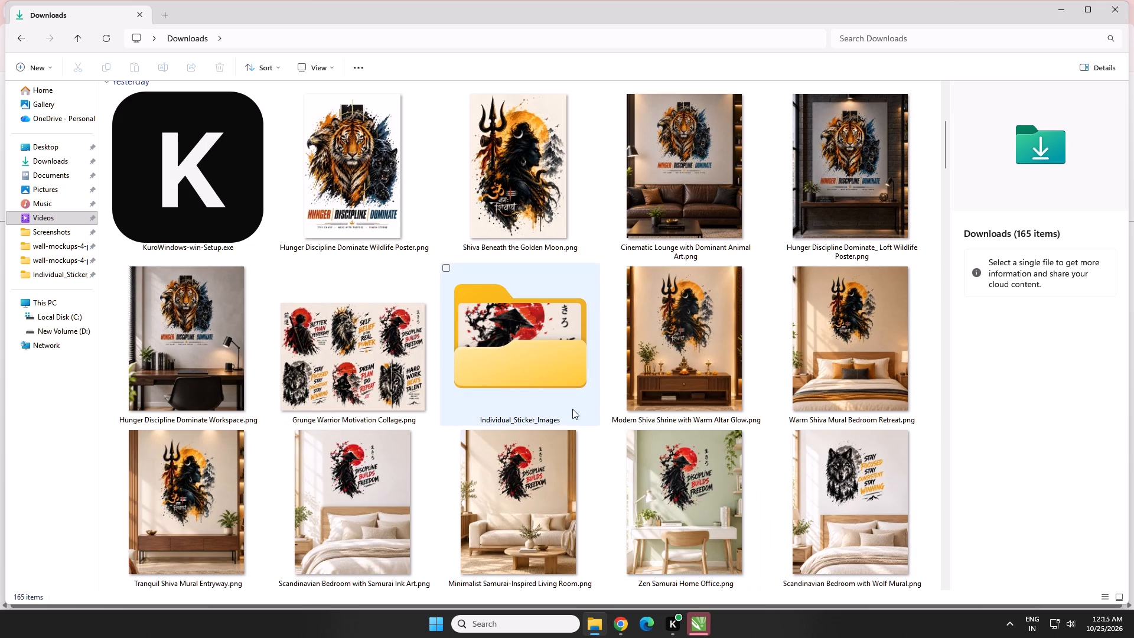
scroll(761, 480, "down", 1)
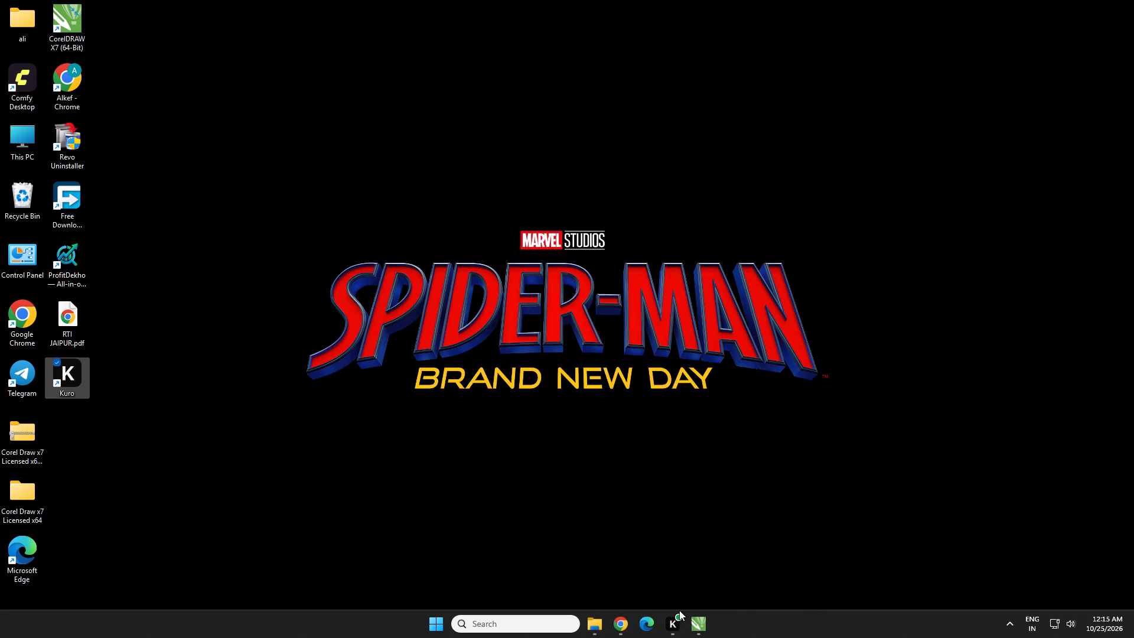
Close the remaining ali all sticker.cdr window in CorelDRAW.
left_click(748, 521)
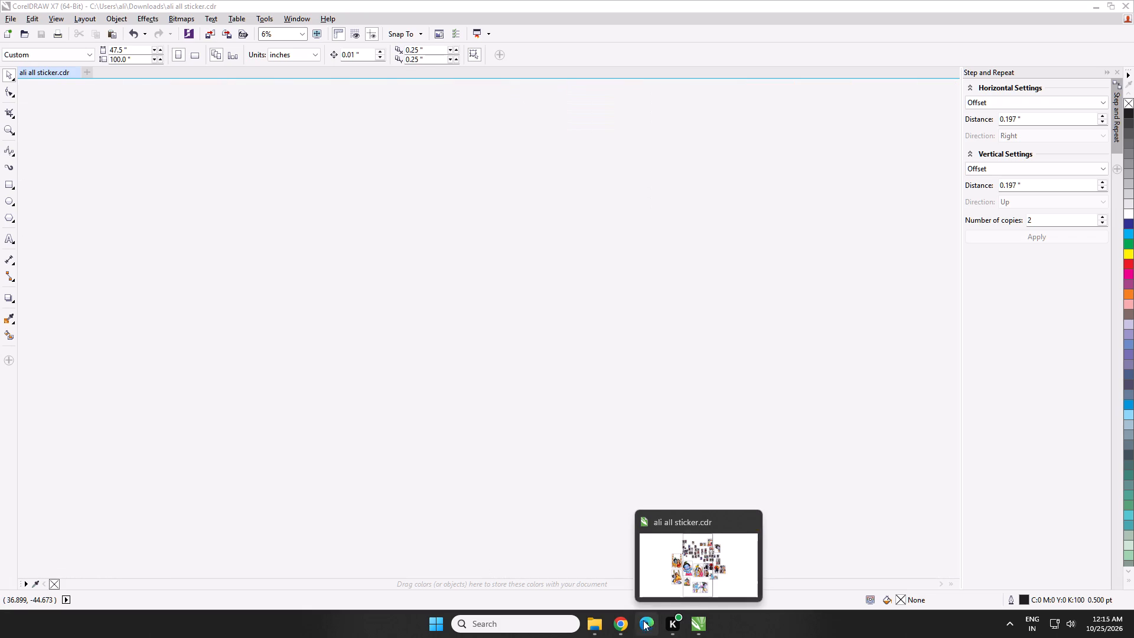
Delete the Individual_Sticker_Images folder and Grunge Warrior Motivation Collage.png from the Downloads folder.
left_click(592, 630)
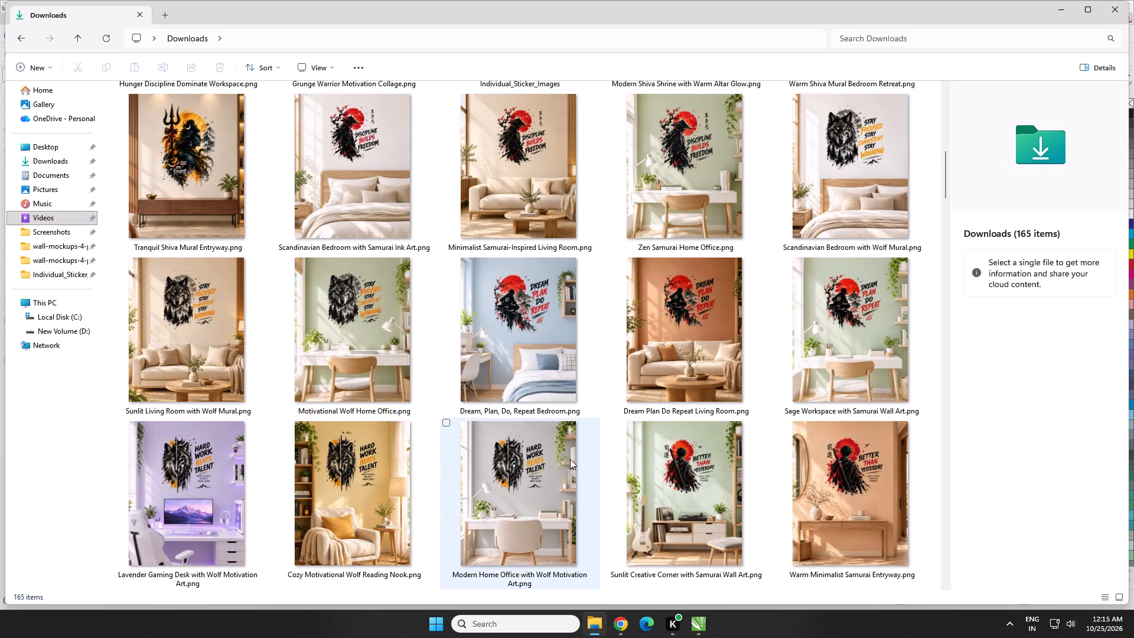
scroll(412, 359, "up", 1)
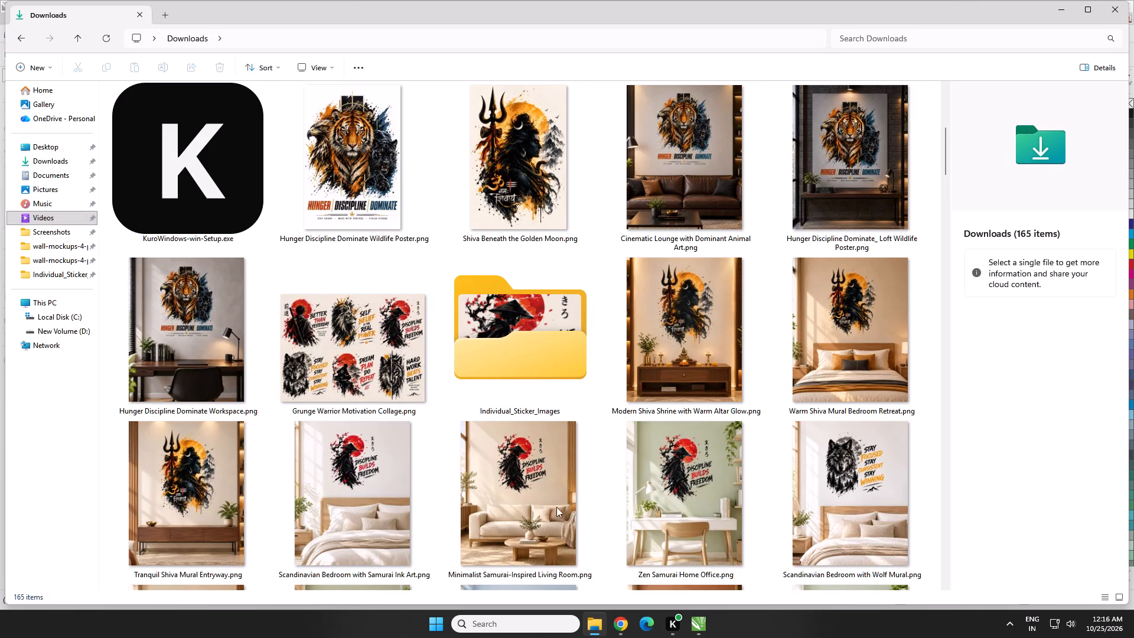
scroll(607, 506, "down", 1)
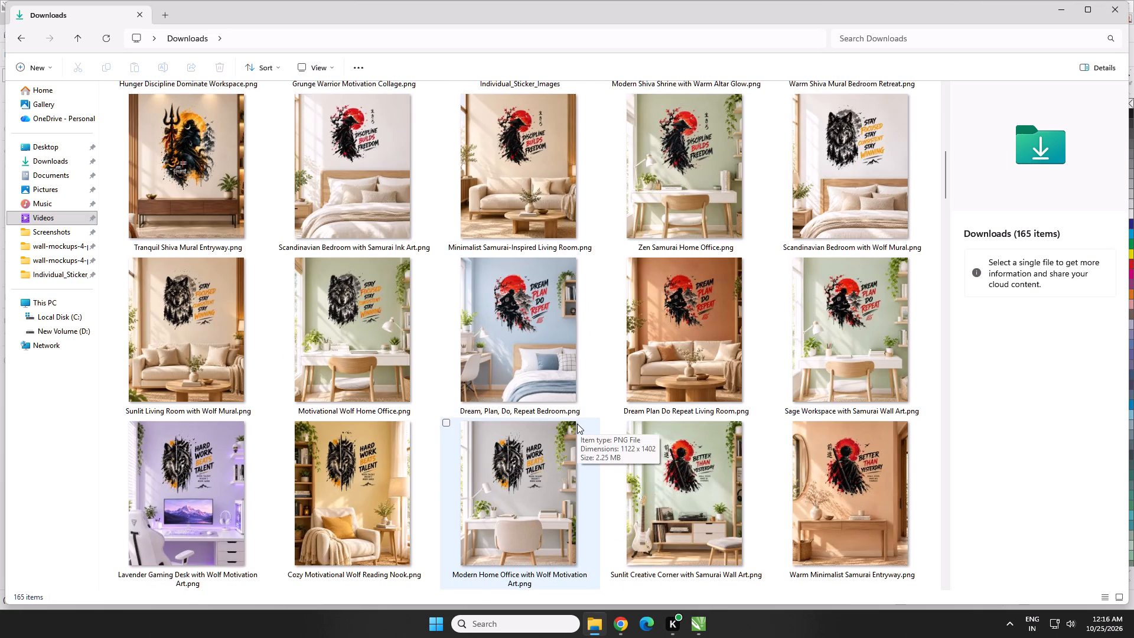
scroll(577, 424, "down", 1)
scroll(426, 369, "up", 5)
left_click(558, 480)
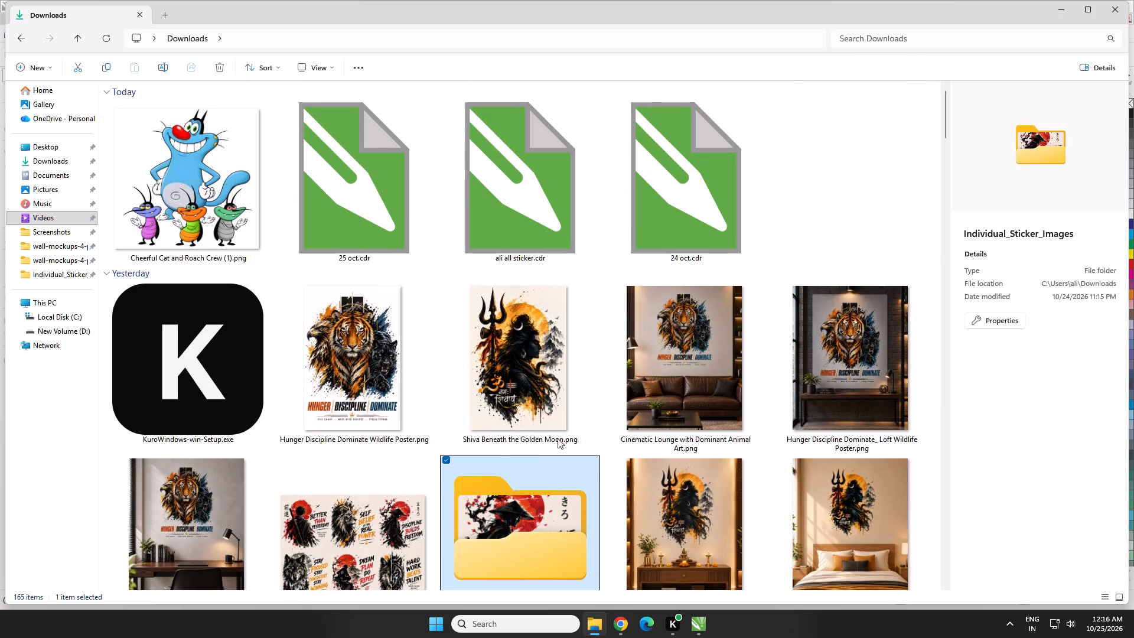
key("Delete")
left_click(348, 499)
key("Delete")
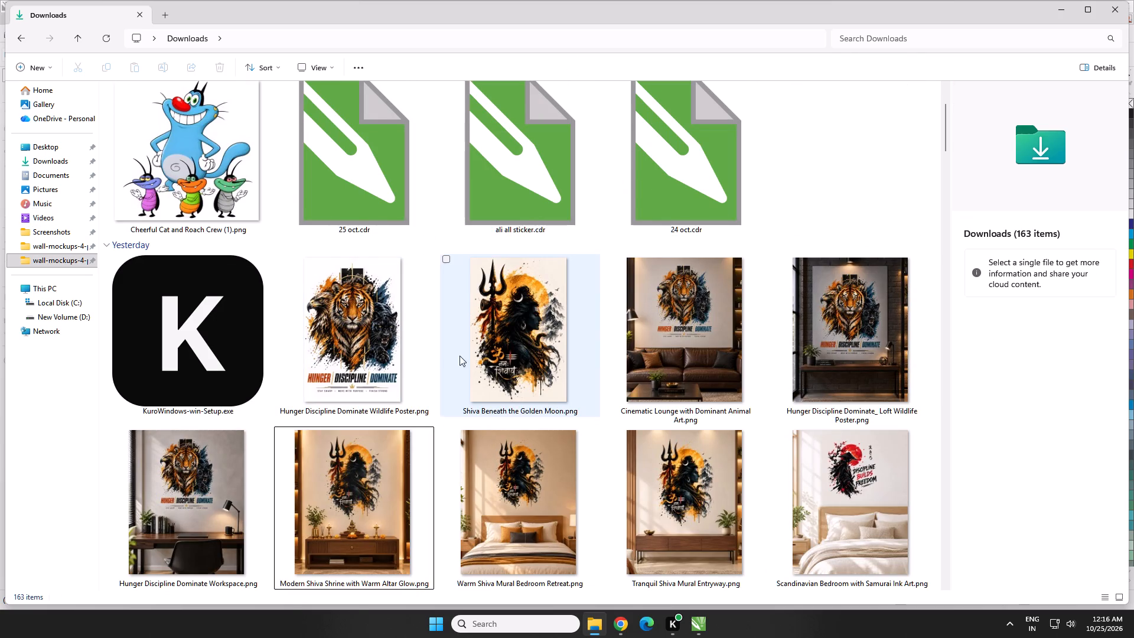
scroll(416, 405, "up", 2)
scroll(519, 458, "down", 1)
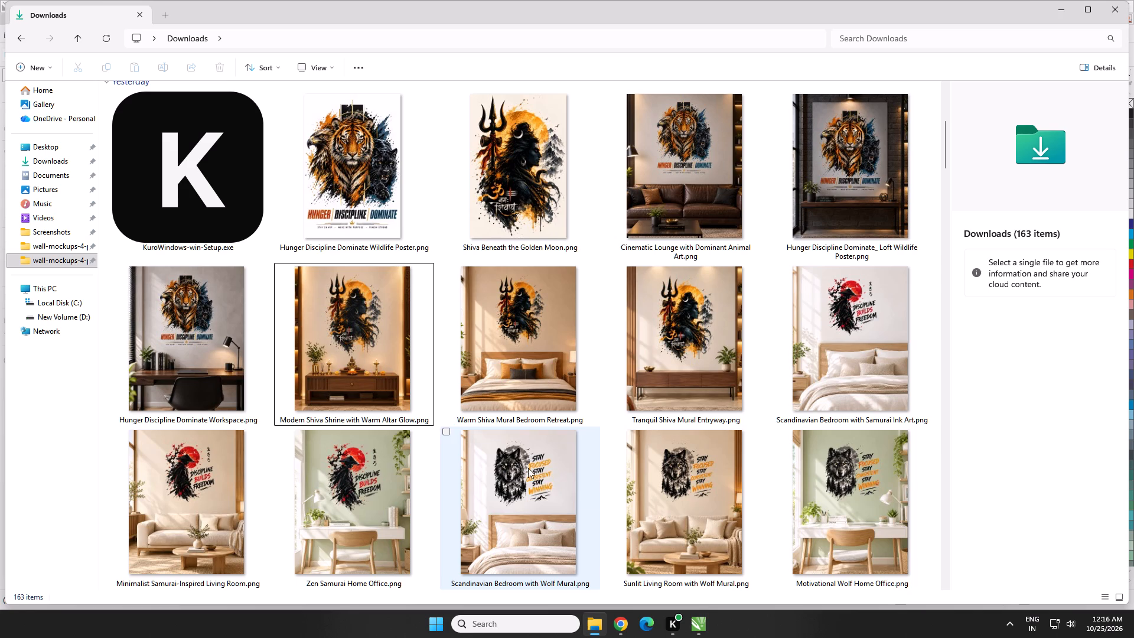
Close everything still open: CorelDRAW, Kuro, the Downloads folder window and the Chrome browser.
left_click(747, 517)
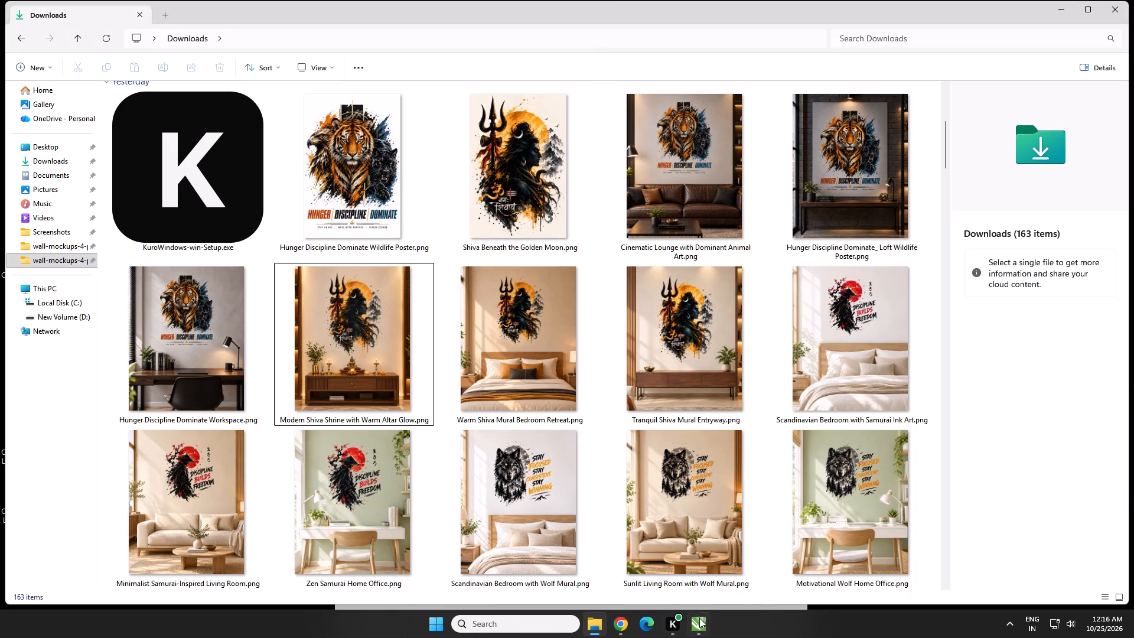
left_click(721, 525)
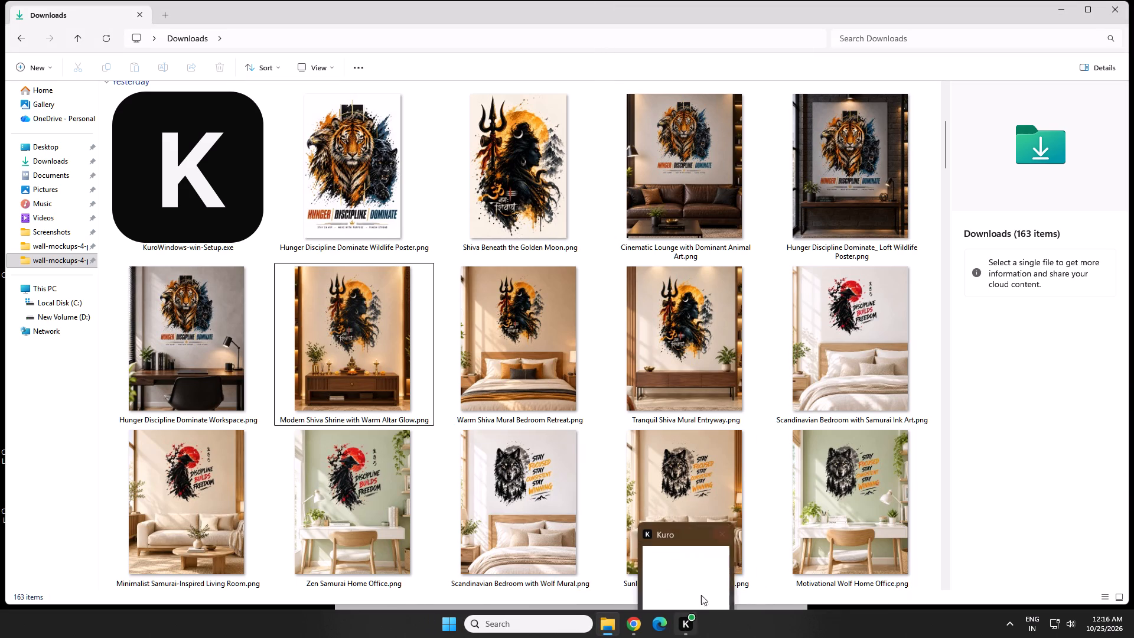
left_click(726, 521)
left_click(1121, 10)
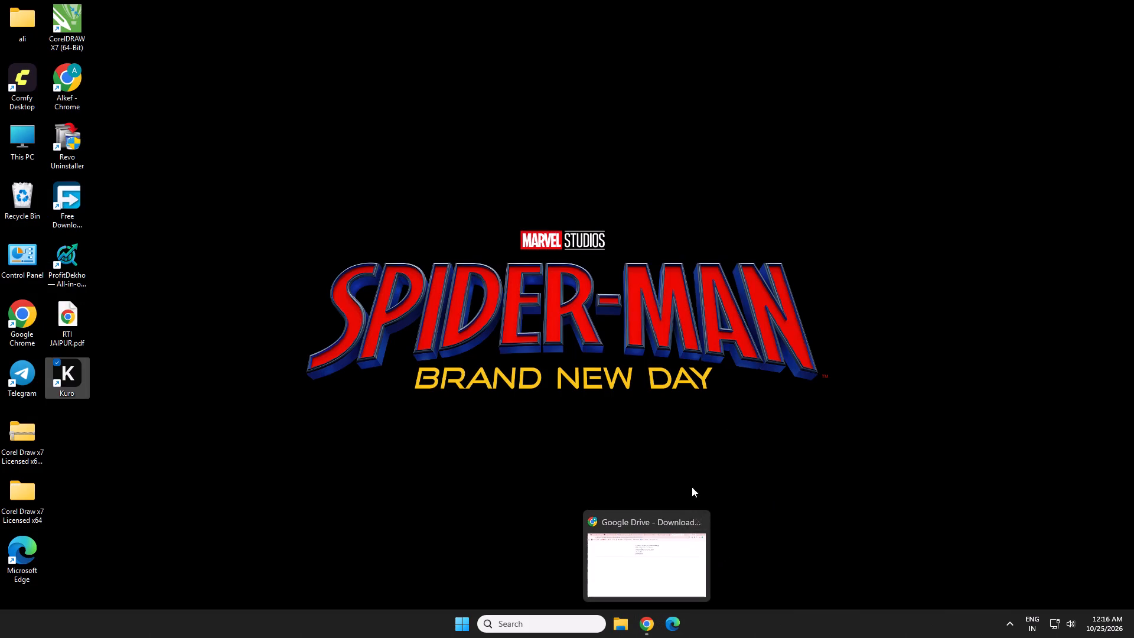
left_click(697, 523)
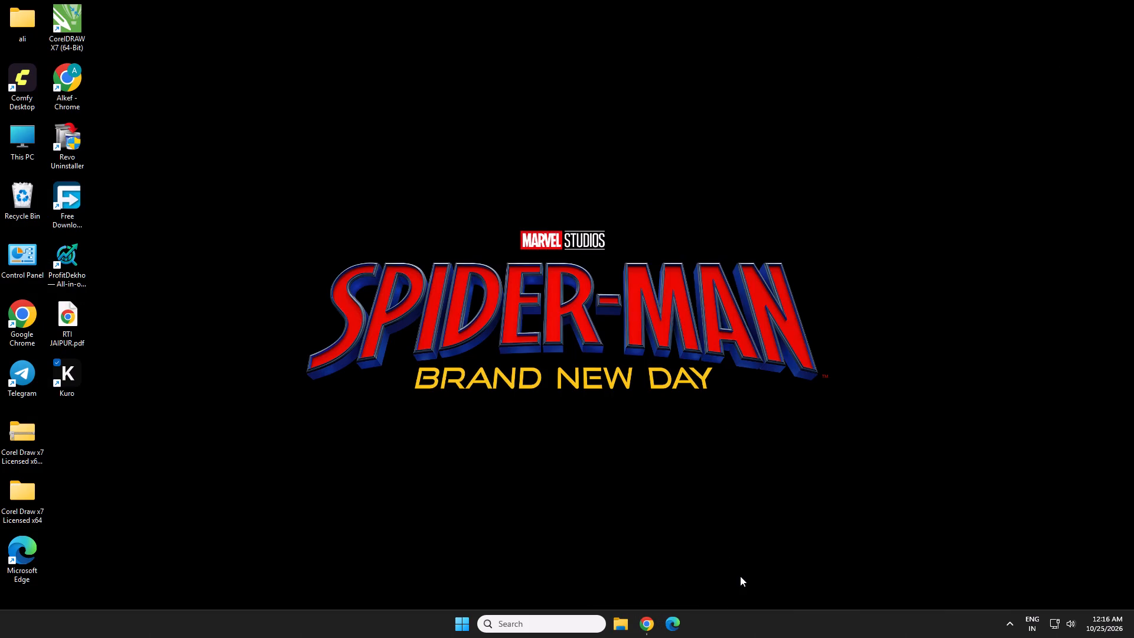
Bring up the Shut Down Windows dialog from the empty desktop to turn off the computer.
key("alt+F4")
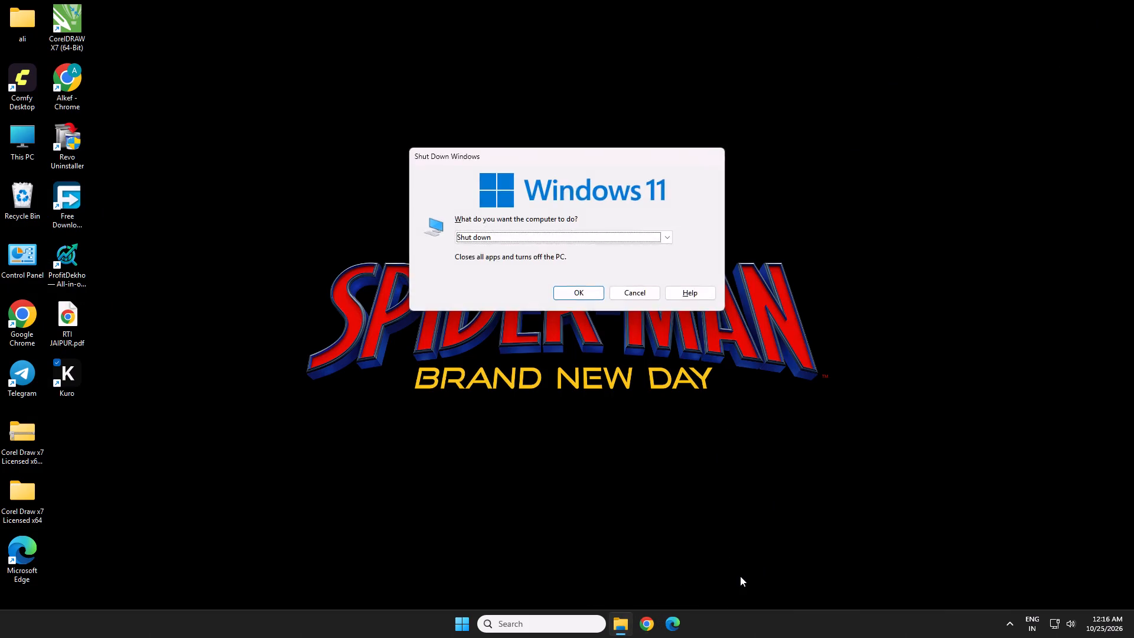